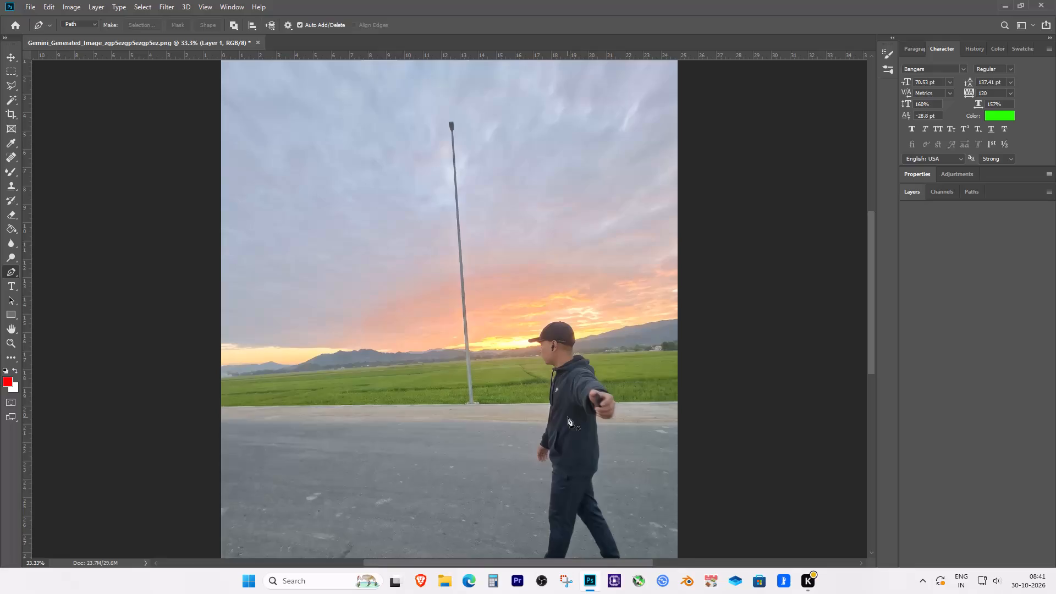
Start a Pen tool path along the grass and road boundary, from the photo's left edge to the front of the man's hoodie.
{"action": "key", "text": "ctrl+equal"}
{"action": "key", "text": "ctrl+equal"}
{"action": "key", "text": "space"}
{"action": "key", "text": "space"}
{"action": "key", "text": "space"}
{"action": "key", "text": "space"}
{"action": "key", "text": "space"}
{"action": "key", "text": "space"}
{"action": "key", "text": "space"}
{"action": "key", "text": "space"}
{"action": "left_click_drag", "start_coordinate": [154, 498], "coordinate": [202, 483]}
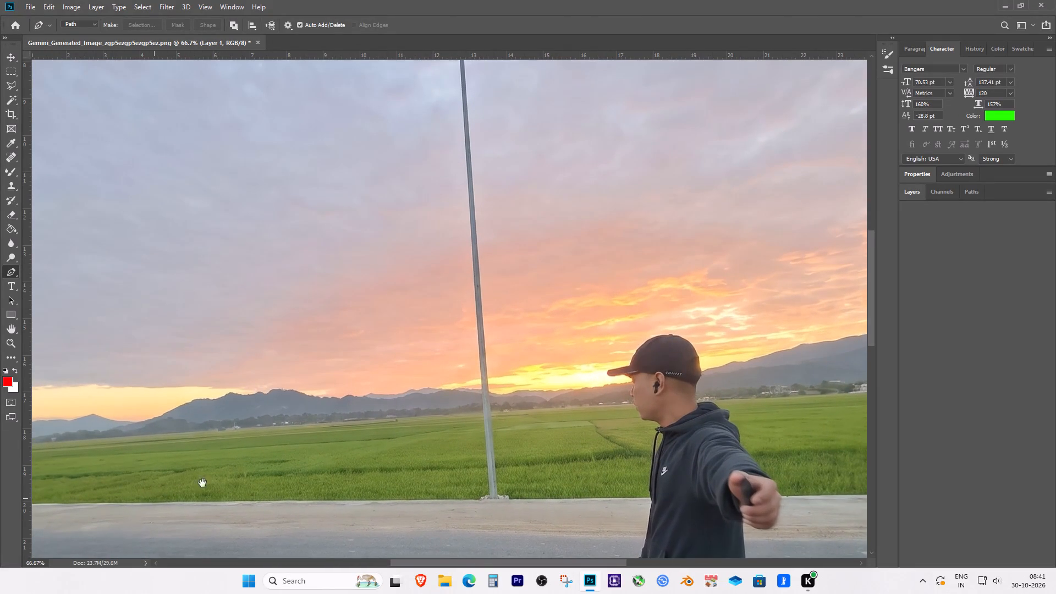
{"action": "left_click_drag", "start_coordinate": [202, 483], "coordinate": [318, 440]}
{"action": "left_click", "coordinate": [158, 446]}
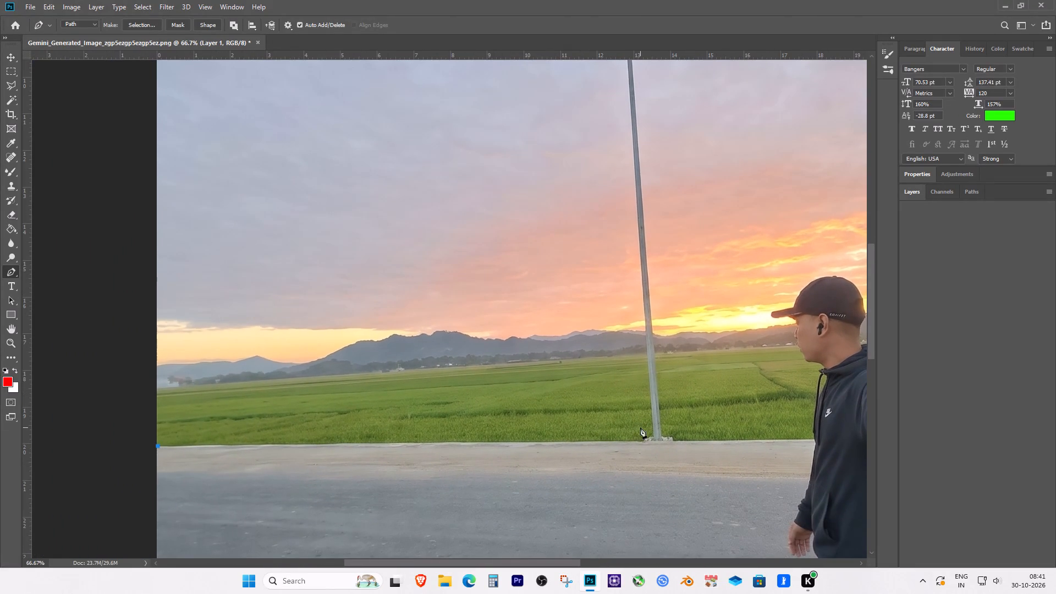
{"action": "left_click", "coordinate": [322, 444]}
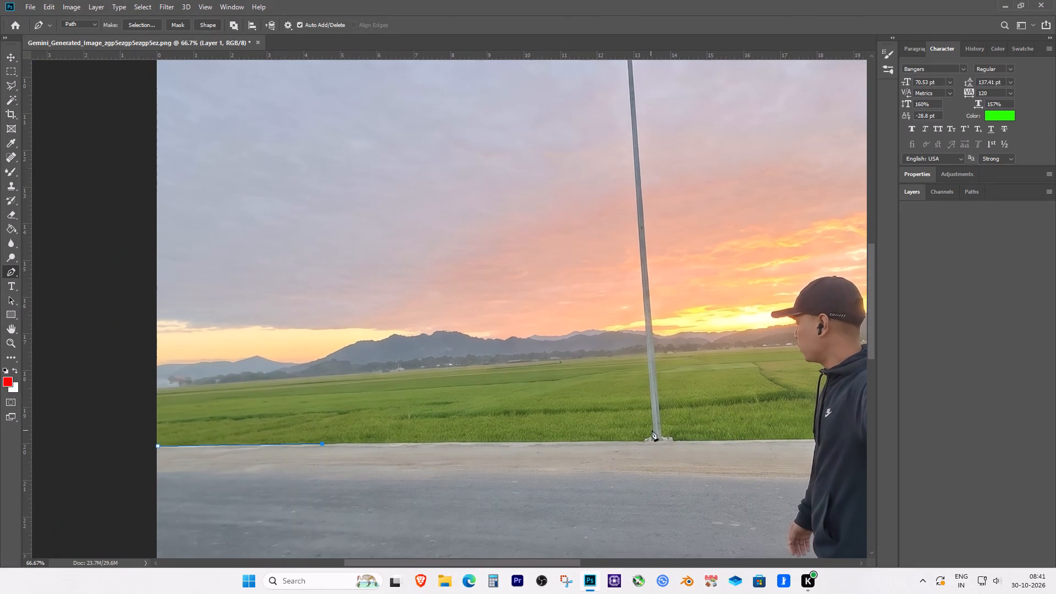
{"action": "left_click", "coordinate": [645, 441]}
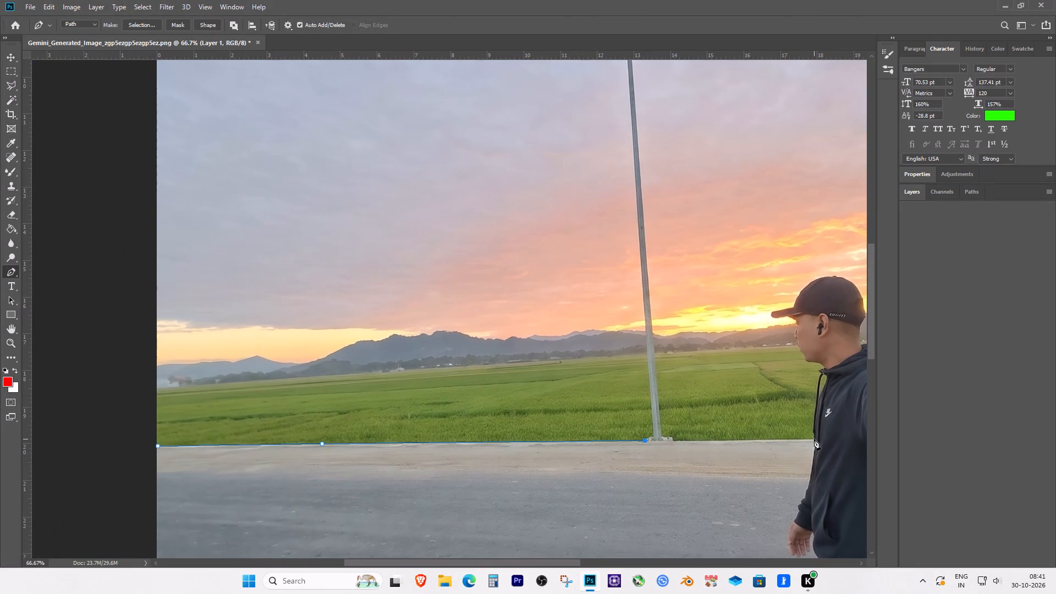
{"action": "left_click", "coordinate": [814, 439]}
Continue the path up the hoodie's front edge, following the outer side of the hanging drawstring towards the collar.
{"action": "key", "text": "space"}
{"action": "key", "text": "space"}
{"action": "key", "text": "space"}
{"action": "key", "text": "space"}
{"action": "key", "text": "space"}
{"action": "key", "text": "space"}
{"action": "key", "text": "space"}
{"action": "key", "text": "space"}
{"action": "key", "text": "space"}
{"action": "left_click_drag", "start_coordinate": [849, 428], "coordinate": [594, 405]}
{"action": "key", "text": "Left"}
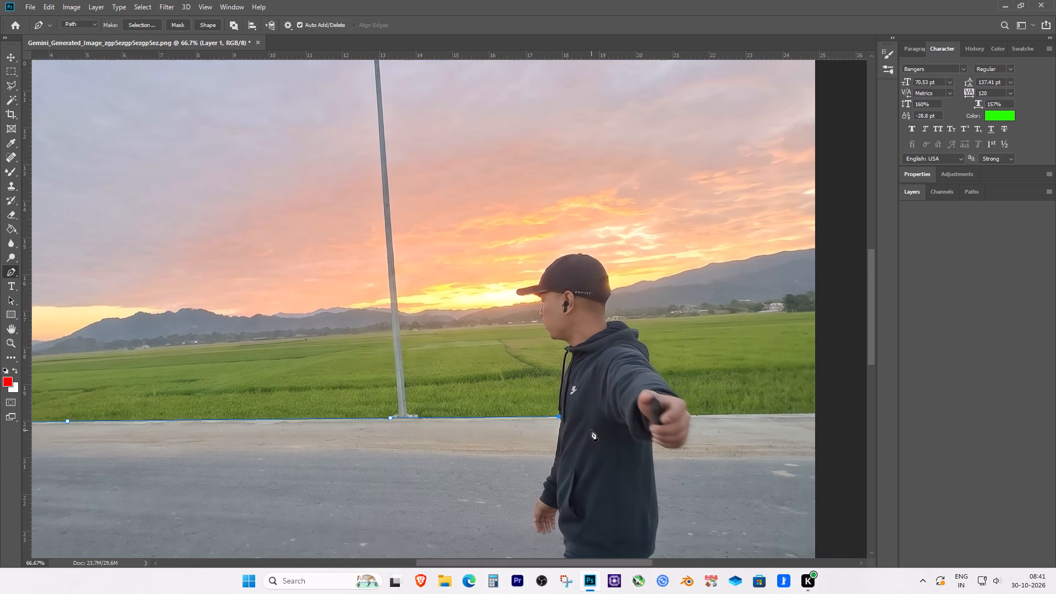
{"action": "key", "text": "ctrl+equal"}
{"action": "key", "text": "ctrl+equal"}
{"action": "key", "text": "space"}
{"action": "key", "text": "space"}
{"action": "key", "text": "space"}
{"action": "key", "text": "space"}
{"action": "key", "text": "space"}
{"action": "key", "text": "space"}
{"action": "key", "text": "space"}
{"action": "key", "text": "space"}
{"action": "key", "text": "space"}
{"action": "key", "text": "space"}
{"action": "key", "text": "space"}
{"action": "key", "text": "space"}
{"action": "key", "text": "space"}
{"action": "key", "text": "space"}
{"action": "key", "text": "space"}
{"action": "key", "text": "space"}
{"action": "key", "text": "space"}
{"action": "key", "text": "space"}
{"action": "key", "text": "space"}
{"action": "key", "text": "space"}
{"action": "left_click_drag", "start_coordinate": [645, 468], "coordinate": [391, 333]}
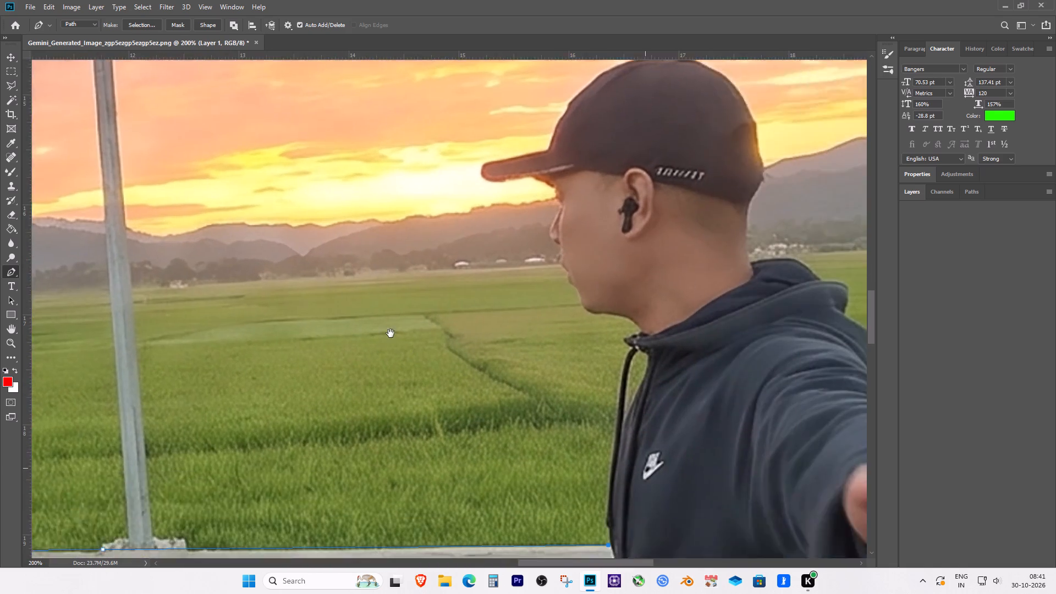
{"action": "left_click_drag", "start_coordinate": [391, 333], "coordinate": [354, 311]}
{"action": "left_click_drag", "start_coordinate": [411, 331], "coordinate": [521, 418]}
{"action": "left_click", "coordinate": [447, 466]}
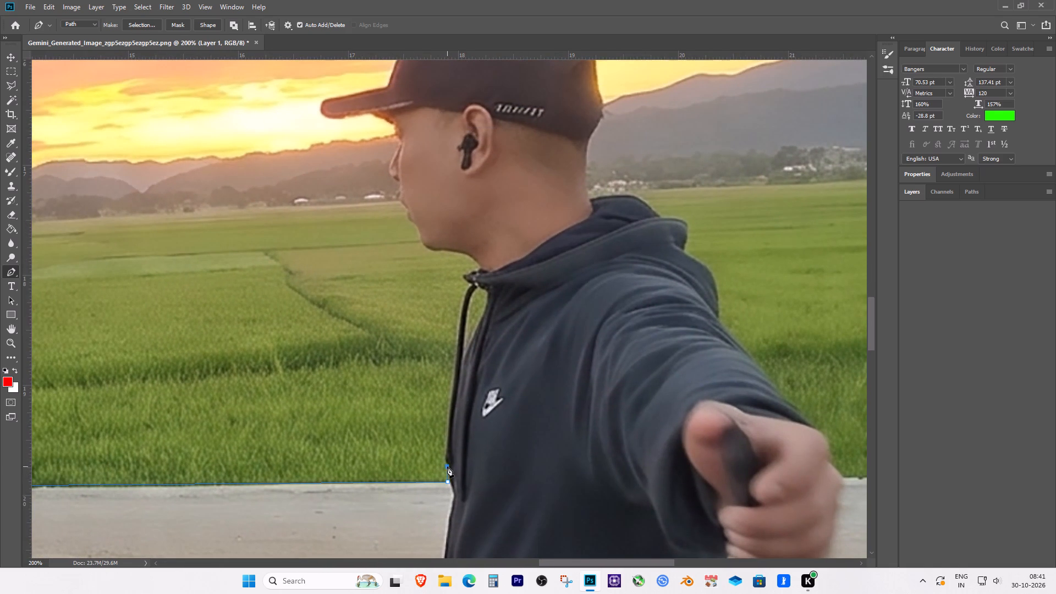
{"action": "left_click", "coordinate": [446, 463]}
{"action": "left_click", "coordinate": [446, 452]}
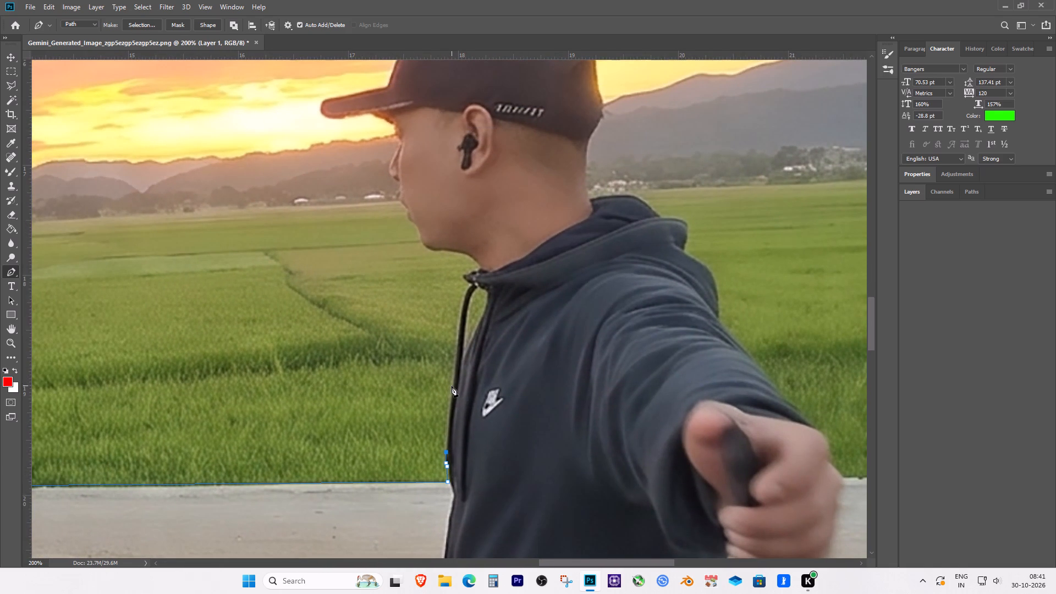
{"action": "left_click", "coordinate": [450, 390]}
{"action": "left_click", "coordinate": [455, 341]}
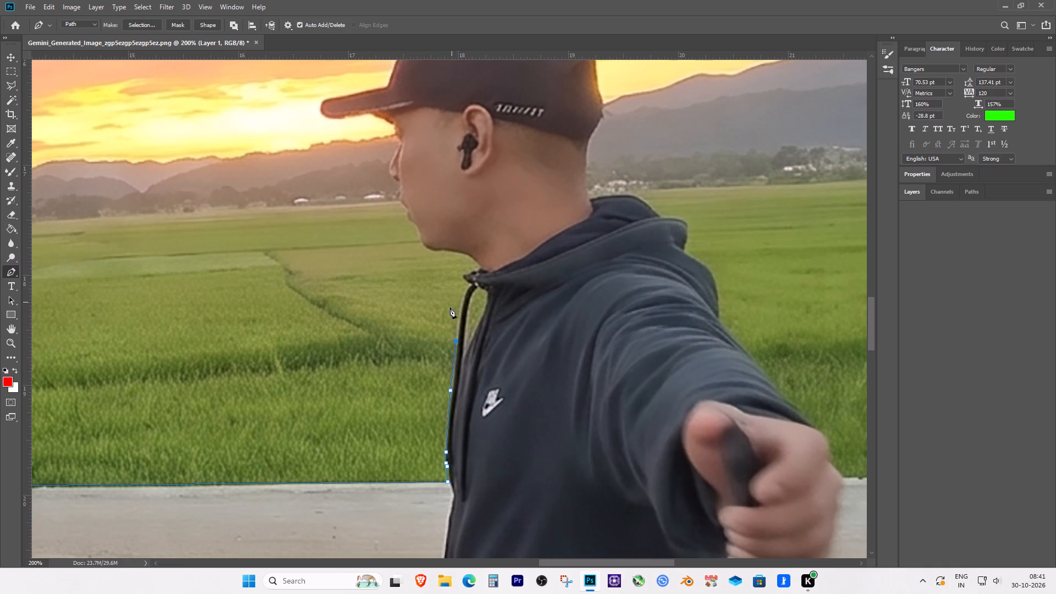
{"action": "left_click", "coordinate": [458, 314]}
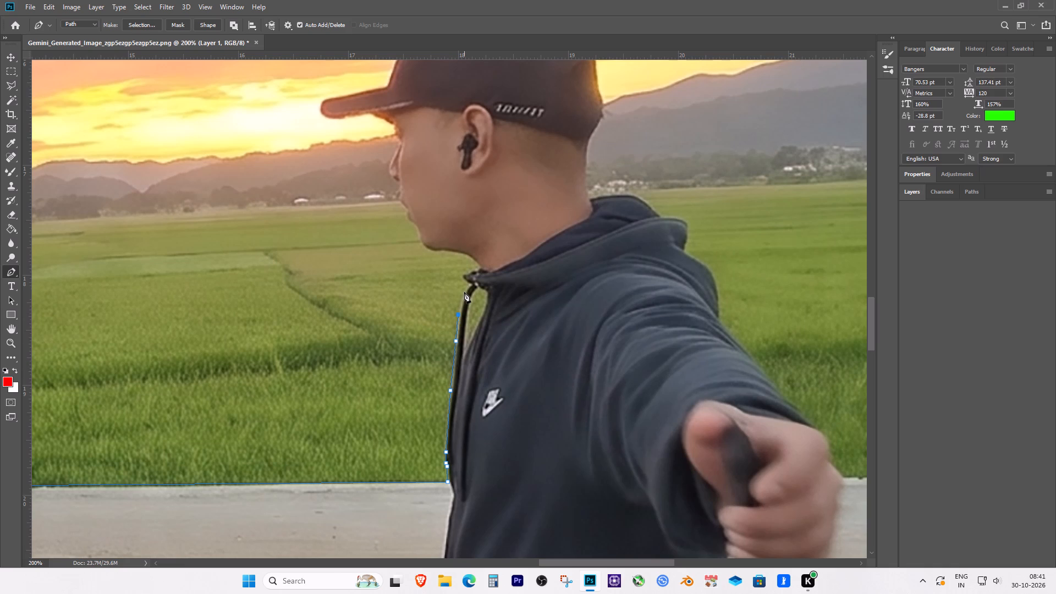
{"action": "left_click", "coordinate": [464, 292]}
Trace the path around the tip of the hoodie collar to where it meets the man's neck.
{"action": "double_click", "coordinate": [468, 285]}
{"action": "left_click", "coordinate": [465, 279]}
{"action": "left_click", "coordinate": [463, 277]}
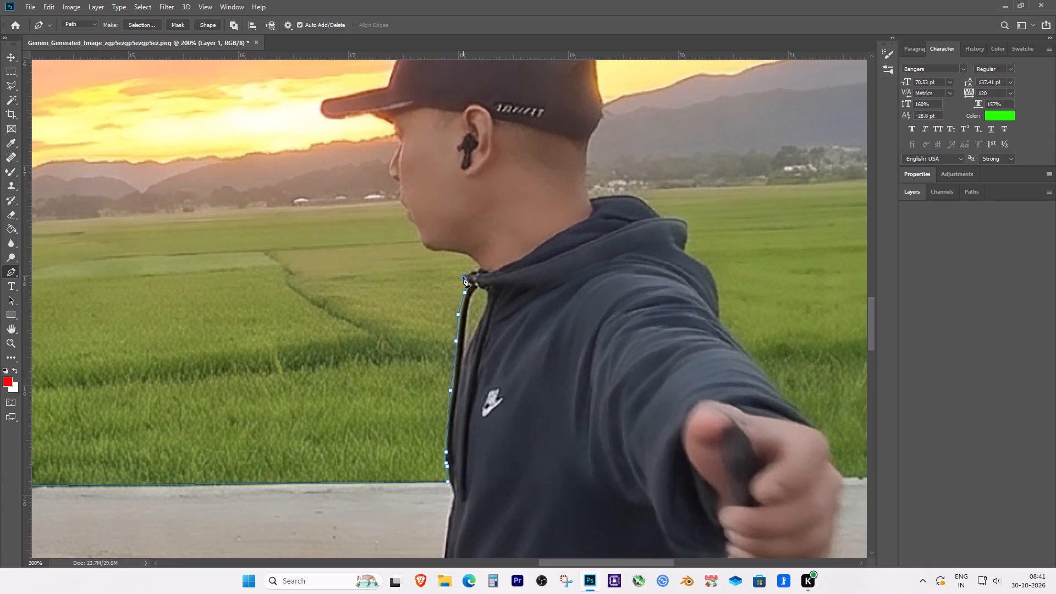
{"action": "left_click", "coordinate": [466, 274]}
{"action": "left_click", "coordinate": [473, 271]}
{"action": "left_click", "coordinate": [477, 269]}
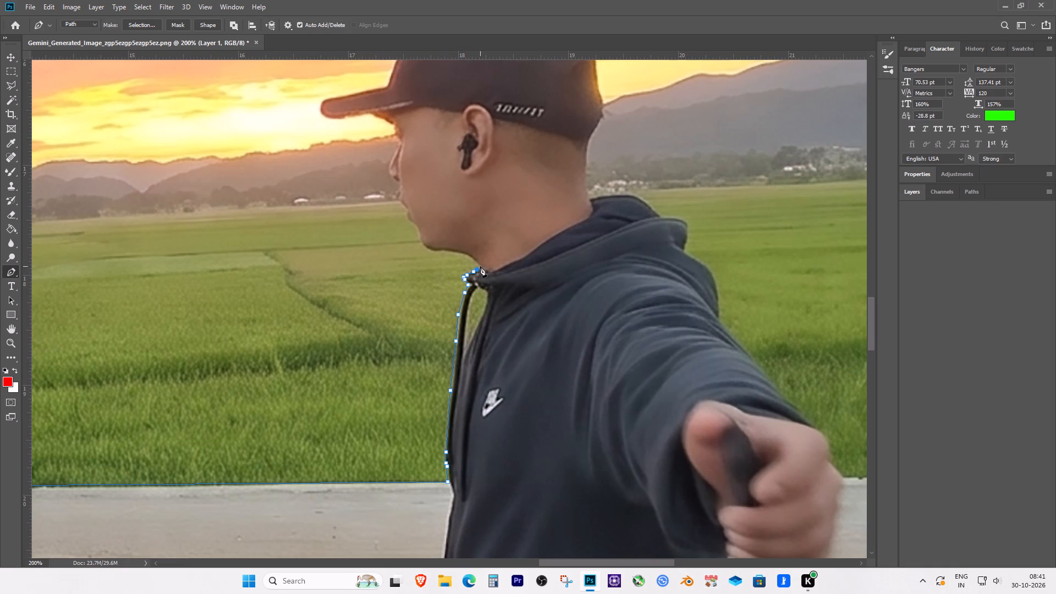
{"action": "left_click", "coordinate": [480, 266]}
Continue the path up the front of the neck and along the underside of the jaw to the chin.
{"action": "left_click", "coordinate": [474, 260]}
{"action": "left_click", "coordinate": [469, 255]}
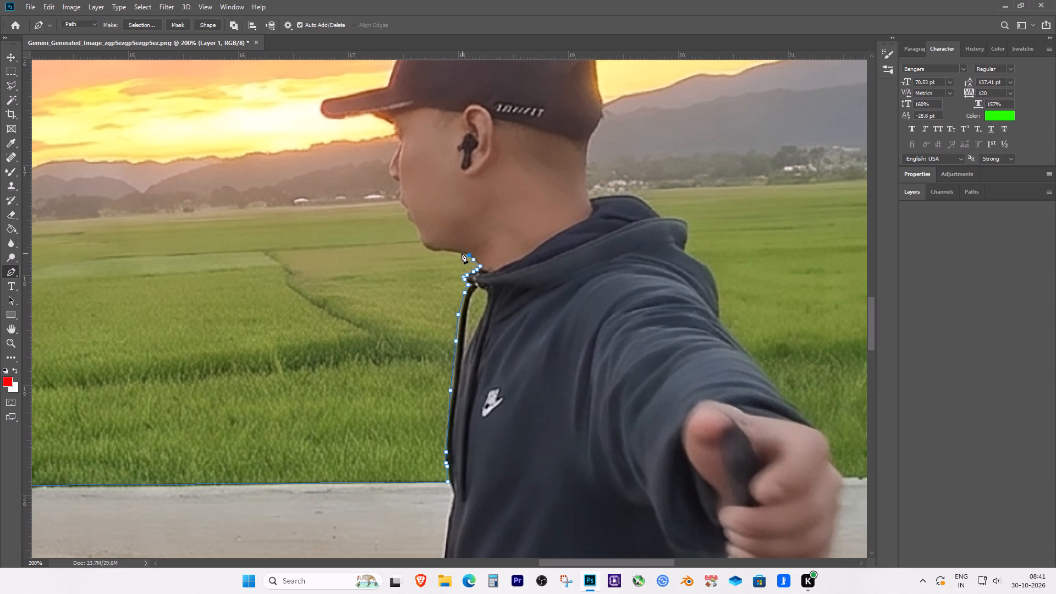
{"action": "left_click", "coordinate": [461, 252]}
{"action": "left_click", "coordinate": [452, 251]}
{"action": "left_click", "coordinate": [443, 251]}
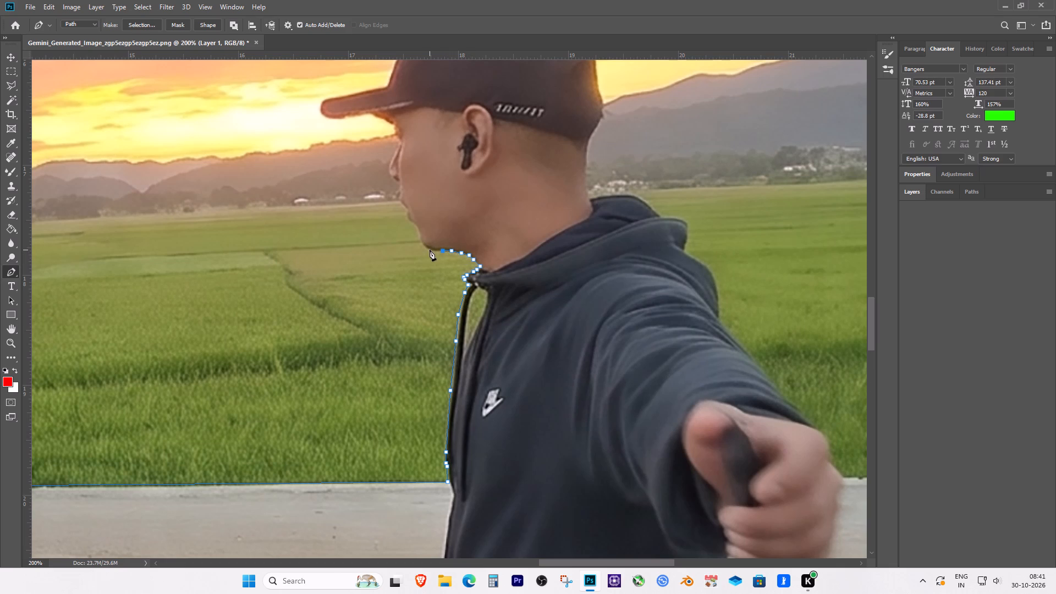
{"action": "left_click", "coordinate": [431, 250]}
{"action": "left_click", "coordinate": [423, 245]}
{"action": "left_click", "coordinate": [422, 240]}
Trace the front of the chin up to the lower lip at closer zoom, undoing one misplaced anchor point.
{"action": "key", "text": "space"}
{"action": "key", "text": "space"}
{"action": "key", "text": "space"}
{"action": "key", "text": "space"}
{"action": "key", "text": "space"}
{"action": "left_click_drag", "start_coordinate": [430, 229], "coordinate": [455, 290]}
{"action": "left_click", "coordinate": [443, 295]}
{"action": "left_click", "coordinate": [441, 285]}
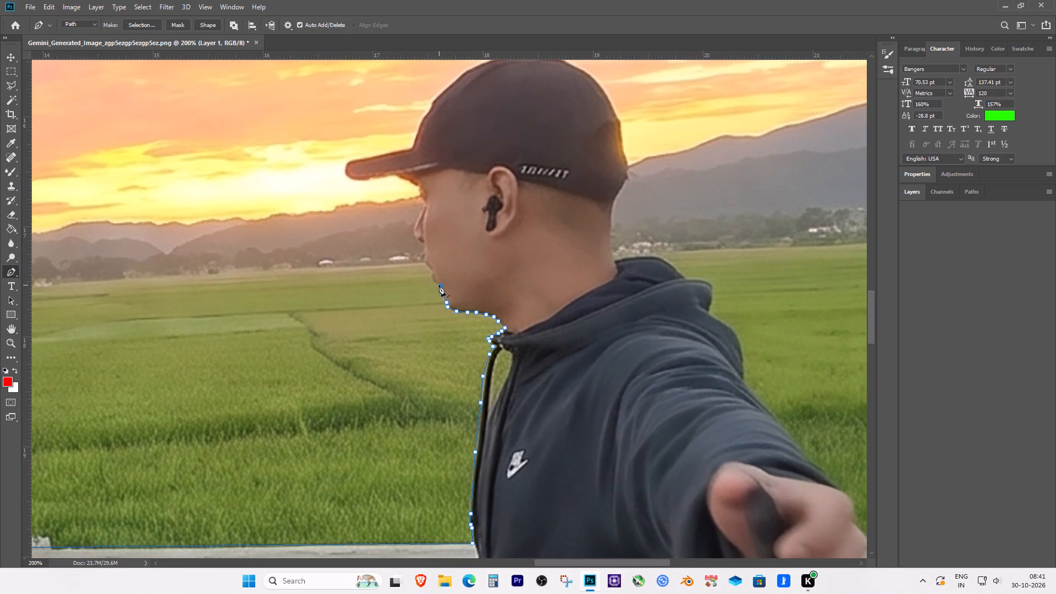
{"action": "key", "text": "ctrl+equal"}
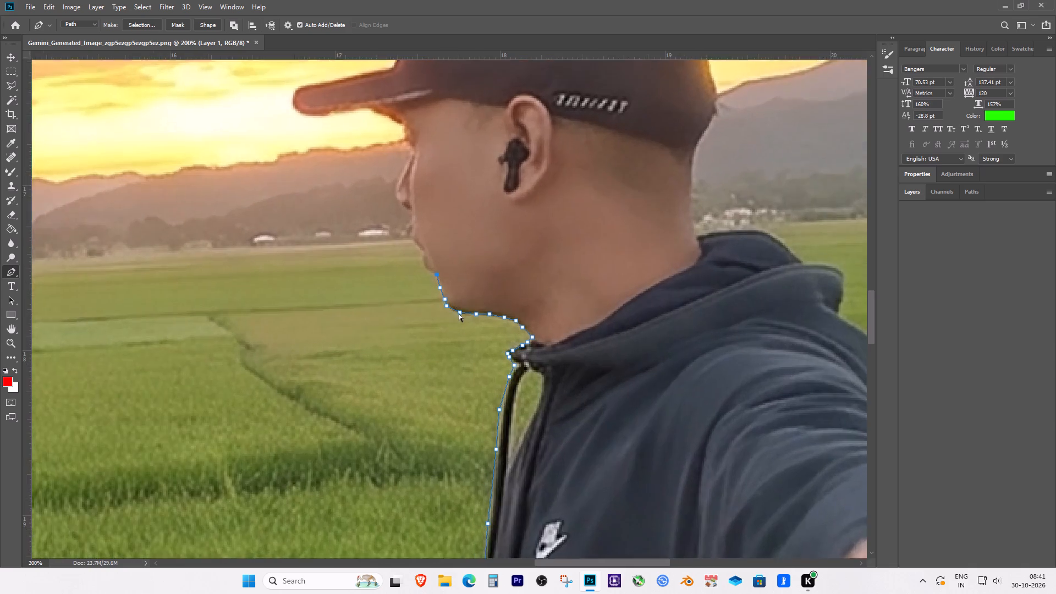
{"action": "key", "text": "ctrl+equal"}
{"action": "key", "text": "ctrl+equal"}
{"action": "key", "text": "ctrl+z"}
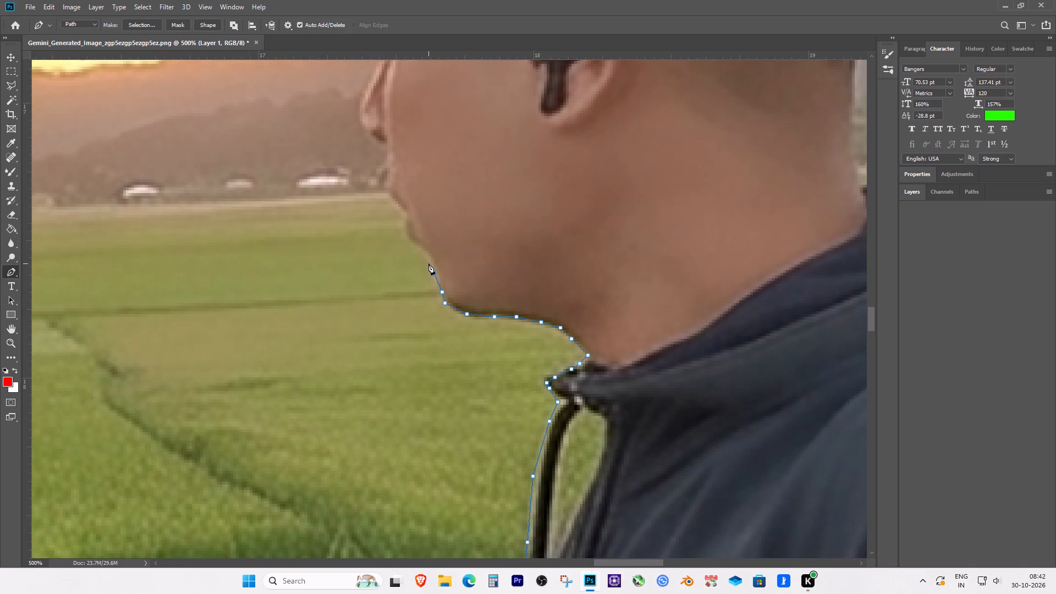
{"action": "left_click", "coordinate": [430, 263]}
{"action": "left_click", "coordinate": [424, 248]}
{"action": "left_click", "coordinate": [413, 244]}
{"action": "left_click", "coordinate": [409, 236]}
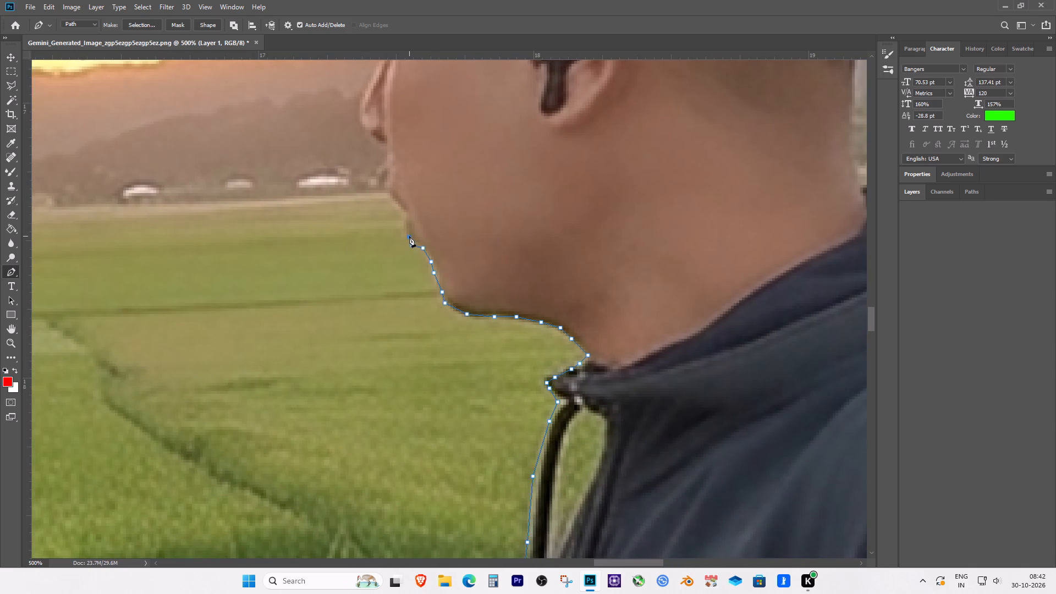
{"action": "left_click", "coordinate": [405, 232]}
{"action": "left_click", "coordinate": [404, 227]}
Continue the path along the profile of the man's lips with closely spaced anchor points.
{"action": "key", "text": "space"}
{"action": "key", "text": "space"}
{"action": "key", "text": "space"}
{"action": "key", "text": "space"}
{"action": "key", "text": "space"}
{"action": "key", "text": "space"}
{"action": "left_click_drag", "start_coordinate": [425, 210], "coordinate": [476, 305]}
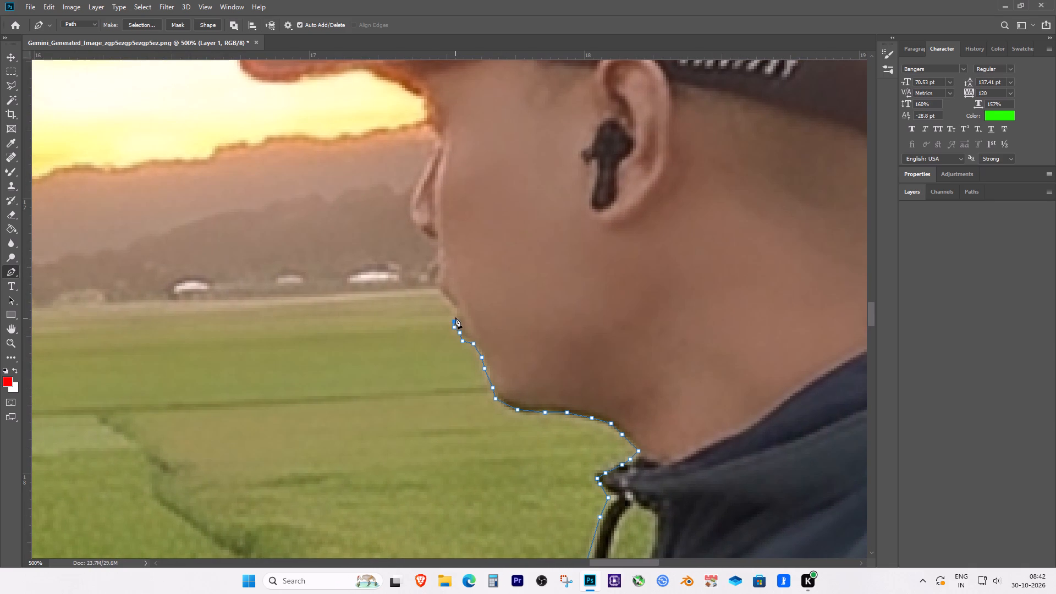
{"action": "left_click", "coordinate": [455, 316]}
{"action": "left_click", "coordinate": [454, 308]}
{"action": "left_click", "coordinate": [449, 300]}
{"action": "left_click", "coordinate": [443, 293]}
{"action": "left_click", "coordinate": [438, 288]}
Trace from the upper lip to the base of the nose and along its underside towards the tip.
{"action": "key", "text": "space"}
{"action": "key", "text": "space"}
{"action": "key", "text": "space"}
{"action": "key", "text": "space"}
{"action": "key", "text": "space"}
{"action": "key", "text": "space"}
{"action": "key", "text": "space"}
{"action": "key", "text": "space"}
{"action": "key", "text": "space"}
{"action": "key", "text": "space"}
{"action": "key", "text": "space"}
{"action": "key", "text": "space"}
{"action": "left_click_drag", "start_coordinate": [464, 259], "coordinate": [514, 426]}
{"action": "left_click", "coordinate": [485, 448]}
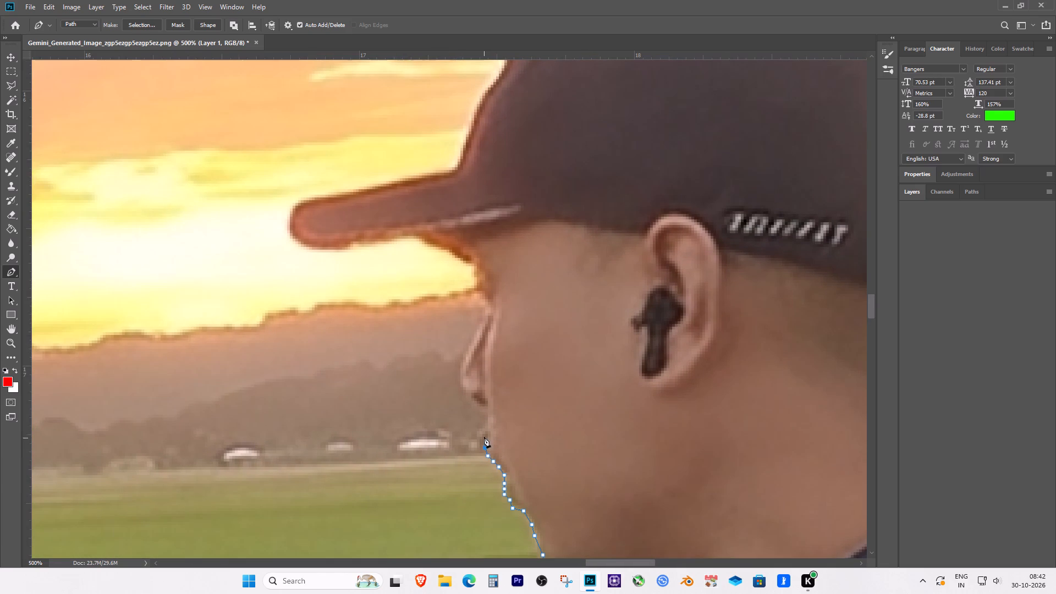
{"action": "left_click", "coordinate": [484, 436]}
{"action": "left_click", "coordinate": [485, 414]}
{"action": "left_click", "coordinate": [486, 404]}
{"action": "left_click", "coordinate": [481, 404]}
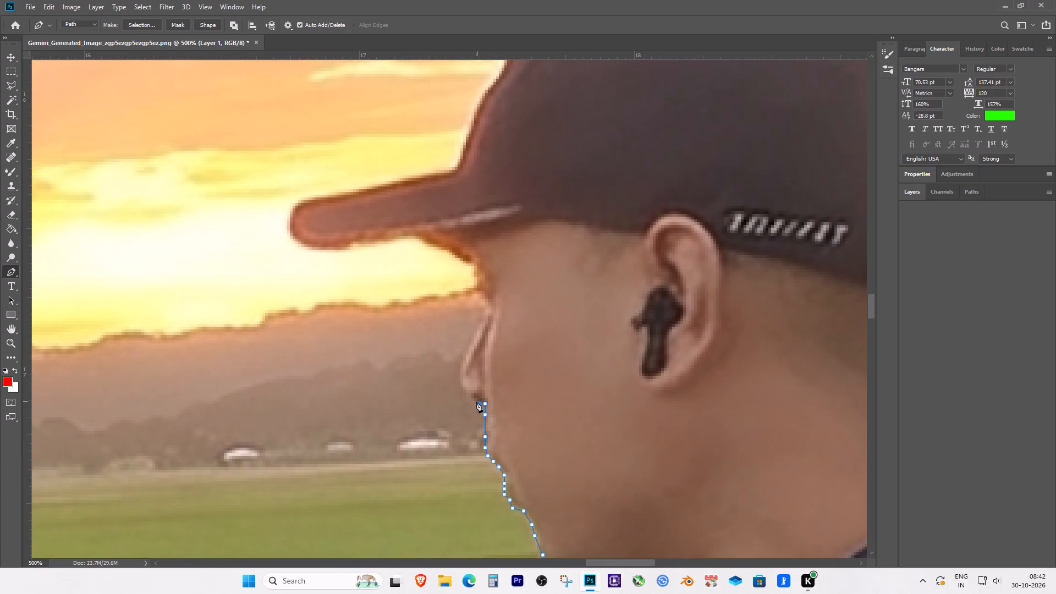
{"action": "left_click", "coordinate": [476, 402]}
{"action": "left_click", "coordinate": [468, 394]}
Continue the path around the nose tip and up the nose to the bridge.
{"action": "key", "text": "space"}
{"action": "key", "text": "space"}
{"action": "key", "text": "space"}
{"action": "left_click_drag", "start_coordinate": [478, 371], "coordinate": [520, 421]}
{"action": "left_click", "coordinate": [504, 436]}
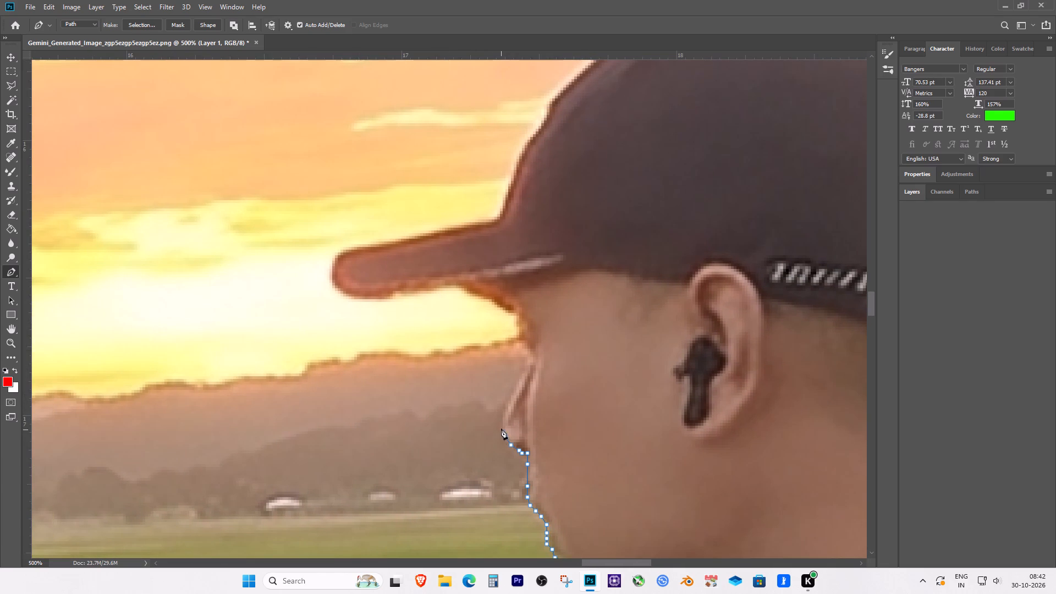
{"action": "left_click", "coordinate": [501, 428]}
{"action": "left_click", "coordinate": [503, 414]}
{"action": "left_click", "coordinate": [503, 404]}
{"action": "key", "text": "space"}
{"action": "key", "text": "space"}
{"action": "key", "text": "space"}
{"action": "left_click_drag", "start_coordinate": [539, 379], "coordinate": [535, 407]}
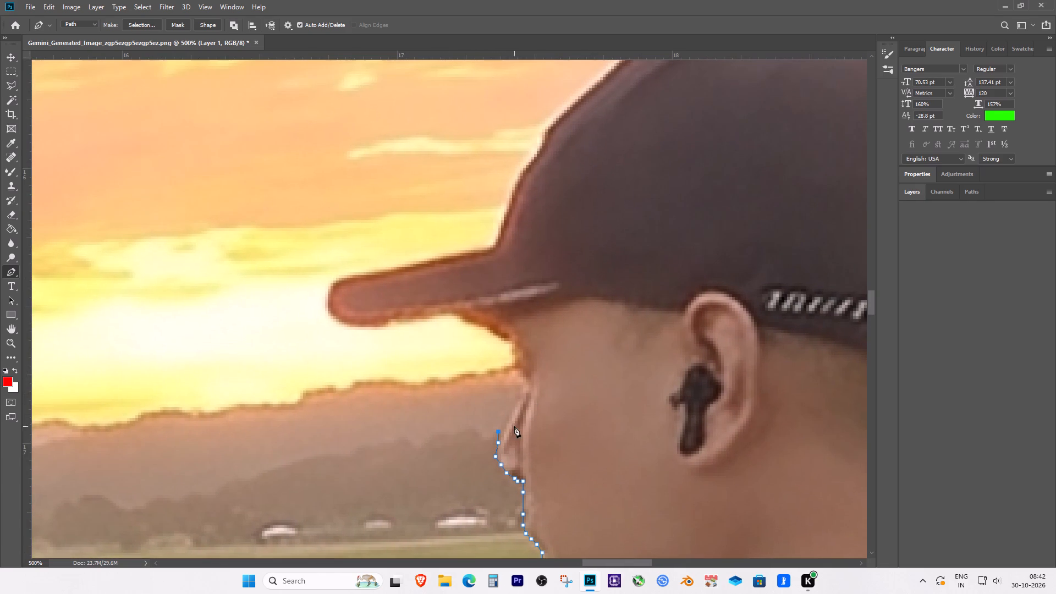
{"action": "left_click", "coordinate": [508, 416]}
{"action": "left_click", "coordinate": [518, 398]}
{"action": "left_click", "coordinate": [522, 386]}
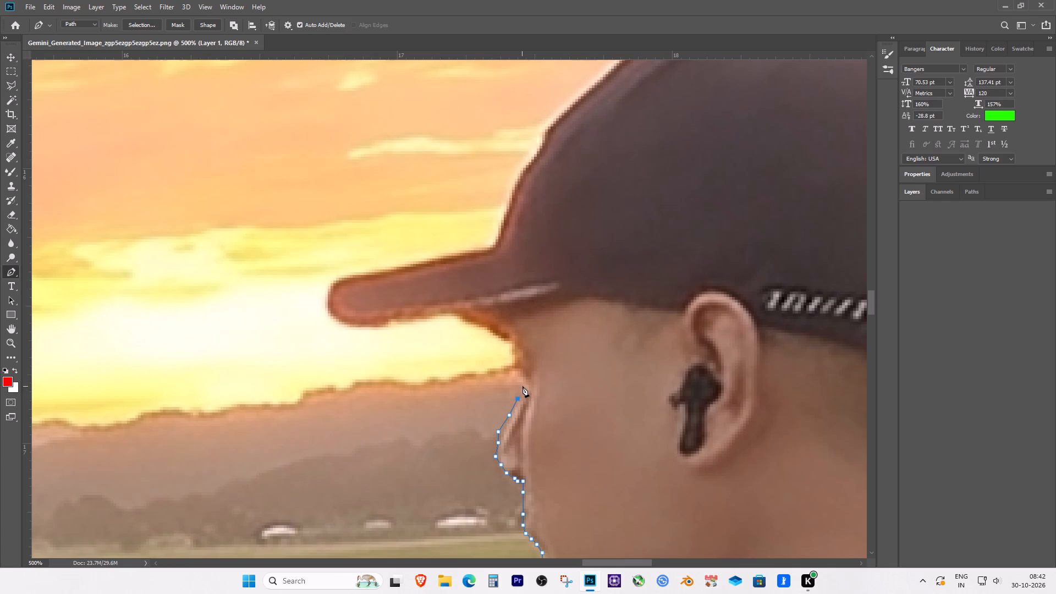
Trace the profile past the eye and brow up to the underside of the cap's brim.
{"action": "left_click", "coordinate": [522, 383]}
{"action": "left_click", "coordinate": [518, 377]}
{"action": "left_click", "coordinate": [515, 371]}
{"action": "left_click", "coordinate": [514, 364]}
{"action": "left_click", "coordinate": [511, 357]}
{"action": "left_click", "coordinate": [511, 350]}
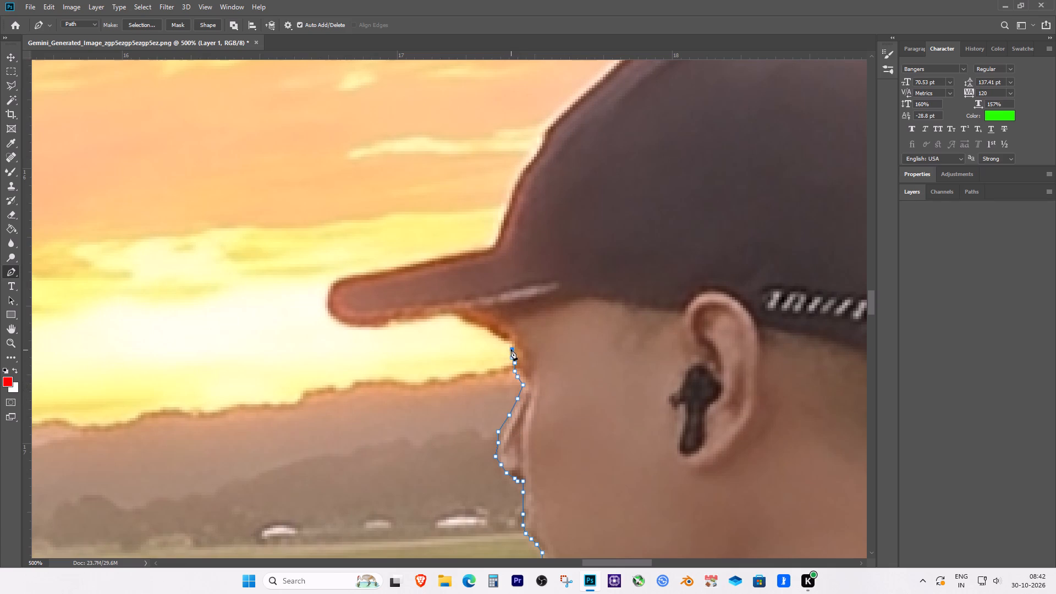
{"action": "left_click", "coordinate": [511, 345]}
{"action": "left_click", "coordinate": [507, 341]}
{"action": "left_click", "coordinate": [498, 336]}
{"action": "left_click", "coordinate": [491, 331]}
Continue the path from the brow along the shaded edge up to the cap brim's underside.
{"action": "key", "text": "space"}
{"action": "key", "text": "space"}
{"action": "key", "text": "space"}
{"action": "key", "text": "space"}
{"action": "key", "text": "space"}
{"action": "key", "text": "space"}
{"action": "left_click_drag", "start_coordinate": [491, 331], "coordinate": [584, 372]}
{"action": "left_click", "coordinate": [578, 371]}
{"action": "left_click", "coordinate": [565, 364]}
{"action": "left_click", "coordinate": [554, 361]}
{"action": "left_click", "coordinate": [549, 356]}
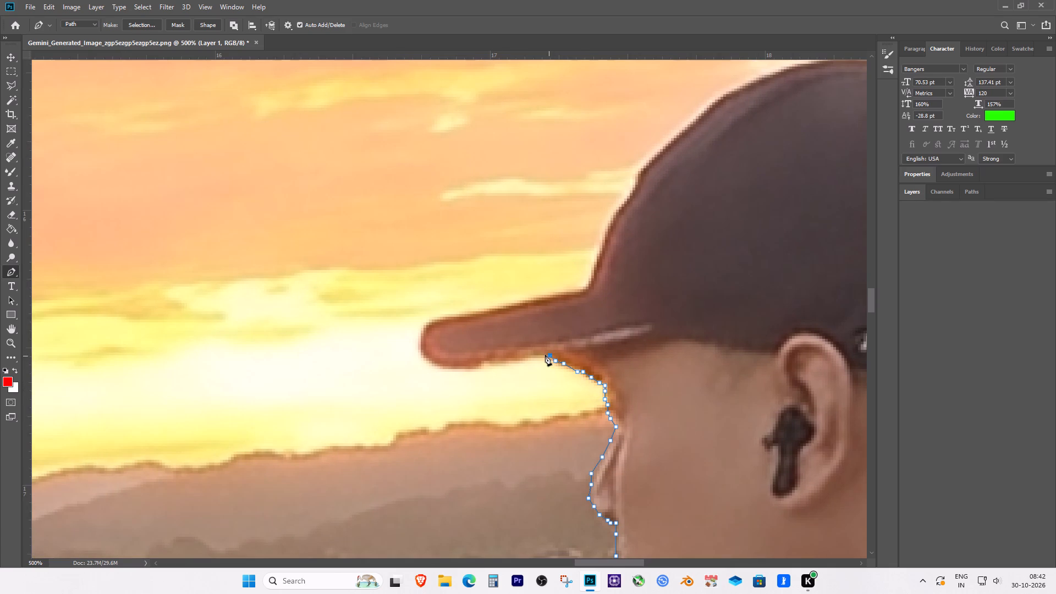
{"action": "left_click", "coordinate": [541, 354]}
Trace the lower edge of the cap's brim forward to the bottom of its rounded front tip.
{"action": "left_click", "coordinate": [526, 360]}
{"action": "left_click", "coordinate": [505, 362]}
{"action": "left_click", "coordinate": [491, 365]}
{"action": "left_click", "coordinate": [481, 365]}
{"action": "left_click", "coordinate": [473, 366]}
{"action": "key", "text": "space"}
{"action": "key", "text": "space"}
{"action": "key", "text": "space"}
{"action": "key", "text": "space"}
{"action": "key", "text": "space"}
{"action": "key", "text": "space"}
{"action": "key", "text": "space"}
{"action": "key", "text": "space"}
{"action": "left_click_drag", "start_coordinate": [444, 371], "coordinate": [551, 356]}
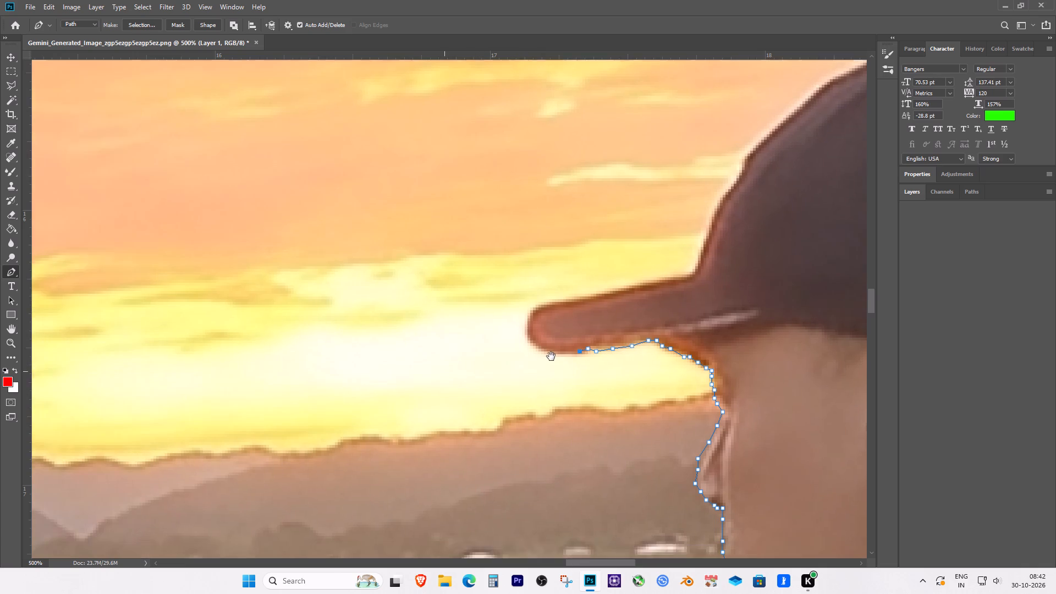
{"action": "left_click_drag", "start_coordinate": [551, 356], "coordinate": [557, 370]}
{"action": "left_click", "coordinate": [584, 375]}
{"action": "left_click", "coordinate": [555, 372]}
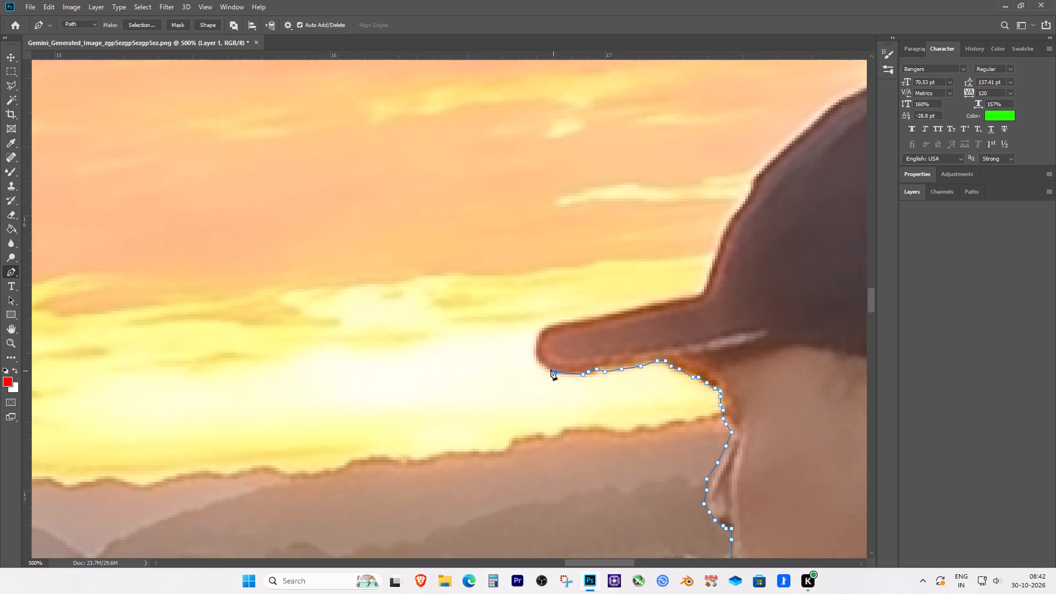
Curve the path around the brim's rounded front tip with closely spaced anchor points, replacing the misplaced first one.
{"action": "left_click", "coordinate": [546, 364]}
{"action": "key", "text": "ctrl+z"}
{"action": "left_click", "coordinate": [547, 368]}
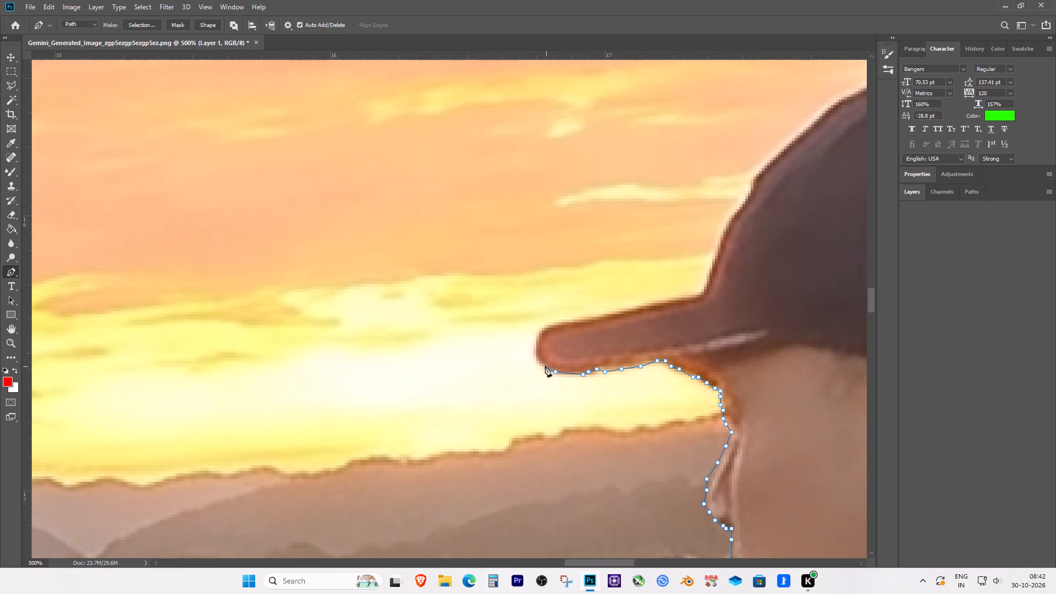
{"action": "left_click", "coordinate": [539, 361]}
{"action": "left_click", "coordinate": [536, 355]}
{"action": "left_click", "coordinate": [536, 341]}
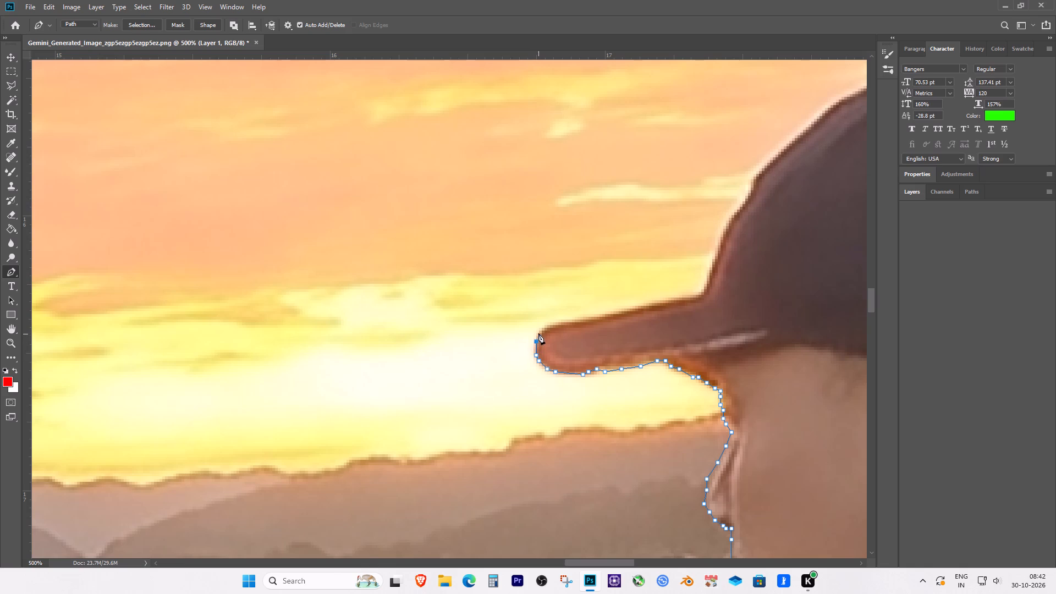
{"action": "left_click", "coordinate": [538, 333]}
Continue the path over the upper corner of the brim's tip and along the front part of its top edge.
{"action": "key", "text": "space"}
{"action": "key", "text": "space"}
{"action": "key", "text": "space"}
{"action": "left_click_drag", "start_coordinate": [579, 335], "coordinate": [551, 400]}
{"action": "left_click", "coordinate": [515, 391]}
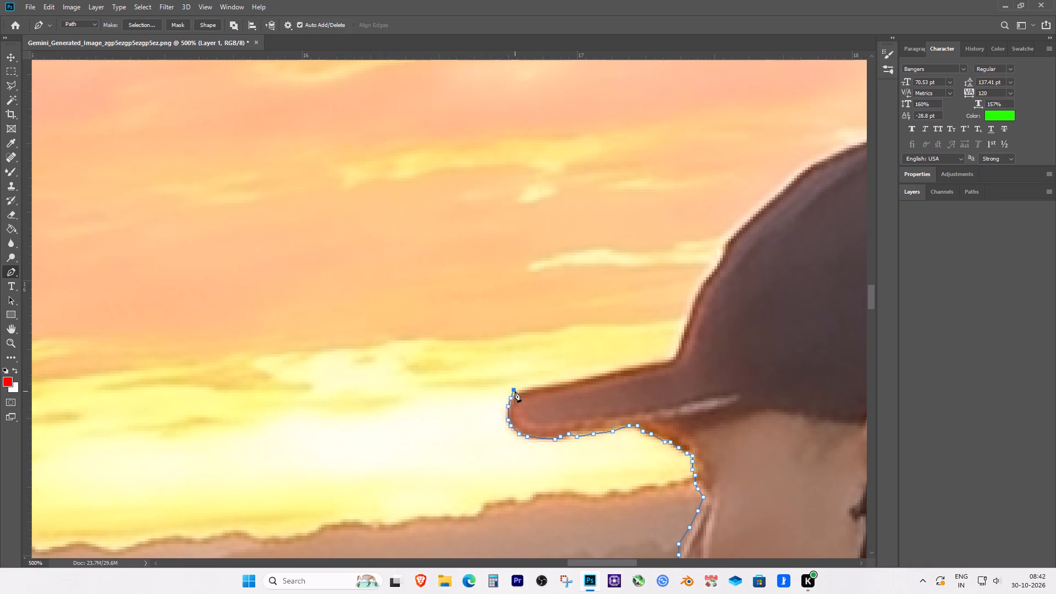
{"action": "left_click", "coordinate": [522, 389]}
{"action": "left_click", "coordinate": [545, 384]}
{"action": "left_click", "coordinate": [574, 381]}
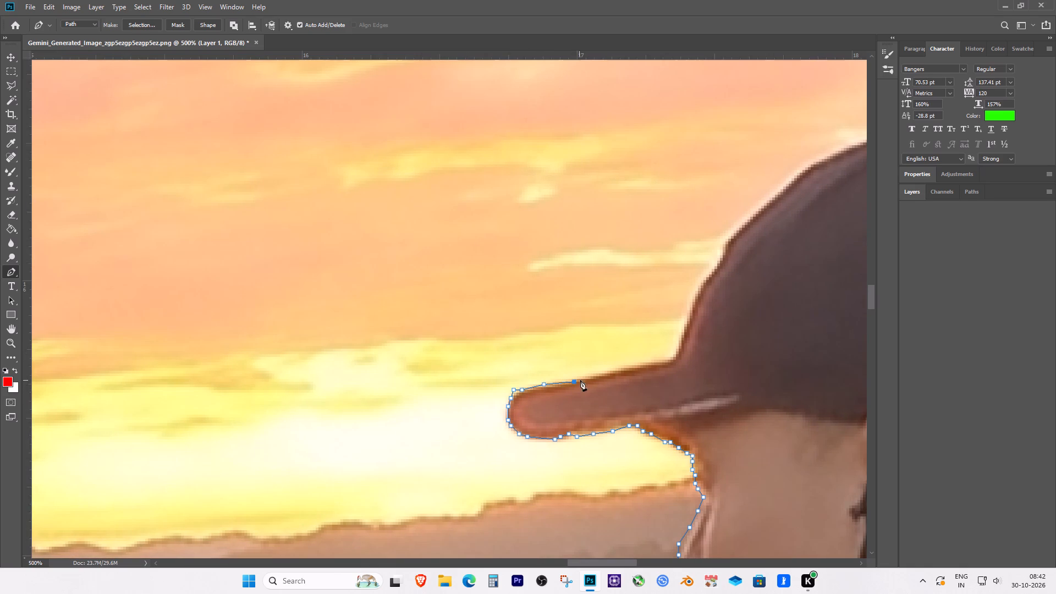
{"action": "left_click", "coordinate": [593, 376]}
Trace the rest of the brim's top edge back to where it meets the cap's crown.
{"action": "key", "text": "space"}
{"action": "key", "text": "space"}
{"action": "key", "text": "space"}
{"action": "key", "text": "space"}
{"action": "key", "text": "space"}
{"action": "key", "text": "space"}
{"action": "key", "text": "space"}
{"action": "left_click_drag", "start_coordinate": [662, 368], "coordinate": [576, 424]}
{"action": "left_click", "coordinate": [527, 426]}
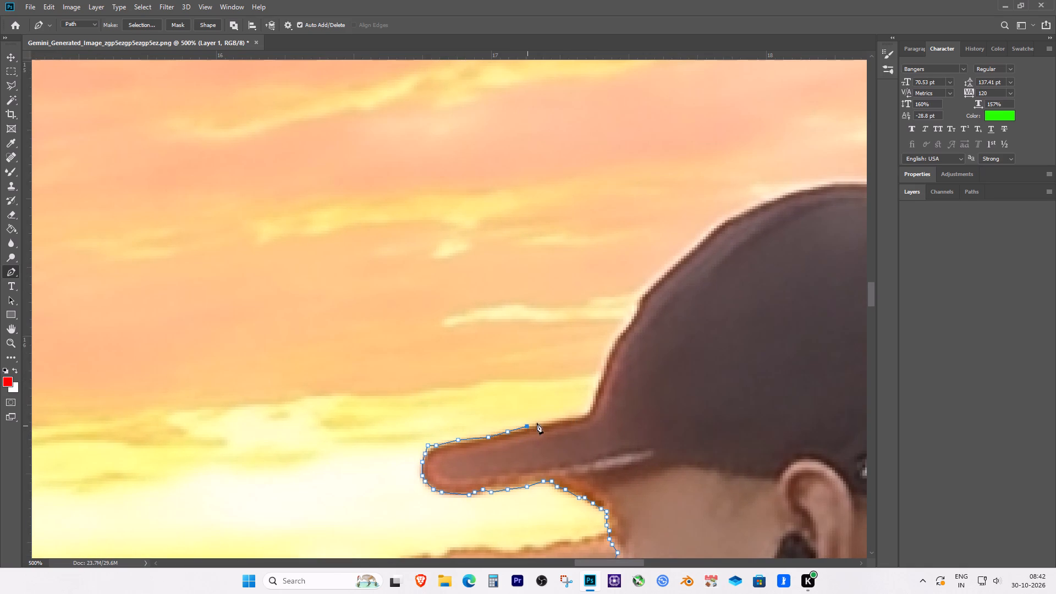
{"action": "left_click", "coordinate": [550, 421]}
{"action": "left_click", "coordinate": [568, 418]}
{"action": "left_click", "coordinate": [584, 415]}
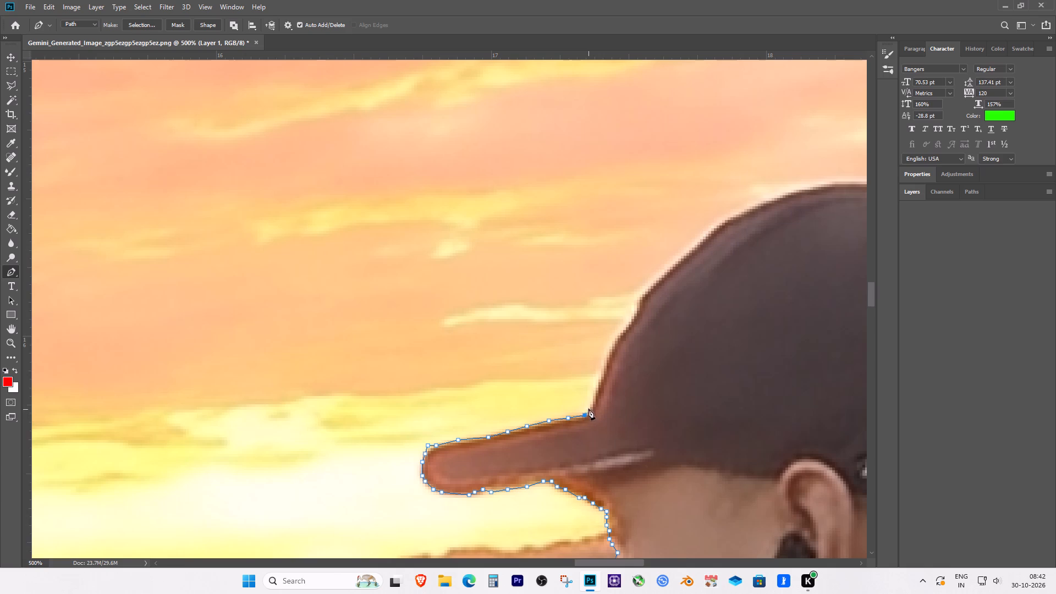
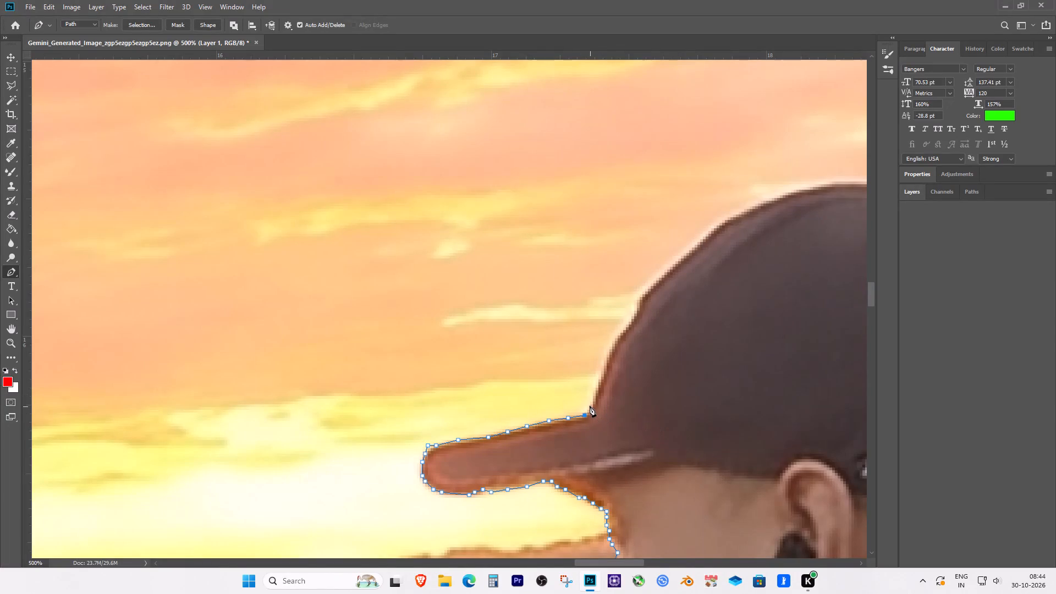
Trace the front of the cap's crown from the brim up to the bend in its edge.
{"action": "left_click", "coordinate": [590, 406]}
{"action": "left_click", "coordinate": [593, 396]}
{"action": "left_click", "coordinate": [597, 387]}
{"action": "left_click", "coordinate": [602, 372]}
{"action": "left_click", "coordinate": [606, 358]}
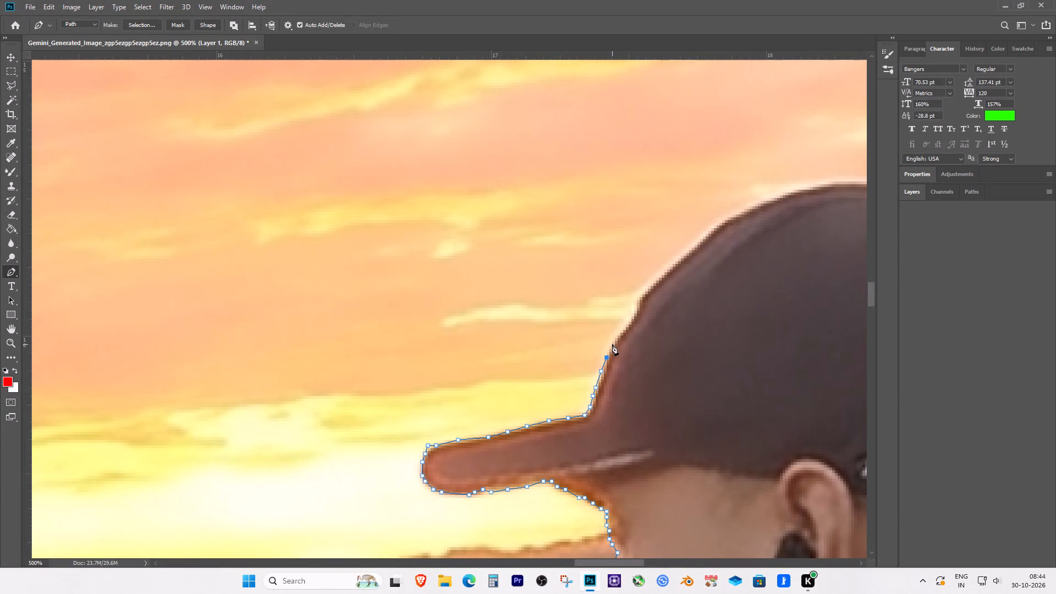
{"action": "left_click", "coordinate": [612, 343]}
{"action": "left_click", "coordinate": [619, 333]}
{"action": "left_click", "coordinate": [629, 321]}
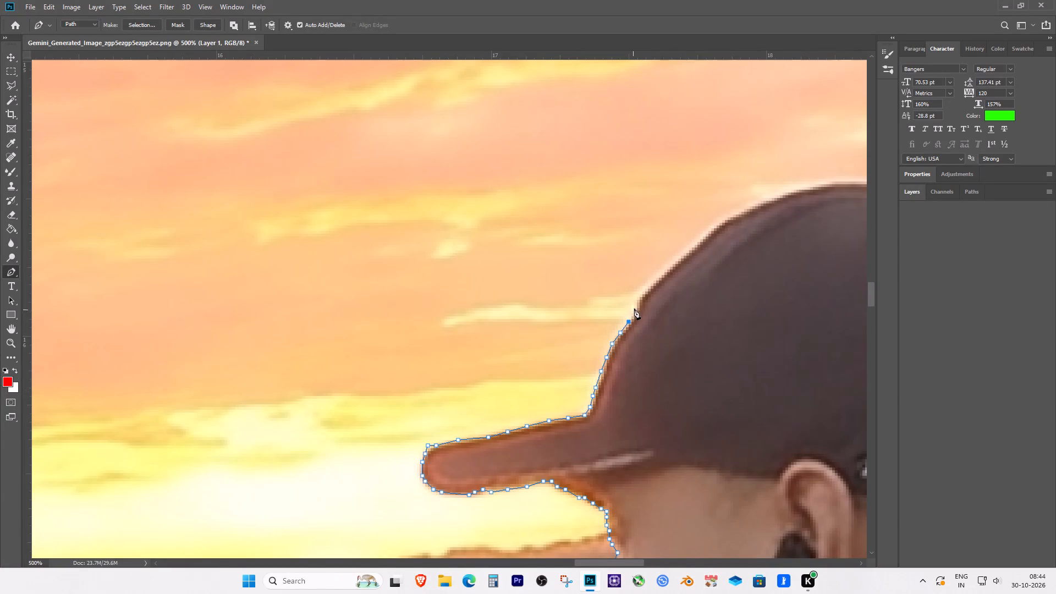
{"action": "left_click", "coordinate": [636, 305]}
{"action": "left_click", "coordinate": [639, 299]}
Continue the path from the bend along the sloping upper front of the cap's crown.
{"action": "key", "text": "space"}
{"action": "key", "text": "space"}
{"action": "key", "text": "space"}
{"action": "key", "text": "space"}
{"action": "key", "text": "space"}
{"action": "key", "text": "space"}
{"action": "key", "text": "space"}
{"action": "key", "text": "space"}
{"action": "key", "text": "space"}
{"action": "key", "text": "space"}
{"action": "key", "text": "space"}
{"action": "key", "text": "space"}
{"action": "key", "text": "space"}
{"action": "key", "text": "space"}
{"action": "key", "text": "space"}
{"action": "key", "text": "space"}
{"action": "key", "text": "space"}
{"action": "key", "text": "space"}
{"action": "key", "text": "space"}
{"action": "key", "text": "space"}
{"action": "left_click_drag", "start_coordinate": [672, 311], "coordinate": [539, 411]}
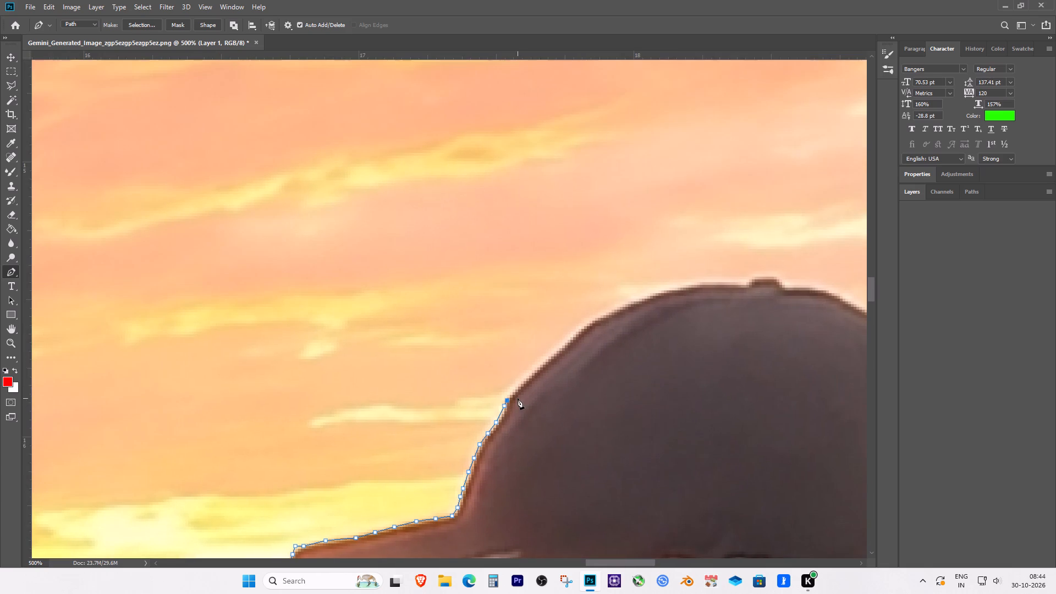
{"action": "left_click", "coordinate": [514, 389]}
{"action": "left_click", "coordinate": [531, 375]}
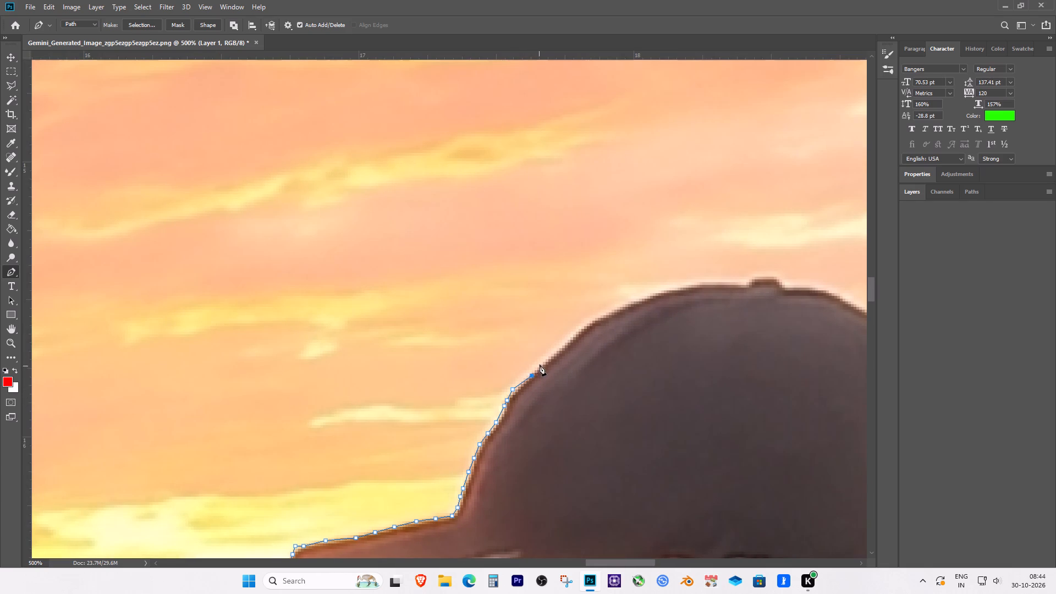
{"action": "left_click", "coordinate": [543, 361]}
{"action": "left_click", "coordinate": [555, 353]}
{"action": "key", "text": "space"}
{"action": "key", "text": "space"}
{"action": "key", "text": "space"}
{"action": "key", "text": "space"}
{"action": "key", "text": "space"}
{"action": "key", "text": "space"}
{"action": "key", "text": "space"}
{"action": "key", "text": "space"}
{"action": "key", "text": "space"}
{"action": "key", "text": "space"}
{"action": "key", "text": "space"}
{"action": "left_click_drag", "start_coordinate": [627, 355], "coordinate": [576, 394]}
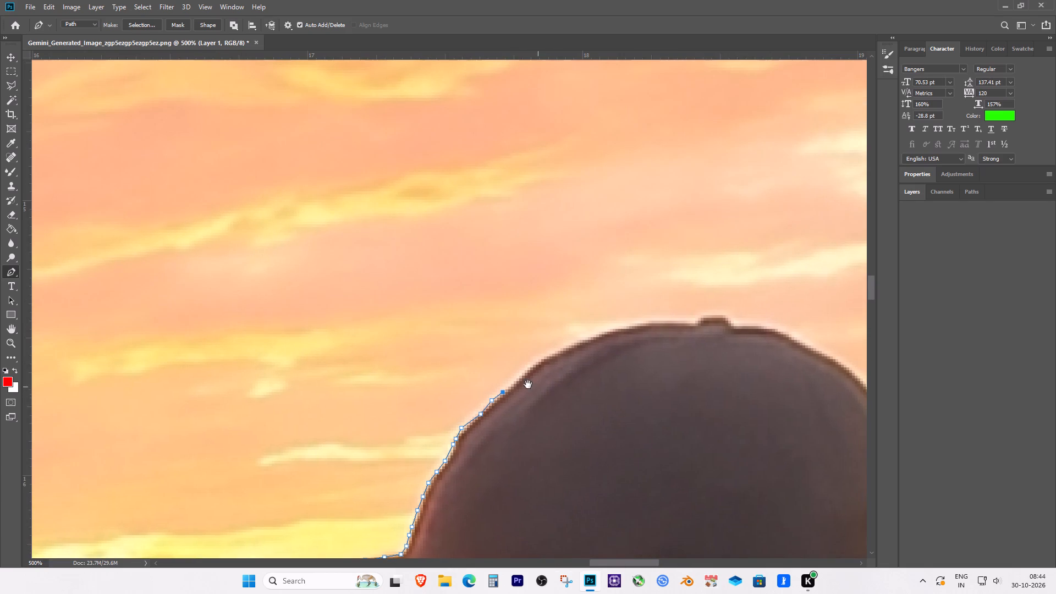
{"action": "left_click", "coordinate": [520, 375]}
{"action": "left_click", "coordinate": [536, 364]}
Curve the path over the top front of the crown to the base of the small button on top.
{"action": "key", "text": "space"}
{"action": "key", "text": "space"}
{"action": "key", "text": "space"}
{"action": "key", "text": "space"}
{"action": "key", "text": "space"}
{"action": "left_click_drag", "start_coordinate": [602, 366], "coordinate": [547, 400]}
{"action": "left_click", "coordinate": [497, 388]}
{"action": "left_click", "coordinate": [520, 376]}
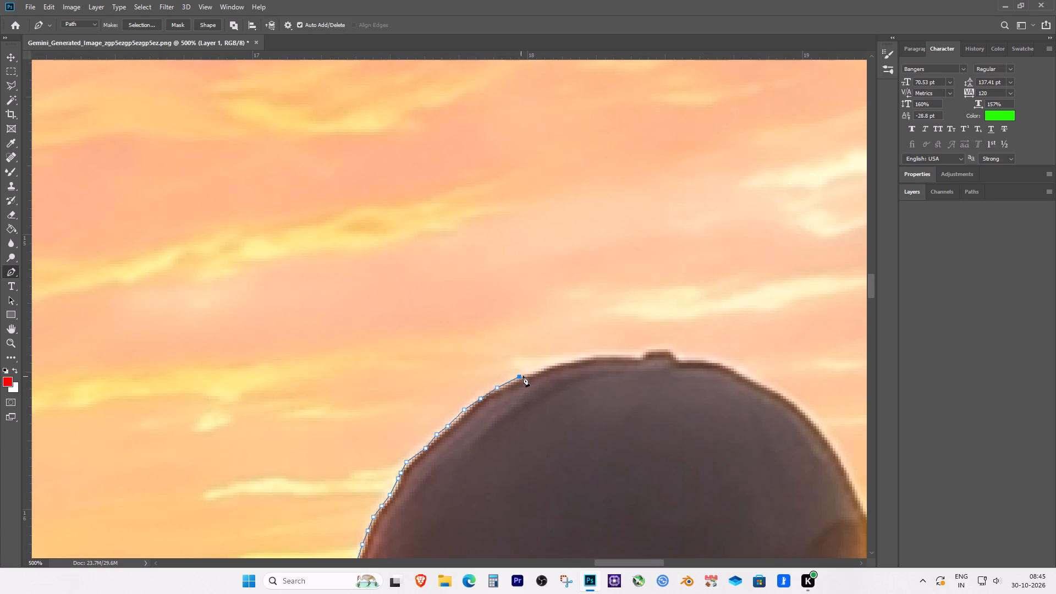
{"action": "left_click", "coordinate": [542, 367]}
{"action": "left_click", "coordinate": [560, 361]}
{"action": "left_click", "coordinate": [582, 358]}
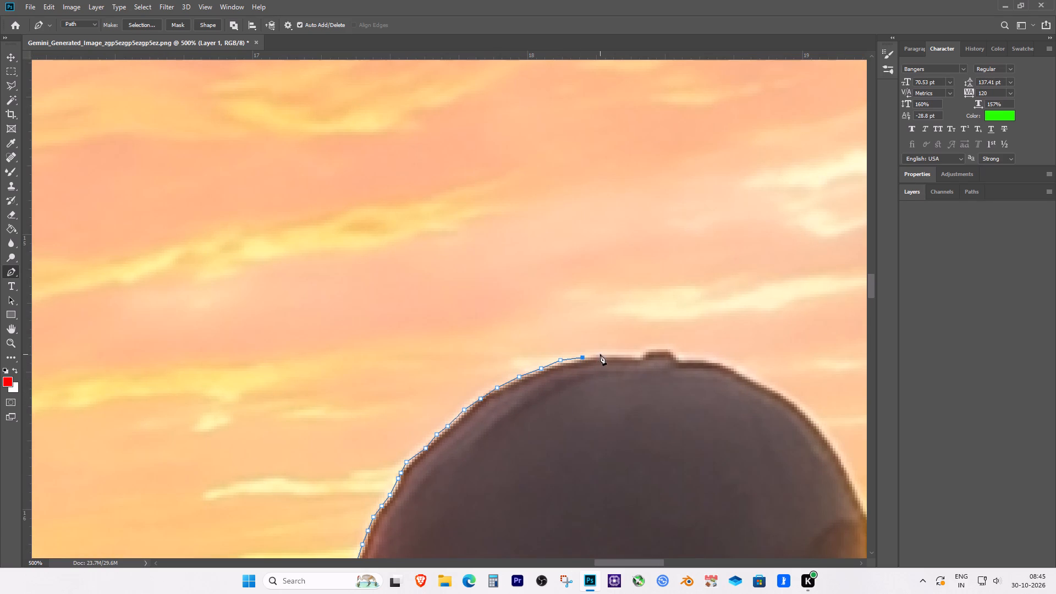
{"action": "left_click", "coordinate": [600, 354]}
{"action": "left_click", "coordinate": [627, 354]}
{"action": "left_click", "coordinate": [639, 354]}
Outline the small button on top of the cap with closely spaced anchor points.
{"action": "left_click", "coordinate": [644, 353]}
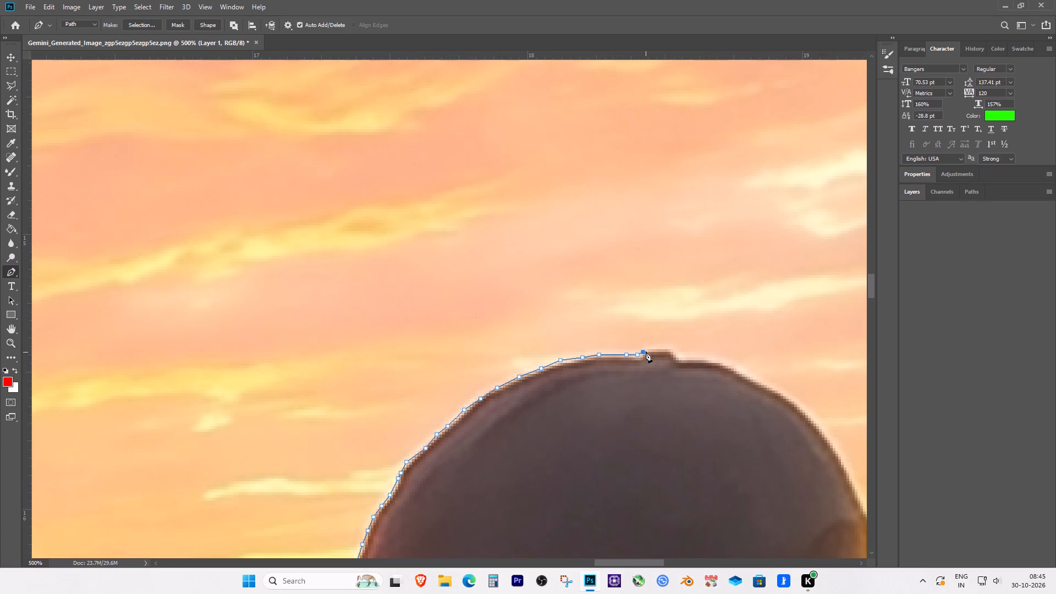
{"action": "left_click", "coordinate": [647, 350]}
{"action": "left_click", "coordinate": [670, 349]}
{"action": "left_click", "coordinate": [673, 353]}
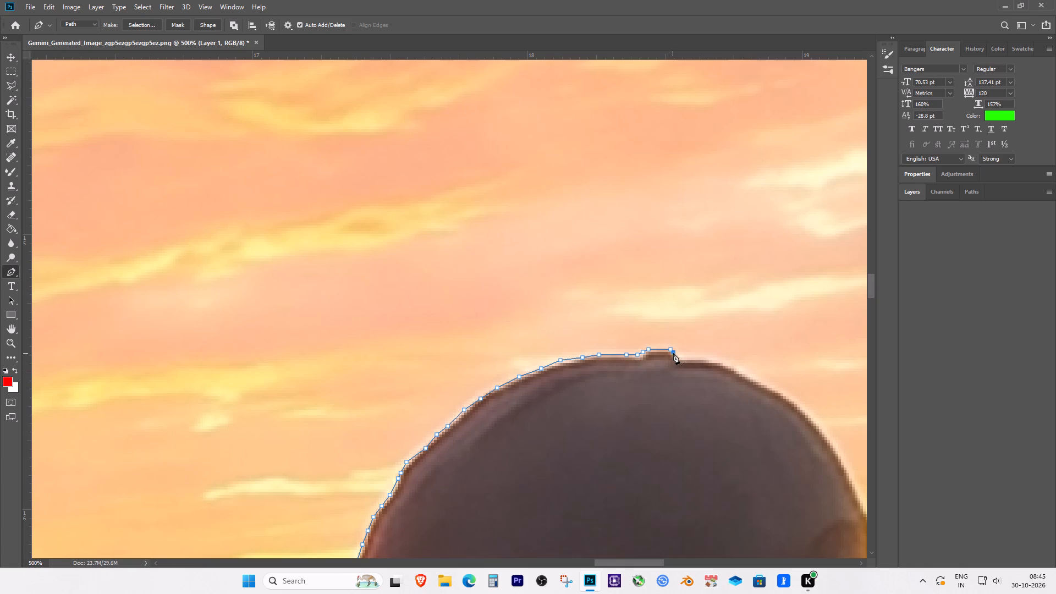
{"action": "left_click", "coordinate": [679, 358]}
{"action": "key", "text": "space"}
{"action": "key", "text": "space"}
{"action": "key", "text": "space"}
{"action": "key", "text": "space"}
{"action": "key", "text": "space"}
{"action": "left_click_drag", "start_coordinate": [719, 372], "coordinate": [633, 366]}
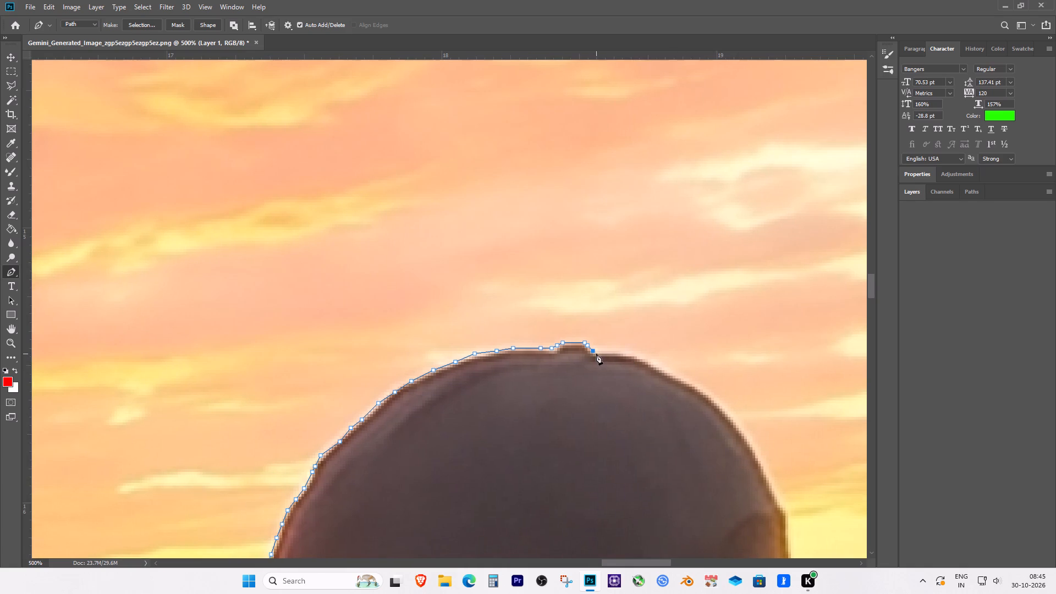
{"action": "left_click", "coordinate": [596, 354]}
Continue the path from behind the button over the upper rear curve of the cap's crown.
{"action": "left_click", "coordinate": [609, 351]}
{"action": "left_click", "coordinate": [623, 351]}
{"action": "left_click", "coordinate": [633, 355]}
{"action": "key", "text": "space"}
{"action": "key", "text": "space"}
{"action": "key", "text": "space"}
{"action": "key", "text": "space"}
{"action": "key", "text": "space"}
{"action": "key", "text": "space"}
{"action": "key", "text": "space"}
{"action": "left_click_drag", "start_coordinate": [689, 386], "coordinate": [598, 367]}
{"action": "left_click", "coordinate": [555, 342]}
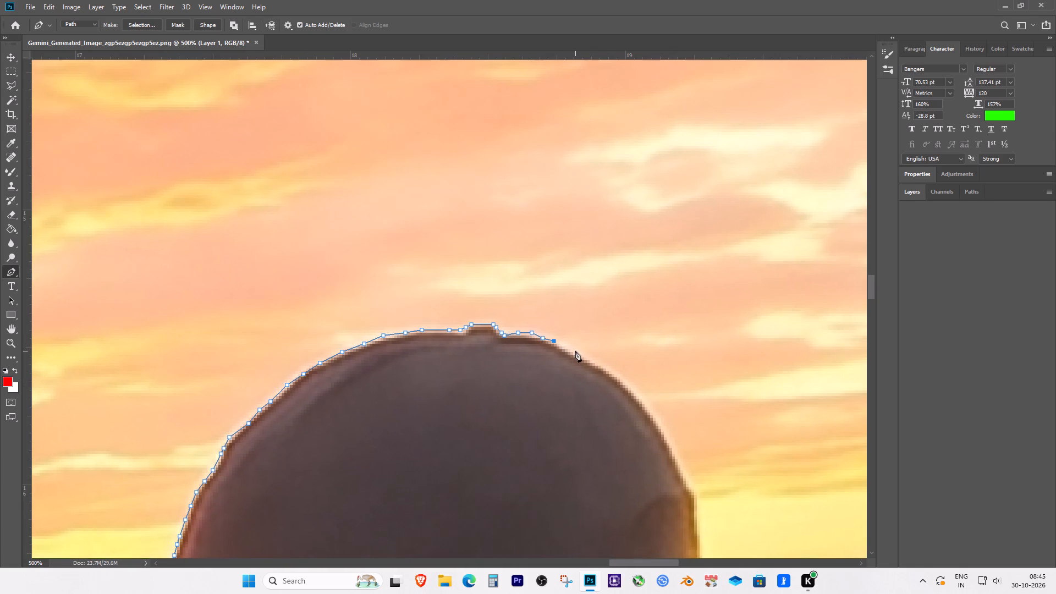
{"action": "left_click", "coordinate": [576, 354]}
{"action": "left_click", "coordinate": [597, 365]}
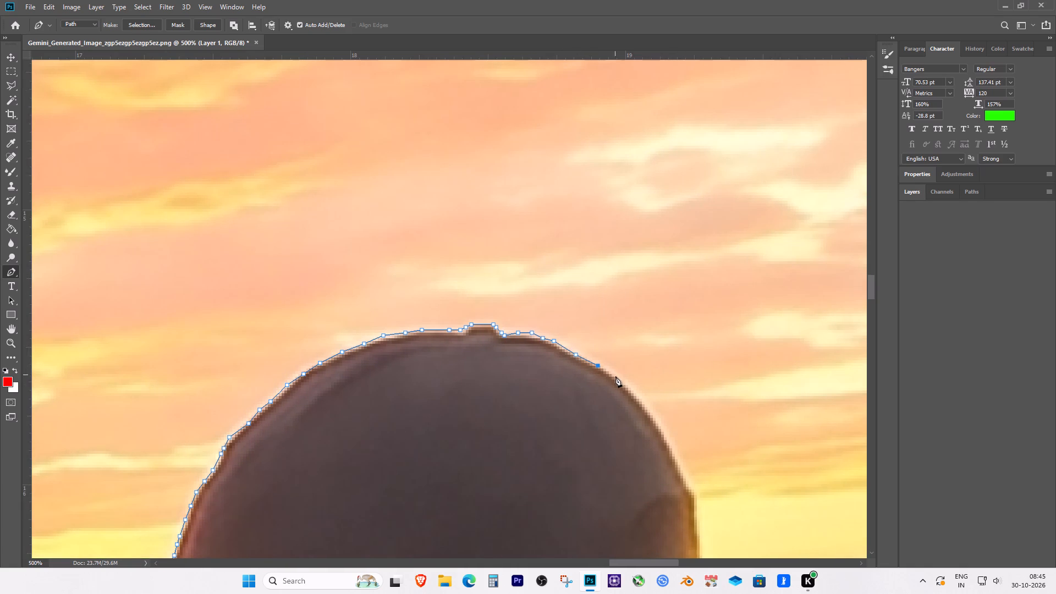
{"action": "left_click", "coordinate": [616, 377]}
Trace down the rounded back of the crown to the bend above the sunlit rear edge.
{"action": "key", "text": "space"}
{"action": "key", "text": "space"}
{"action": "key", "text": "space"}
{"action": "left_click_drag", "start_coordinate": [678, 425], "coordinate": [610, 369]}
{"action": "left_click", "coordinate": [571, 344]}
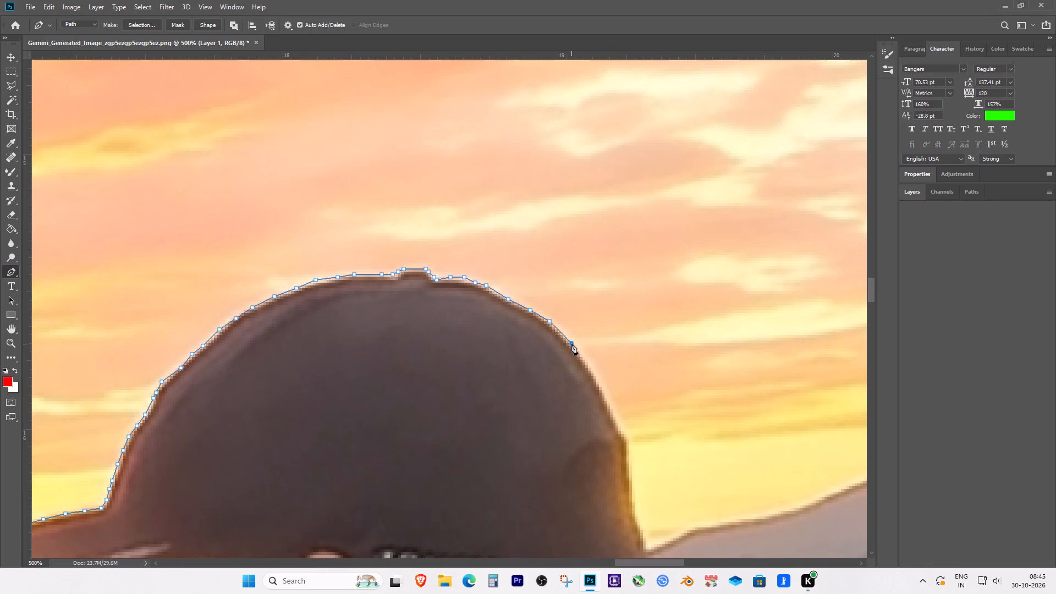
{"action": "left_click", "coordinate": [588, 364]}
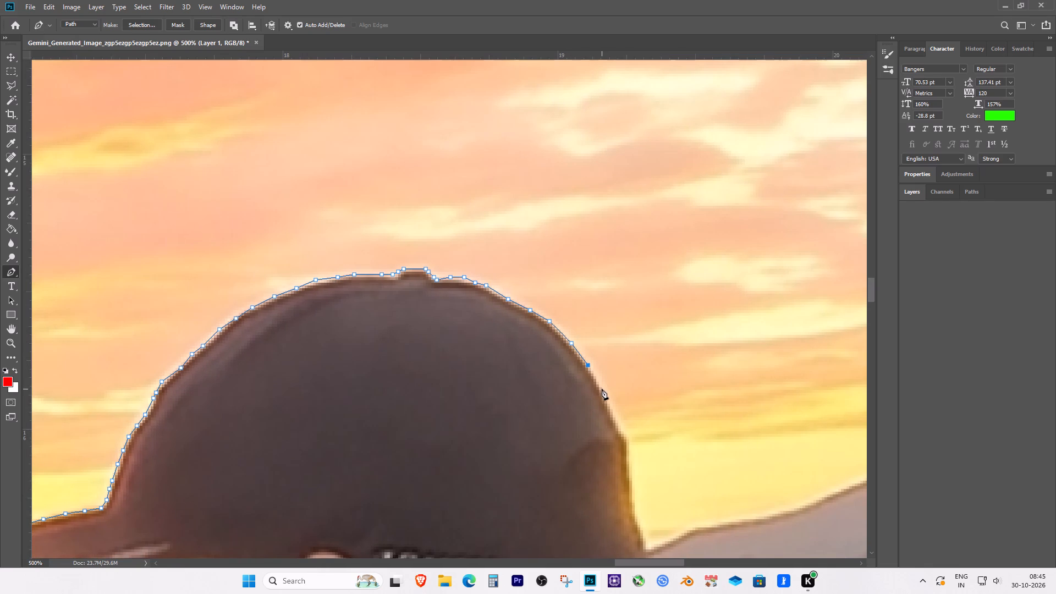
{"action": "left_click", "coordinate": [602, 389]}
{"action": "left_click", "coordinate": [617, 421]}
{"action": "left_click", "coordinate": [624, 435]}
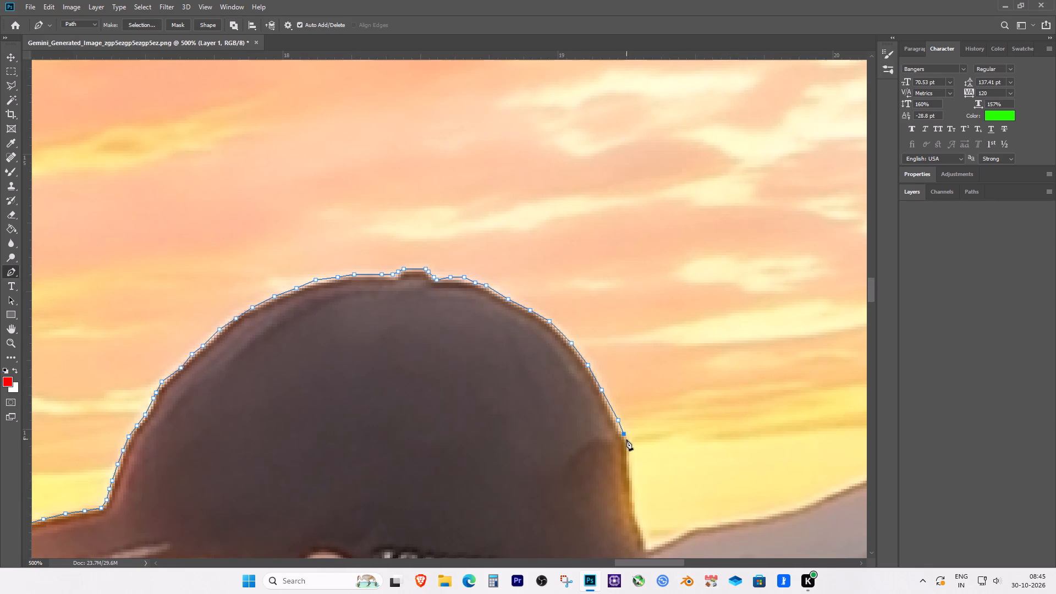
{"action": "left_click", "coordinate": [627, 439]}
Trace the cap's sunlit rear edge down to just above where the mountain ridge meets it.
{"action": "key", "text": "space"}
{"action": "key", "text": "space"}
{"action": "key", "text": "space"}
{"action": "key", "text": "space"}
{"action": "key", "text": "space"}
{"action": "key", "text": "space"}
{"action": "left_click_drag", "start_coordinate": [640, 481], "coordinate": [588, 381]}
{"action": "left_click", "coordinate": [580, 361]}
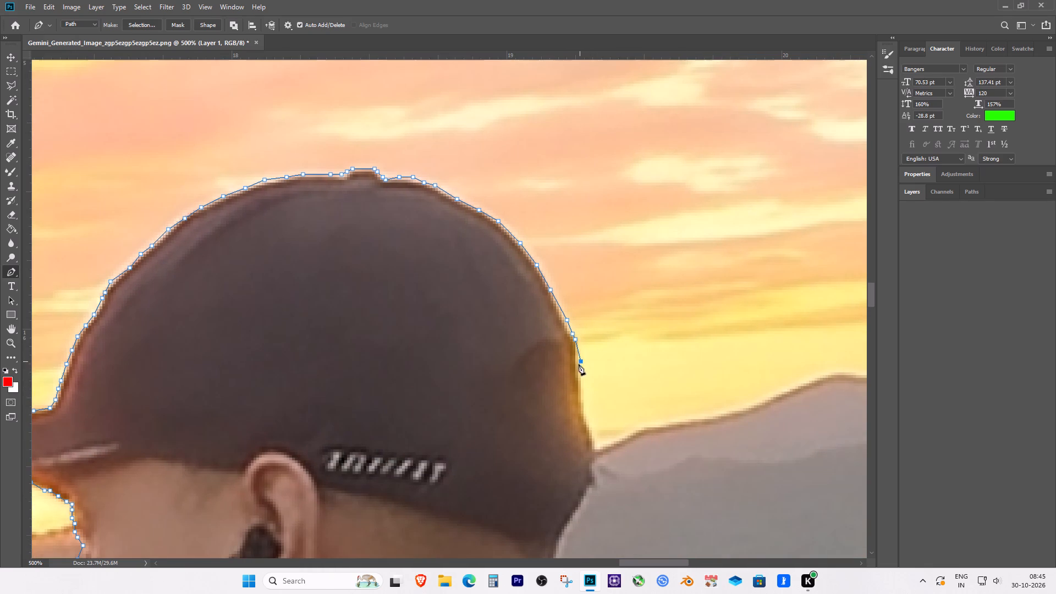
{"action": "left_click", "coordinate": [579, 374]}
{"action": "left_click", "coordinate": [584, 393]}
{"action": "left_click", "coordinate": [582, 405]}
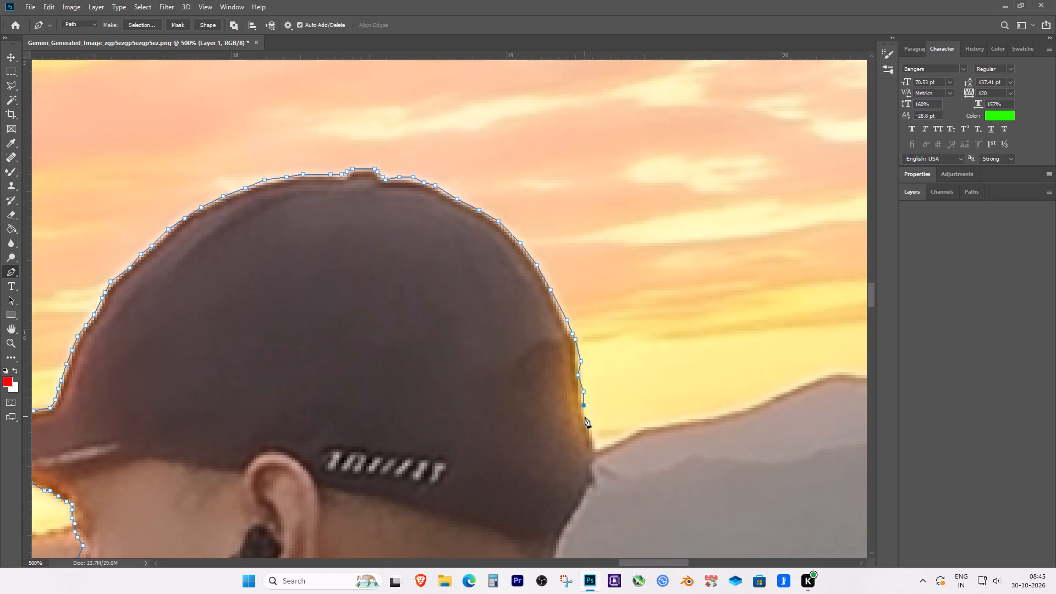
{"action": "left_click", "coordinate": [585, 417]}
{"action": "left_click", "coordinate": [590, 431]}
Trace around the cap's lower rear corner and inward to where the cap meets the back of the head.
{"action": "key", "text": "space"}
{"action": "key", "text": "space"}
{"action": "key", "text": "space"}
{"action": "key", "text": "space"}
{"action": "key", "text": "space"}
{"action": "key", "text": "space"}
{"action": "key", "text": "space"}
{"action": "left_click_drag", "start_coordinate": [592, 468], "coordinate": [586, 400]}
{"action": "left_click", "coordinate": [589, 381]}
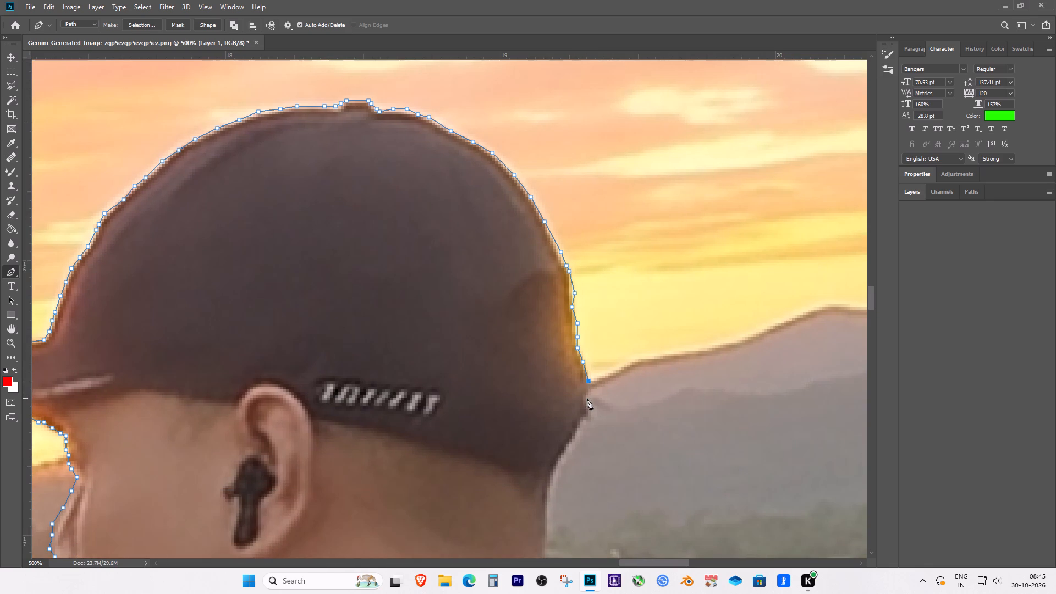
{"action": "left_click", "coordinate": [587, 400]}
{"action": "left_click", "coordinate": [589, 413]}
{"action": "left_click", "coordinate": [584, 420]}
{"action": "left_click", "coordinate": [579, 428]}
{"action": "key", "text": "space"}
{"action": "key", "text": "space"}
{"action": "left_click_drag", "start_coordinate": [580, 463], "coordinate": [592, 370]}
{"action": "left_click", "coordinate": [576, 363]}
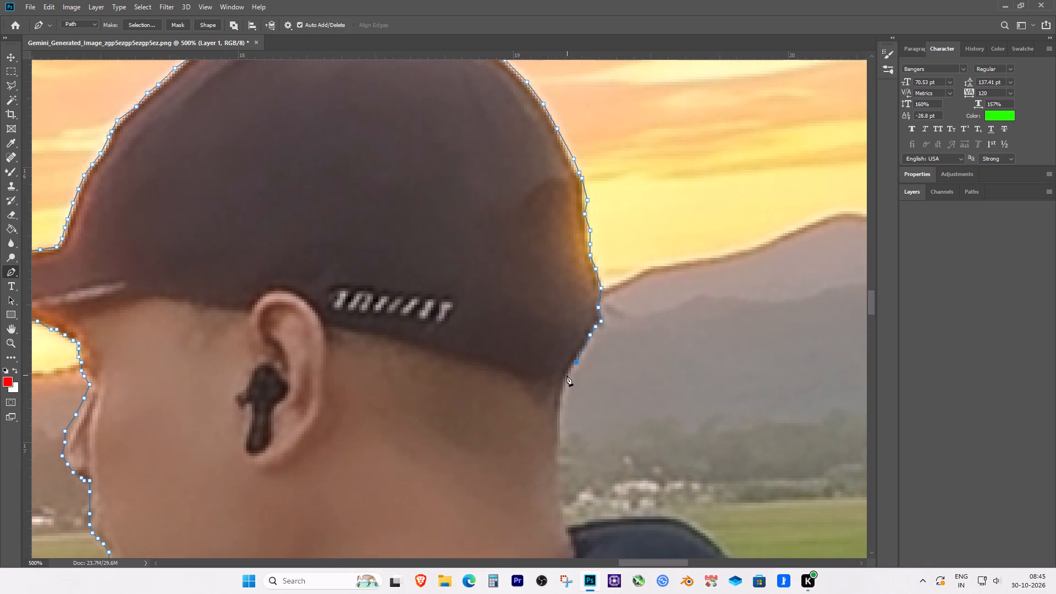
{"action": "left_click", "coordinate": [569, 371]}
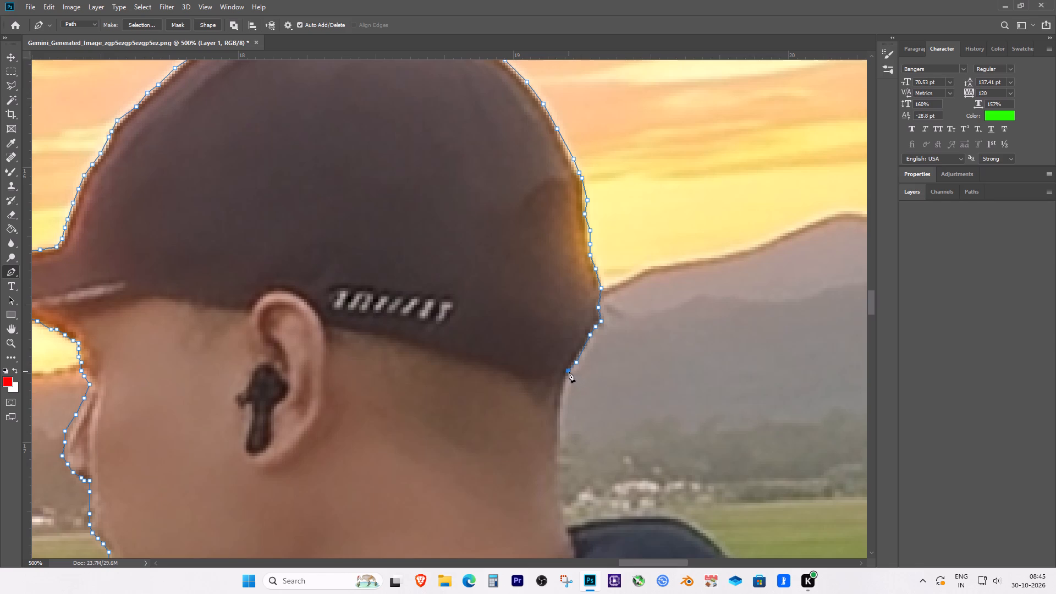
Trace the back of the head and neck down to the top edge of the hoodie.
{"action": "left_click", "coordinate": [565, 382]}
{"action": "left_click", "coordinate": [562, 392]}
{"action": "left_click", "coordinate": [562, 402]}
{"action": "key", "text": "space"}
{"action": "key", "text": "space"}
{"action": "key", "text": "space"}
{"action": "key", "text": "space"}
{"action": "key", "text": "space"}
{"action": "left_click_drag", "start_coordinate": [574, 447], "coordinate": [568, 345]}
{"action": "left_click", "coordinate": [553, 333]}
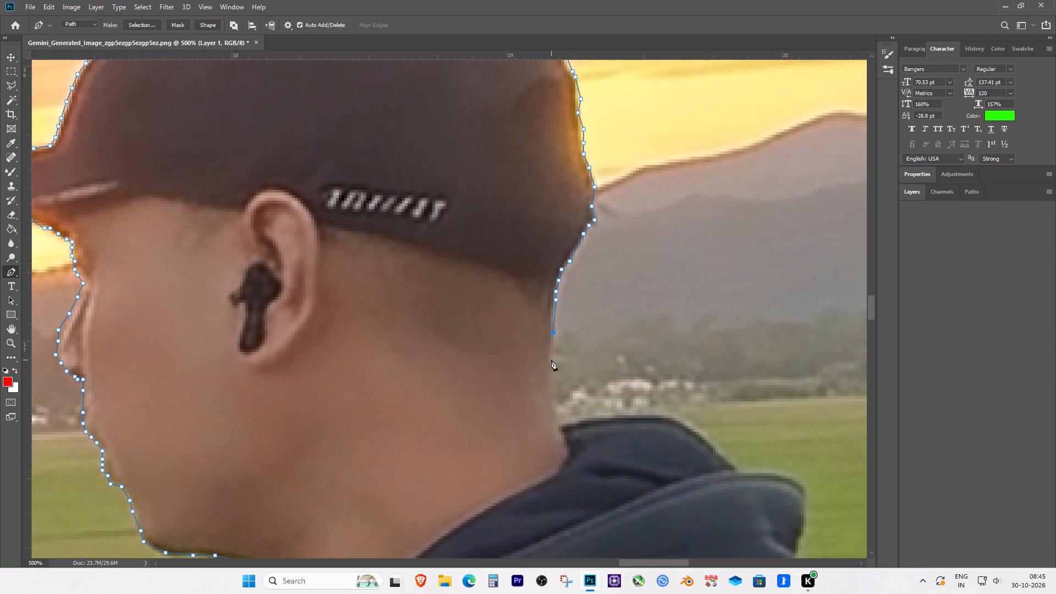
{"action": "left_click", "coordinate": [552, 360]}
{"action": "left_click", "coordinate": [553, 392]}
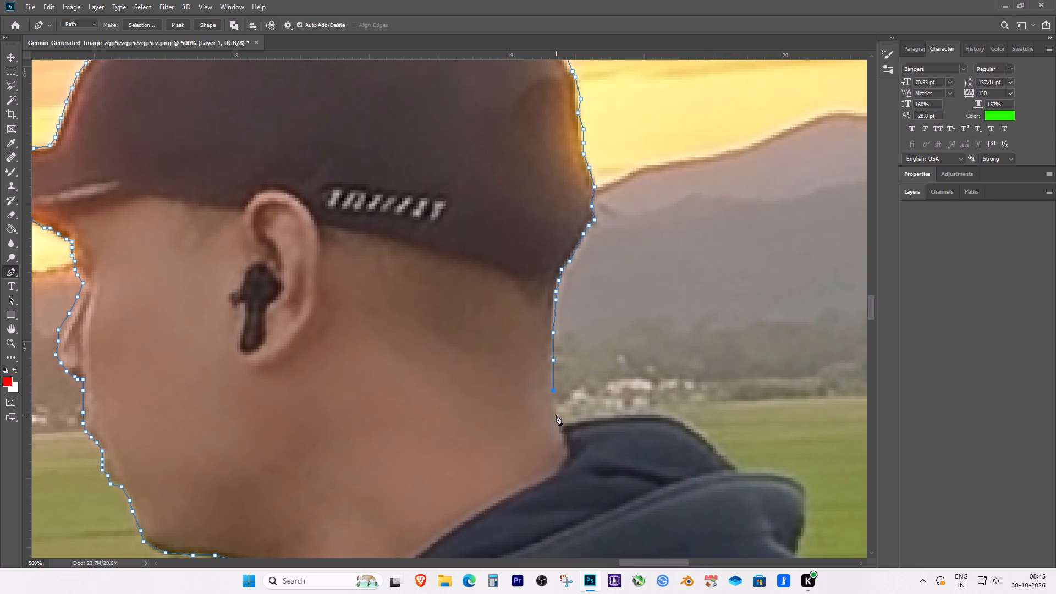
{"action": "left_click", "coordinate": [557, 411]}
{"action": "left_click", "coordinate": [559, 422]}
Trace the path along the top edge of the hoodie's inner collar, from the neck to where it begins sloping down.
{"action": "left_click", "coordinate": [563, 423]}
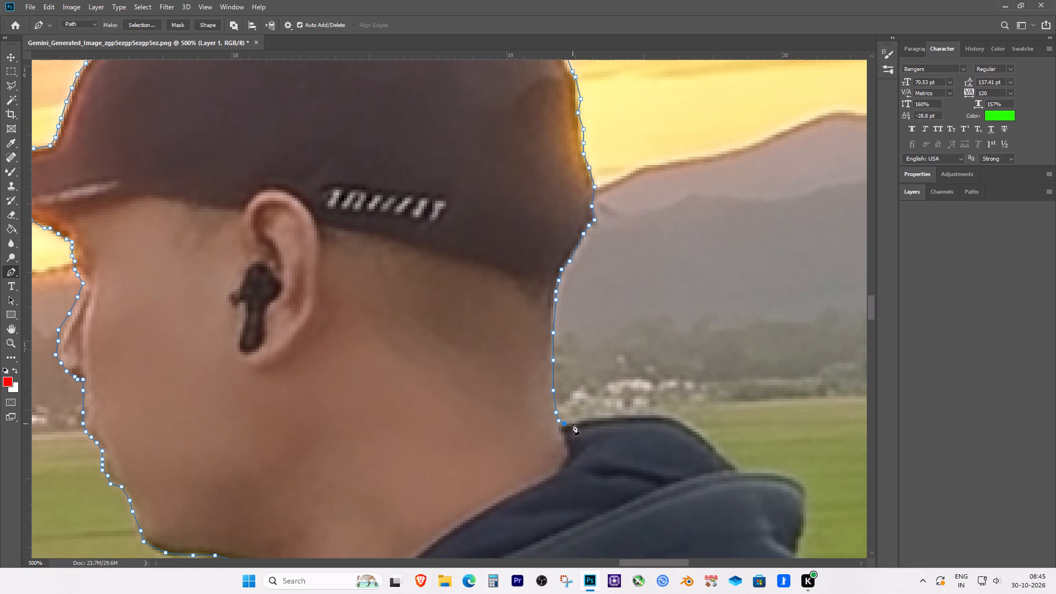
{"action": "left_click", "coordinate": [573, 424]}
{"action": "left_click", "coordinate": [577, 421]}
{"action": "left_click", "coordinate": [587, 420]}
{"action": "key", "text": "space"}
{"action": "key", "text": "space"}
{"action": "key", "text": "space"}
{"action": "key", "text": "space"}
{"action": "key", "text": "space"}
{"action": "key", "text": "space"}
{"action": "key", "text": "space"}
{"action": "key", "text": "space"}
{"action": "left_click_drag", "start_coordinate": [647, 427], "coordinate": [560, 399]}
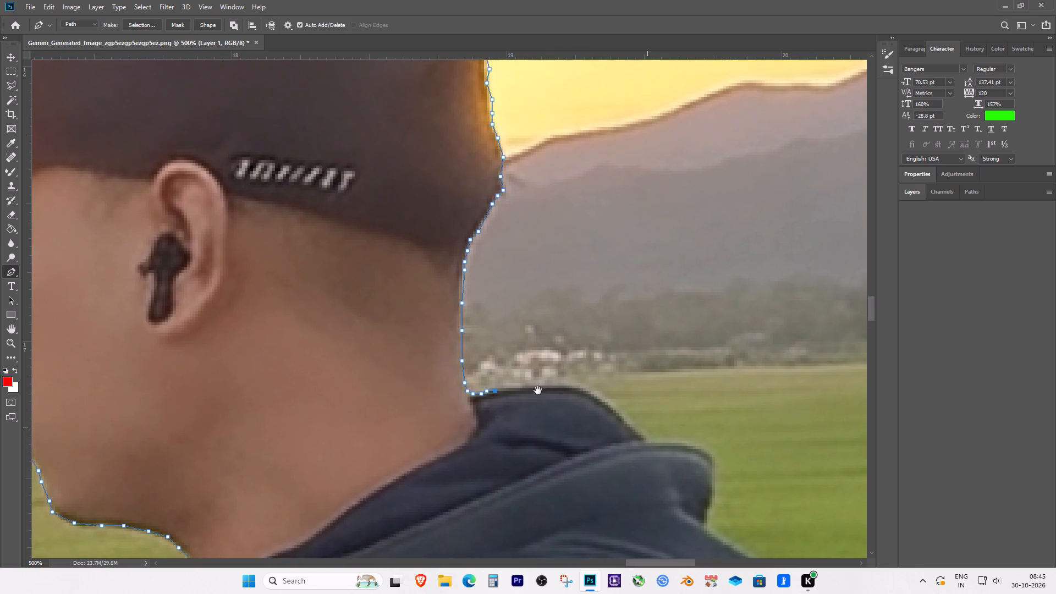
{"action": "left_click", "coordinate": [511, 382]}
{"action": "left_click", "coordinate": [531, 381]}
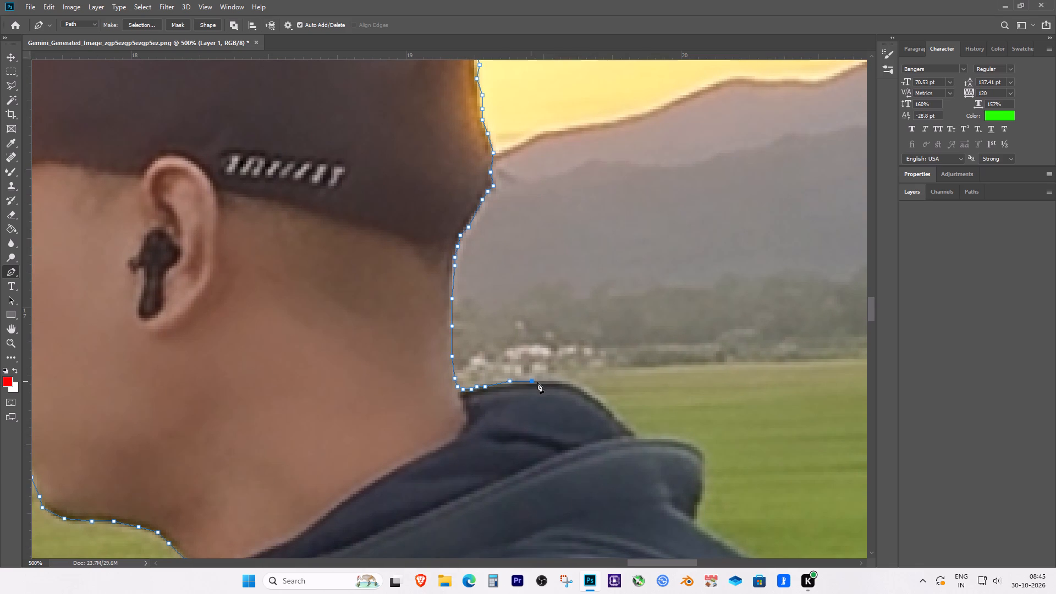
{"action": "left_click", "coordinate": [569, 384]}
{"action": "left_click", "coordinate": [578, 386]}
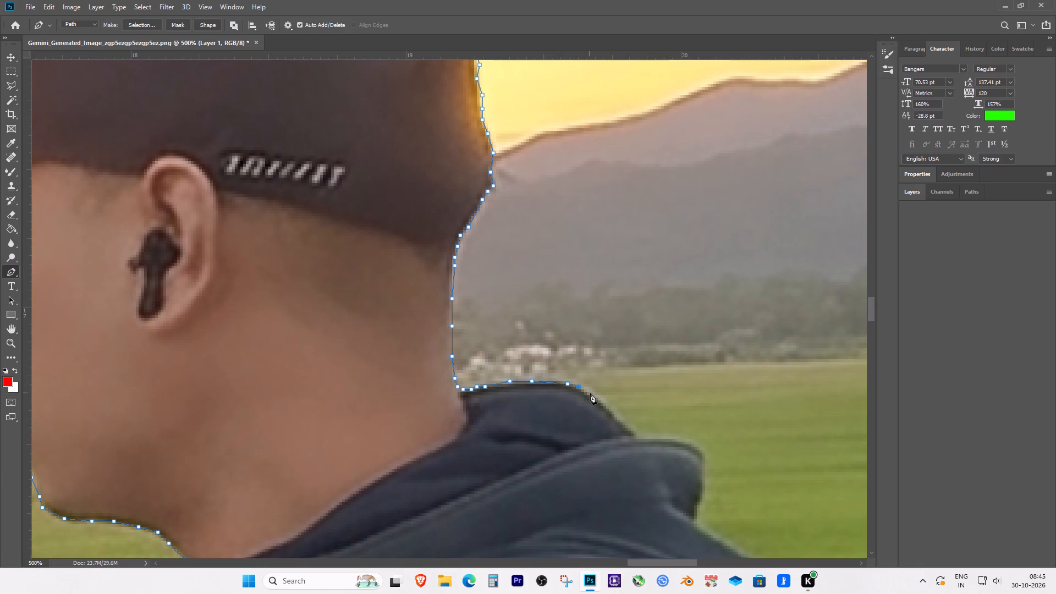
Trace down the sloping back of the inner collar to the notch where it meets the outer hood fold.
{"action": "left_click", "coordinate": [590, 393]}
{"action": "key", "text": "space"}
{"action": "key", "text": "space"}
{"action": "key", "text": "space"}
{"action": "left_click_drag", "start_coordinate": [630, 421], "coordinate": [577, 350]}
{"action": "left_click", "coordinate": [548, 333]}
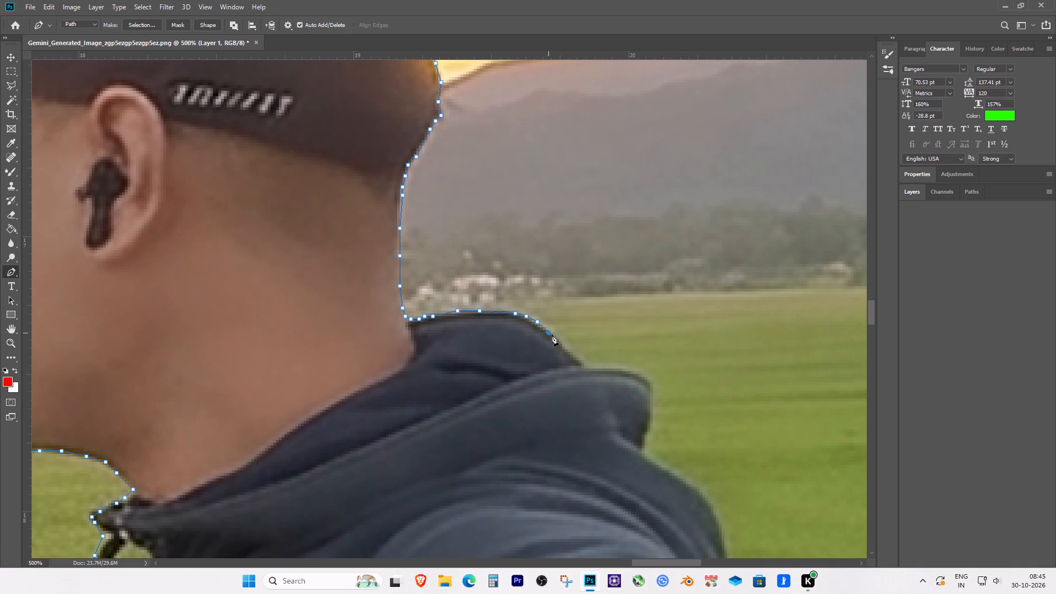
{"action": "left_click", "coordinate": [560, 342]}
{"action": "left_click", "coordinate": [572, 354]}
{"action": "left_click", "coordinate": [579, 362]}
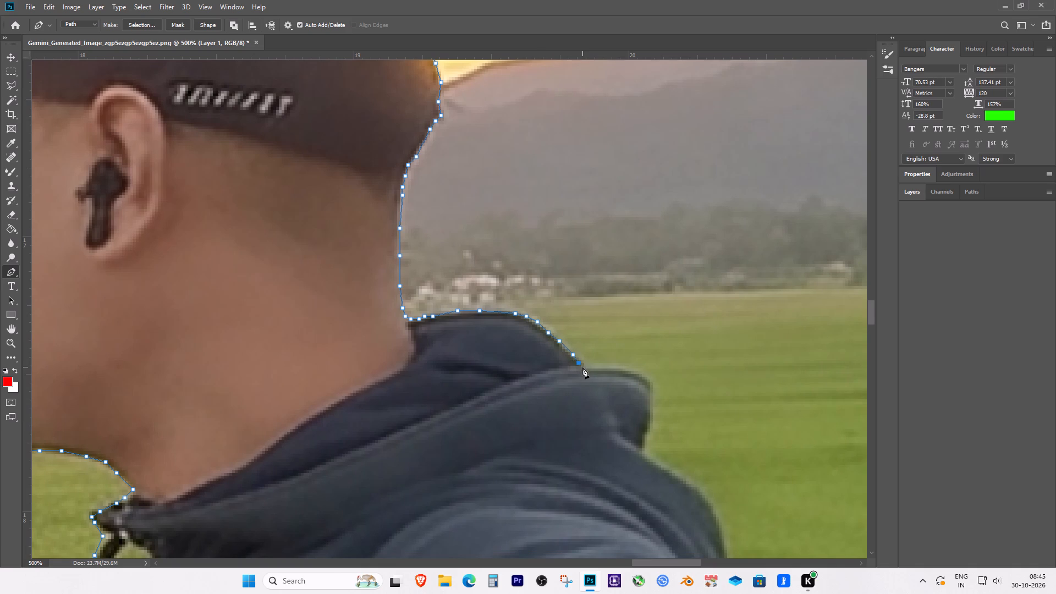
{"action": "left_click", "coordinate": [584, 367]}
Trace along the top of the outer hood fold and around its rounded rear corner.
{"action": "left_click", "coordinate": [604, 369]}
{"action": "left_click", "coordinate": [625, 370]}
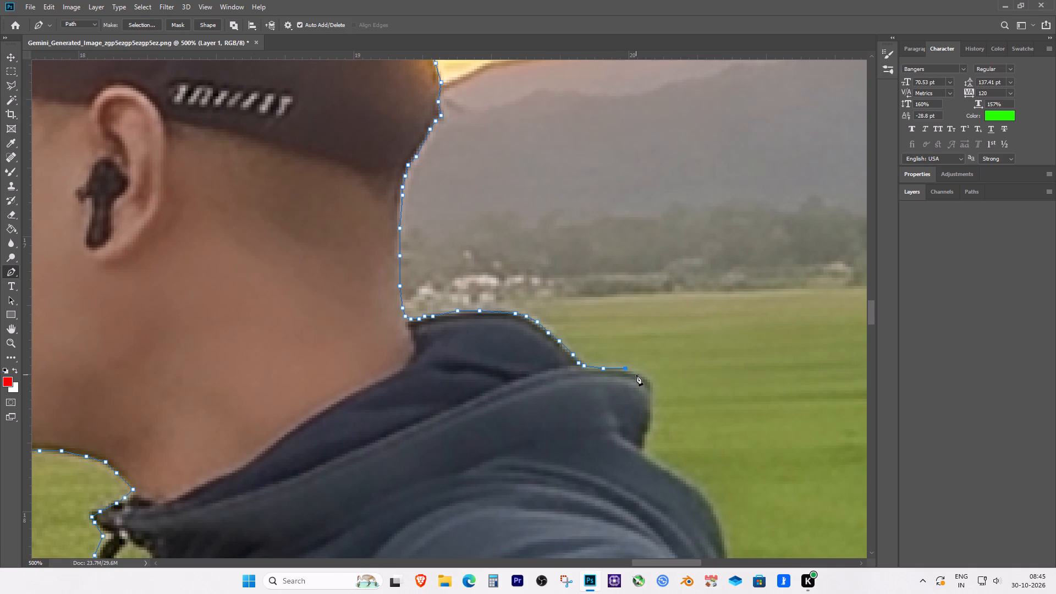
{"action": "left_click", "coordinate": [641, 373]}
{"action": "left_click", "coordinate": [647, 376]}
{"action": "left_click", "coordinate": [652, 382]}
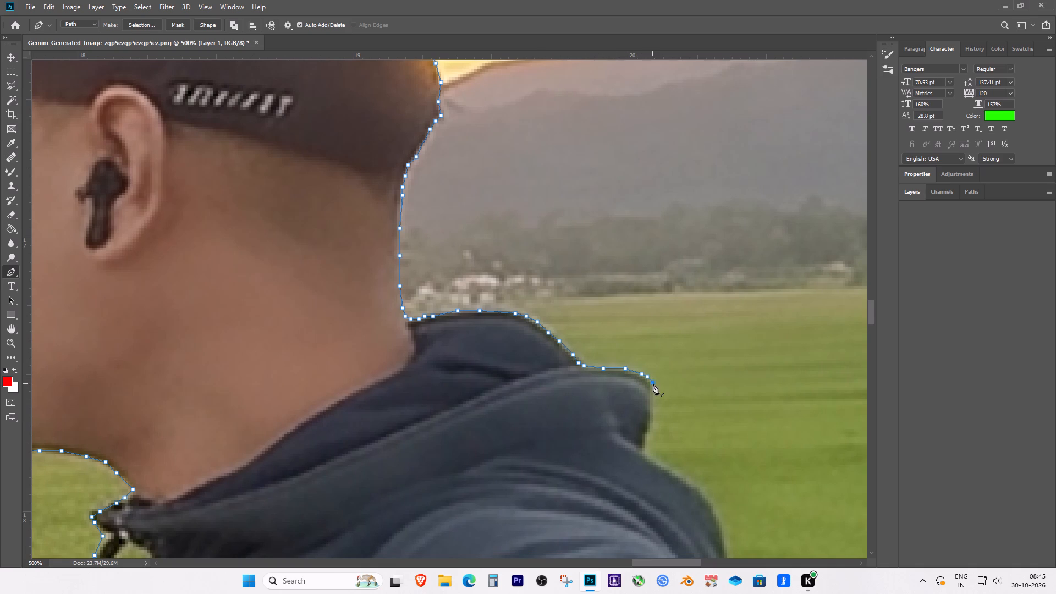
Trace down the rear edge of the hood fold and into the notch above the shoulder.
{"action": "left_click", "coordinate": [653, 393]}
{"action": "left_click", "coordinate": [653, 405]}
{"action": "left_click", "coordinate": [653, 422]}
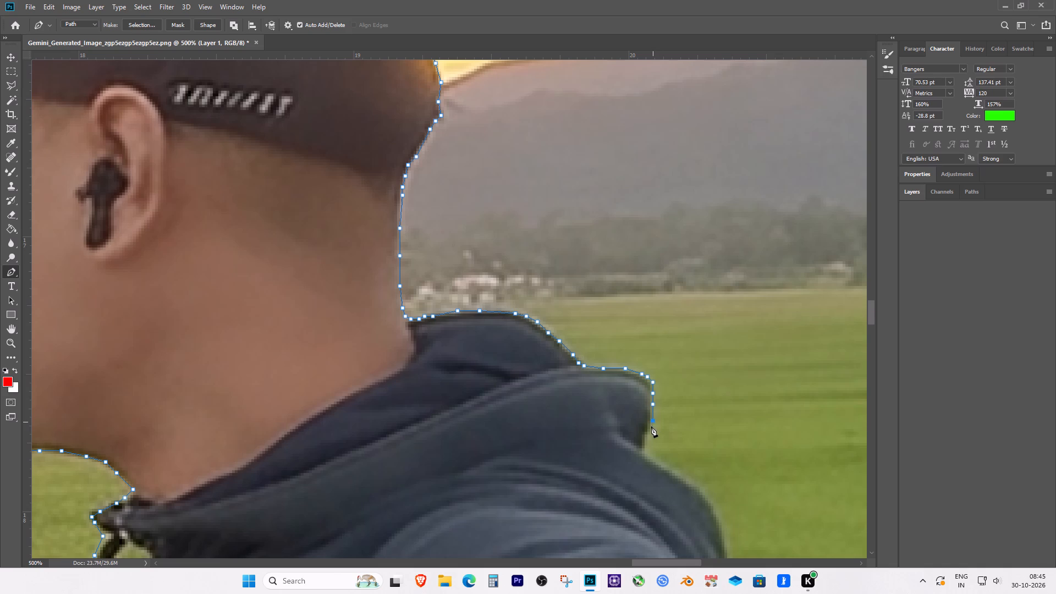
{"action": "left_click", "coordinate": [650, 431]}
{"action": "left_click", "coordinate": [646, 435]}
{"action": "left_click", "coordinate": [644, 438]}
{"action": "left_click", "coordinate": [644, 446]}
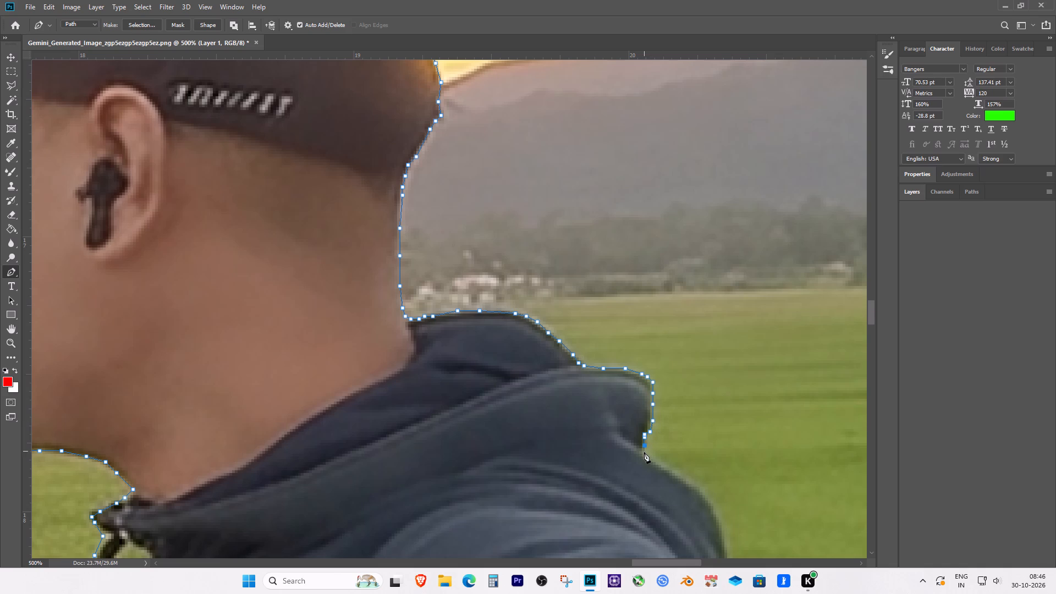
{"action": "left_click", "coordinate": [647, 452]}
Trace the sloping upper shoulder of the hoodie from the hood notch toward its rounded bend.
{"action": "key", "text": "space"}
{"action": "key", "text": "space"}
{"action": "key", "text": "space"}
{"action": "key", "text": "space"}
{"action": "key", "text": "space"}
{"action": "key", "text": "space"}
{"action": "key", "text": "space"}
{"action": "key", "text": "space"}
{"action": "key", "text": "space"}
{"action": "key", "text": "space"}
{"action": "left_click_drag", "start_coordinate": [680, 459], "coordinate": [530, 365]}
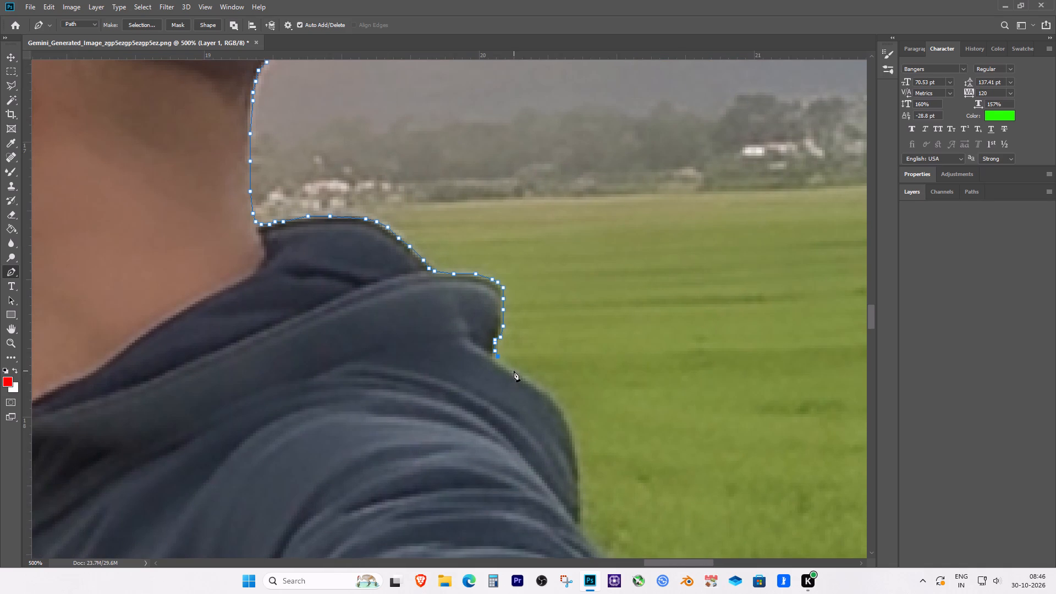
{"action": "left_click", "coordinate": [514, 371]}
{"action": "left_click", "coordinate": [533, 380]}
{"action": "left_click", "coordinate": [551, 394]}
Trace around the shoulder's rounded bend and down its near-vertical rear edge against the grass.
{"action": "key", "text": "space"}
{"action": "key", "text": "space"}
{"action": "key", "text": "space"}
{"action": "key", "text": "space"}
{"action": "key", "text": "space"}
{"action": "key", "text": "space"}
{"action": "key", "text": "space"}
{"action": "key", "text": "space"}
{"action": "left_click_drag", "start_coordinate": [577, 423], "coordinate": [548, 353]}
{"action": "left_click", "coordinate": [531, 333]}
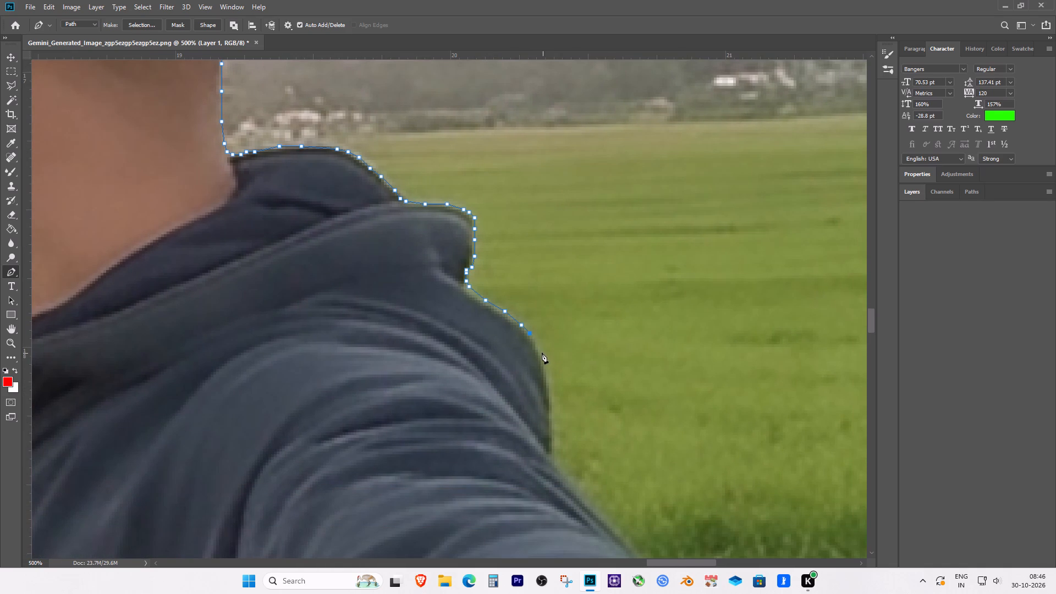
{"action": "left_click", "coordinate": [540, 353]}
{"action": "left_click", "coordinate": [548, 371]}
{"action": "left_click", "coordinate": [551, 392]}
{"action": "left_click", "coordinate": [552, 425]}
Trace the last stretch of the shoulder's rear edge to the corner where it meets the outstretched sleeve.
{"action": "key", "text": "space"}
{"action": "key", "text": "space"}
{"action": "key", "text": "space"}
{"action": "key", "text": "space"}
{"action": "left_click_drag", "start_coordinate": [588, 465], "coordinate": [592, 370]}
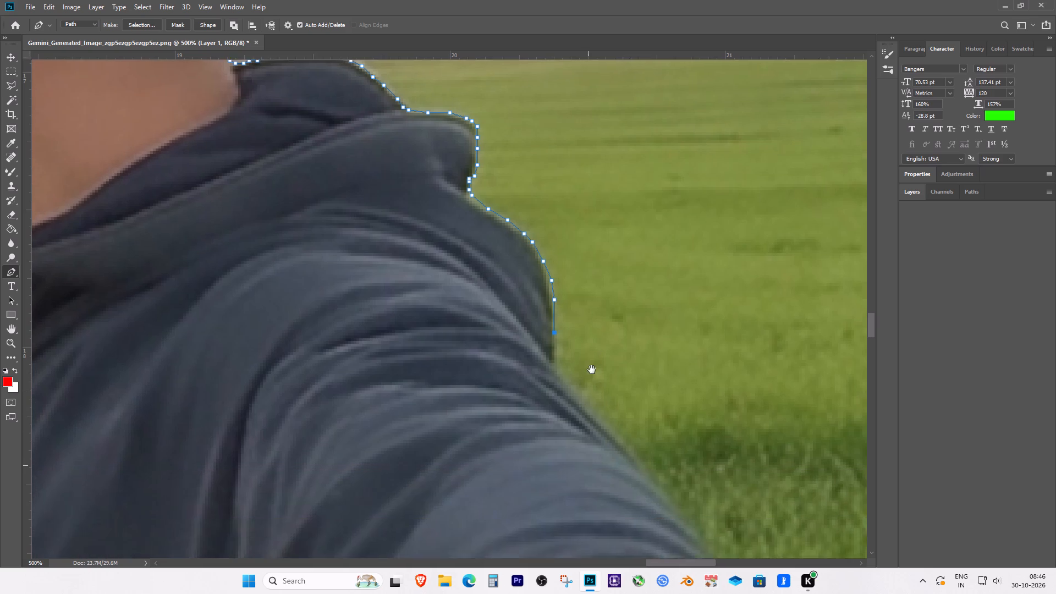
{"action": "left_click_drag", "start_coordinate": [592, 370], "coordinate": [592, 369]}
{"action": "left_click", "coordinate": [560, 339]}
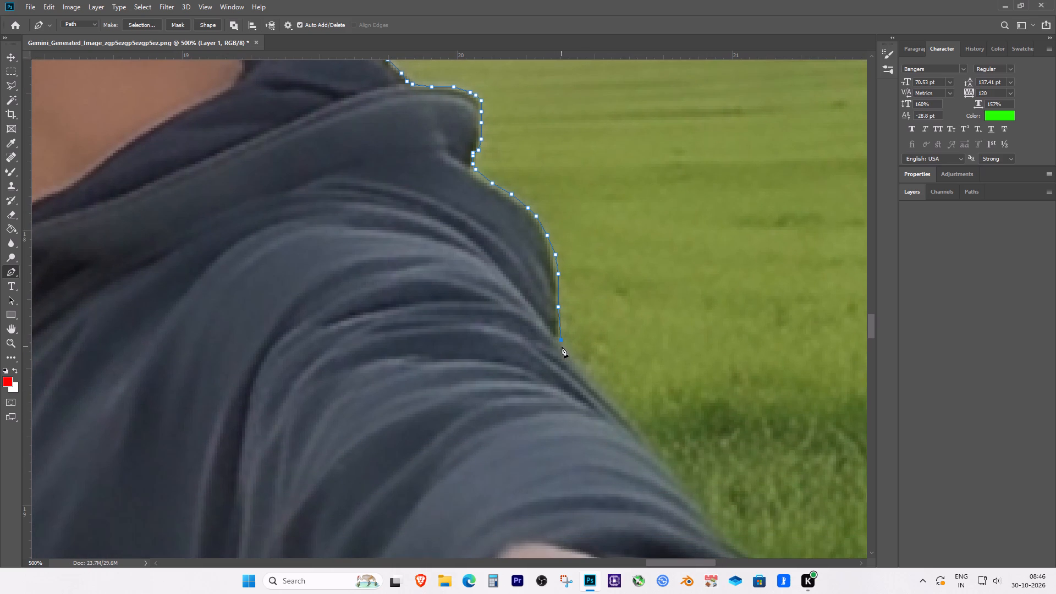
{"action": "left_click", "coordinate": [564, 348]}
Trace the upper part of the outstretched sleeve's diagonal outer edge, from the shoulder corner to partway down the arm.
{"action": "key", "text": "space"}
{"action": "key", "text": "space"}
{"action": "key", "text": "space"}
{"action": "key", "text": "space"}
{"action": "left_click_drag", "start_coordinate": [617, 388], "coordinate": [552, 303]}
{"action": "left_click", "coordinate": [522, 289]}
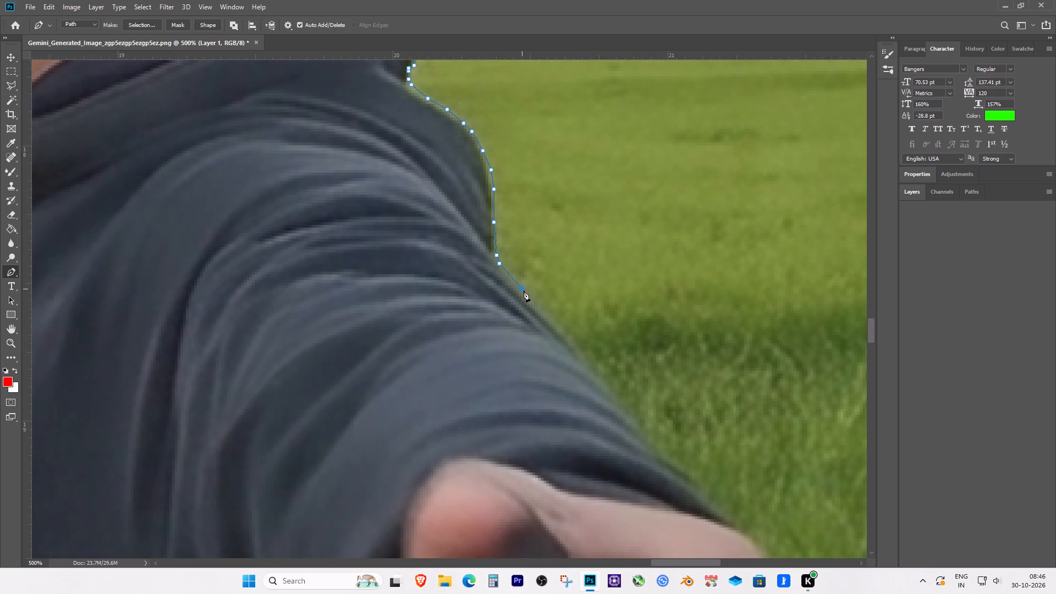
{"action": "left_click", "coordinate": [546, 309]}
{"action": "left_click", "coordinate": [571, 334]}
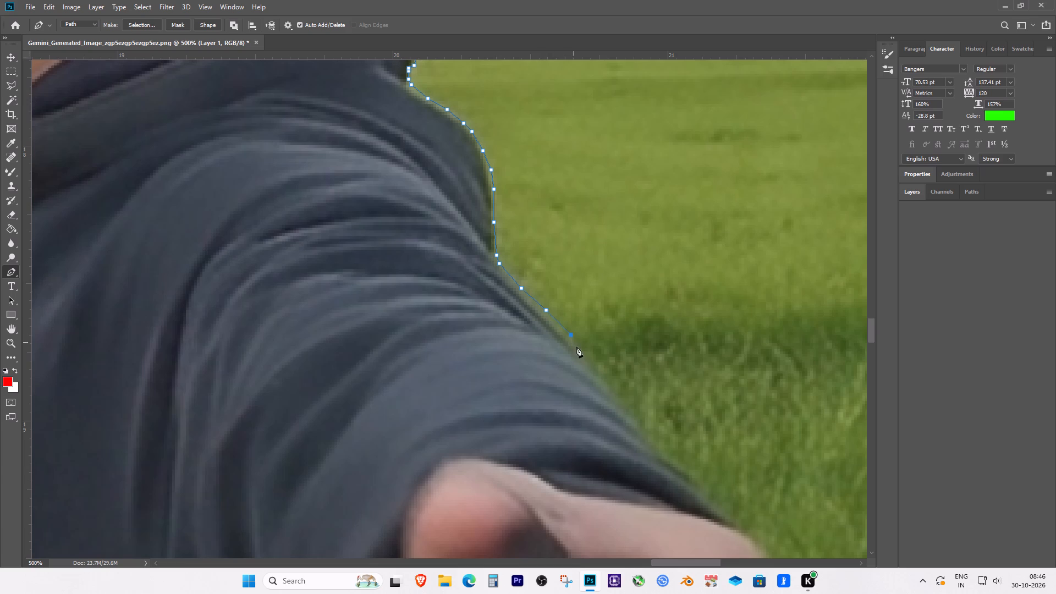
{"action": "left_click", "coordinate": [582, 353]}
{"action": "key", "text": "space"}
{"action": "key", "text": "space"}
{"action": "key", "text": "space"}
{"action": "key", "text": "space"}
{"action": "left_click_drag", "start_coordinate": [599, 381], "coordinate": [540, 277]}
{"action": "left_click", "coordinate": [535, 266]}
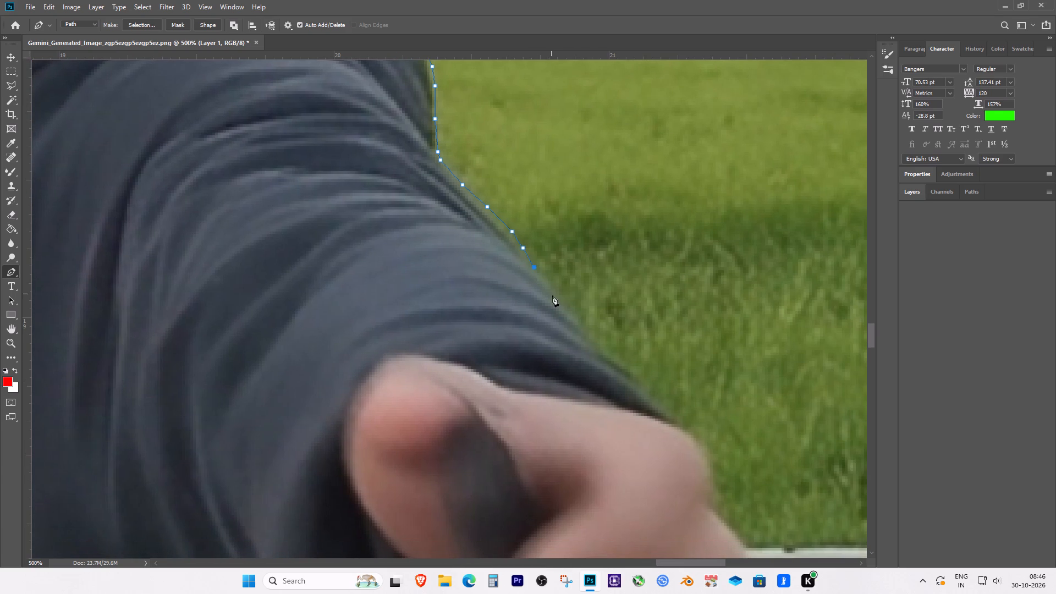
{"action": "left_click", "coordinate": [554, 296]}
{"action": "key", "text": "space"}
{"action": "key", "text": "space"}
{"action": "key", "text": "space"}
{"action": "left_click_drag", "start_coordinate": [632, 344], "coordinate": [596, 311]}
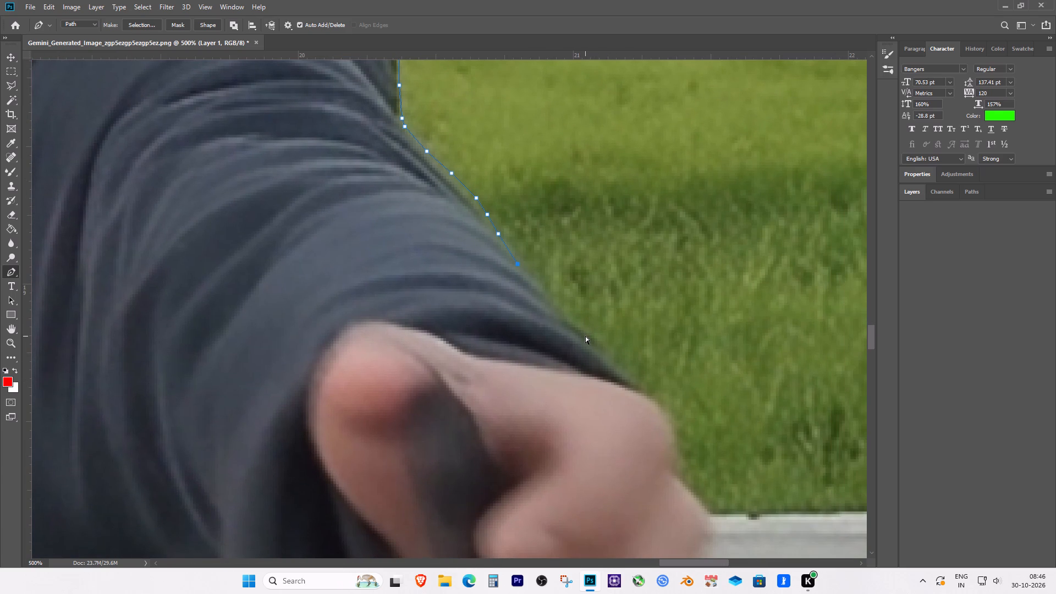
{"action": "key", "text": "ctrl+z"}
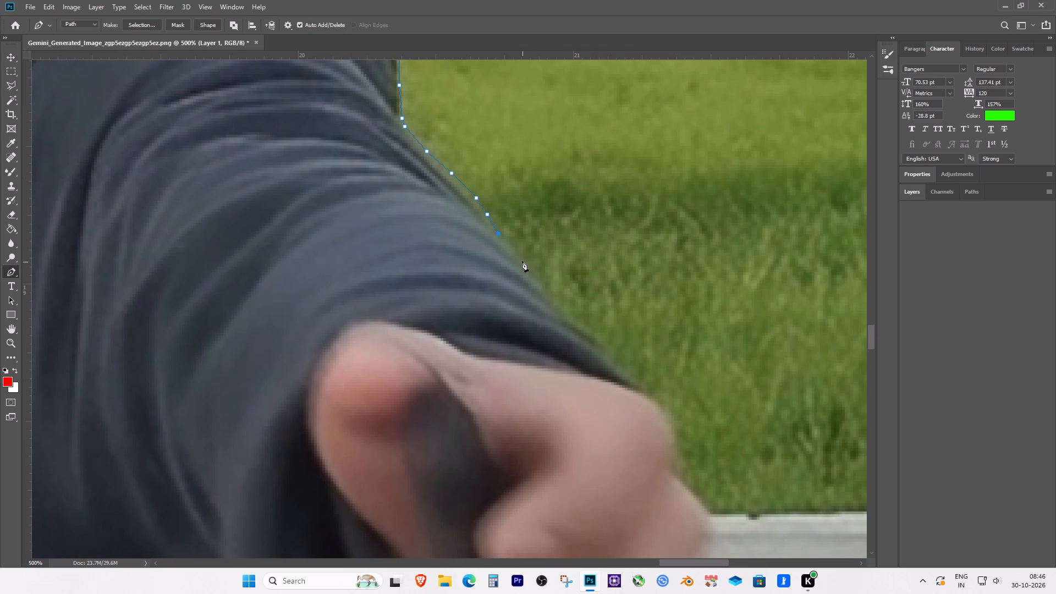
Trace the remaining outer edge of the sleeve down to where the cuff meets the back of the hand.
{"action": "left_click", "coordinate": [522, 260]}
{"action": "left_click", "coordinate": [540, 280]}
{"action": "key", "text": "space"}
{"action": "key", "text": "space"}
{"action": "key", "text": "space"}
{"action": "key", "text": "space"}
{"action": "key", "text": "space"}
{"action": "key", "text": "space"}
{"action": "key", "text": "space"}
{"action": "key", "text": "space"}
{"action": "key", "text": "space"}
{"action": "key", "text": "space"}
{"action": "key", "text": "space"}
{"action": "left_click_drag", "start_coordinate": [584, 325], "coordinate": [543, 265]}
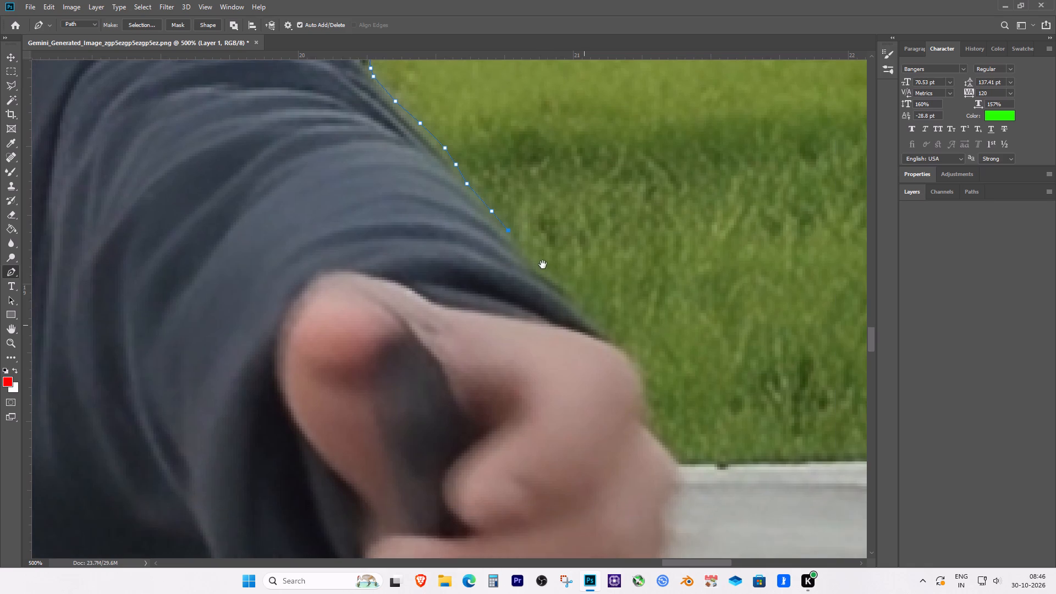
{"action": "left_click_drag", "start_coordinate": [543, 265], "coordinate": [536, 260]}
{"action": "left_click", "coordinate": [510, 242]}
{"action": "left_click", "coordinate": [519, 256]}
{"action": "left_click", "coordinate": [537, 268]}
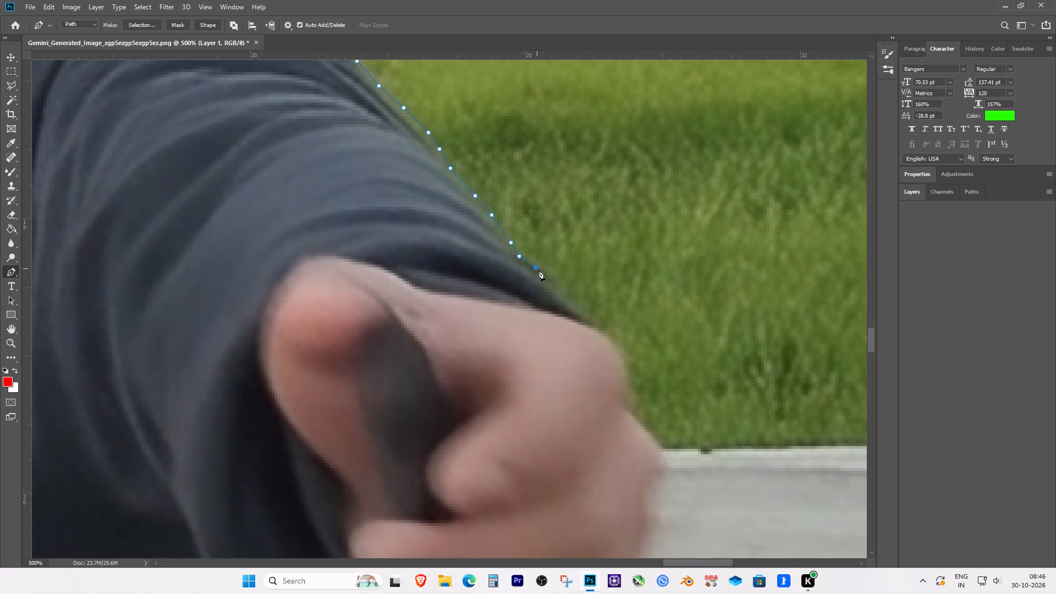
{"action": "left_click", "coordinate": [551, 276]}
{"action": "left_click", "coordinate": [559, 291]}
{"action": "left_click", "coordinate": [574, 309]}
Trace over the top of the hand and down its outer edge to the dip between the knuckles.
{"action": "key", "text": "ctrl+minus"}
{"action": "key", "text": "ctrl+minus"}
{"action": "key", "text": "ctrl+minus"}
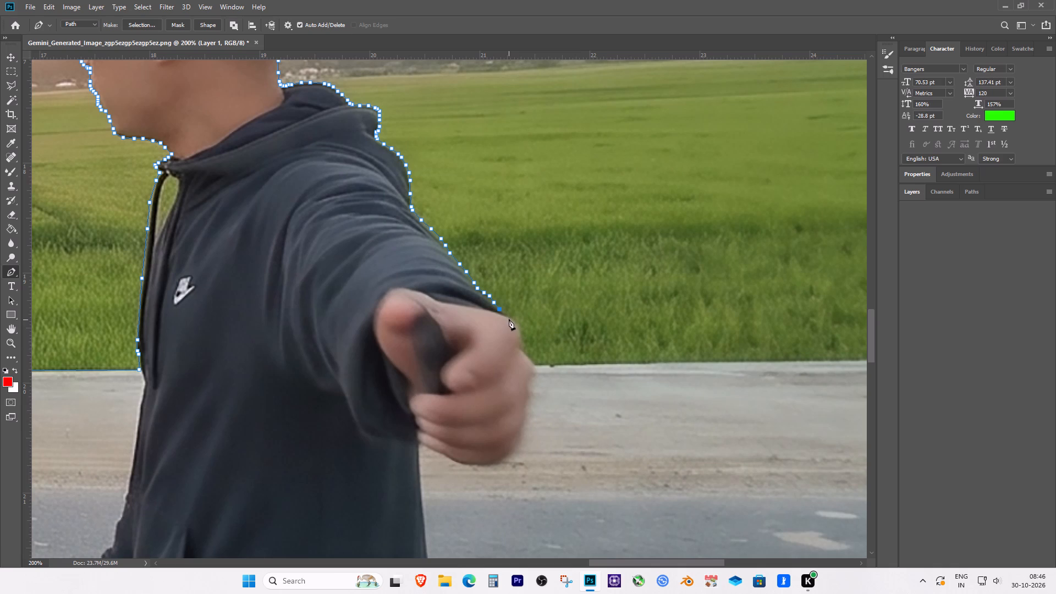
{"action": "left_click", "coordinate": [511, 318]}
{"action": "left_click", "coordinate": [515, 321]}
{"action": "left_click", "coordinate": [518, 324]}
{"action": "left_click", "coordinate": [520, 334]}
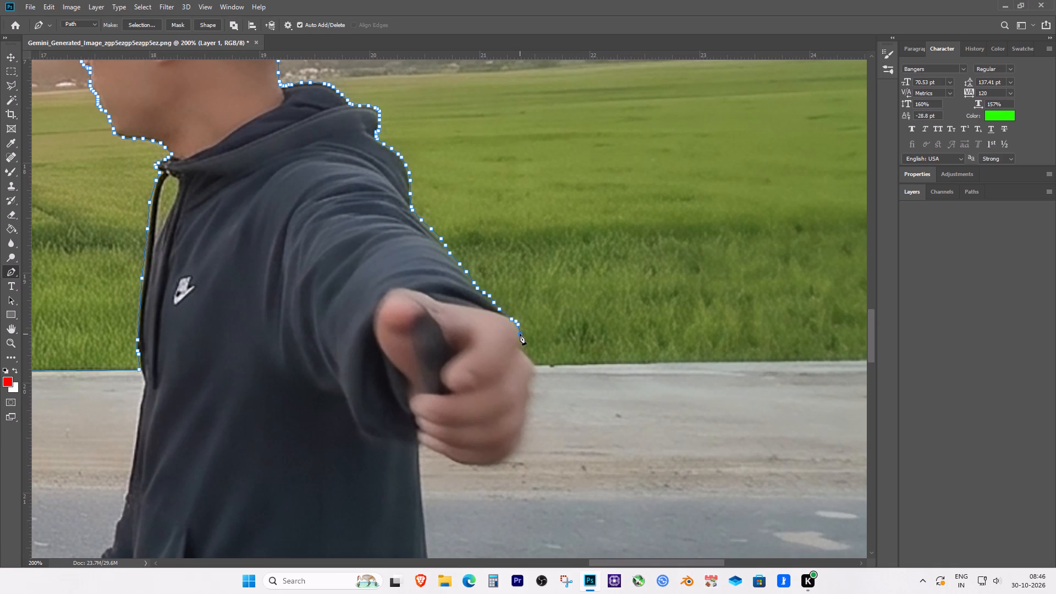
{"action": "left_click", "coordinate": [519, 338]}
{"action": "left_click", "coordinate": [518, 342]}
{"action": "left_click", "coordinate": [519, 346]}
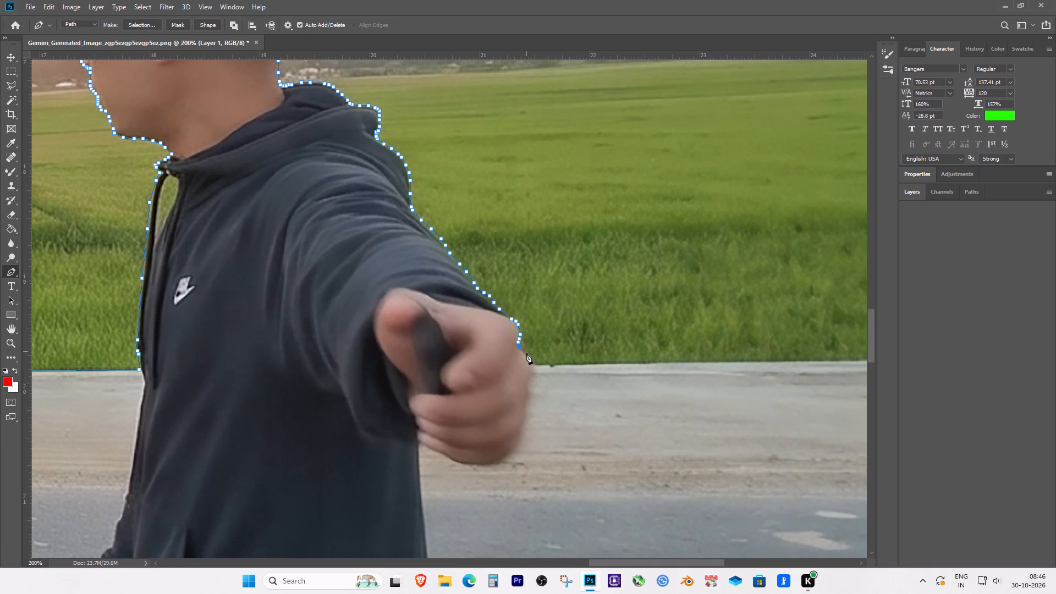
Trace around the protruding knuckle at the grass and road boundary and back in beneath it.
{"action": "left_click", "coordinate": [527, 353]}
{"action": "left_click", "coordinate": [531, 360]}
{"action": "left_click", "coordinate": [534, 363]}
{"action": "left_click", "coordinate": [536, 366]}
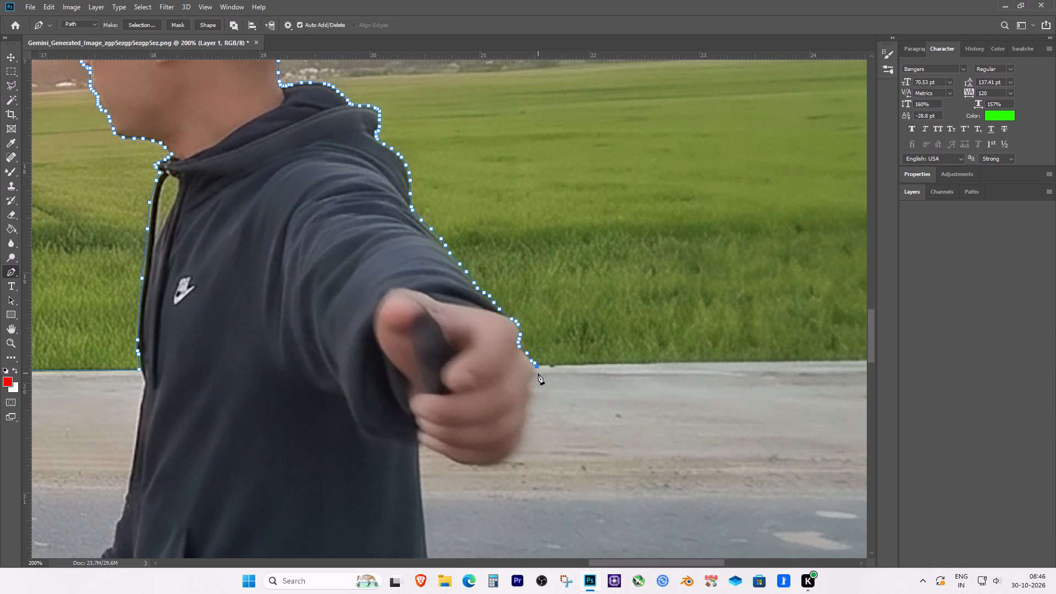
{"action": "left_click", "coordinate": [538, 373]}
{"action": "left_click", "coordinate": [533, 378]}
{"action": "left_click", "coordinate": [529, 381]}
{"action": "left_click", "coordinate": [528, 388]}
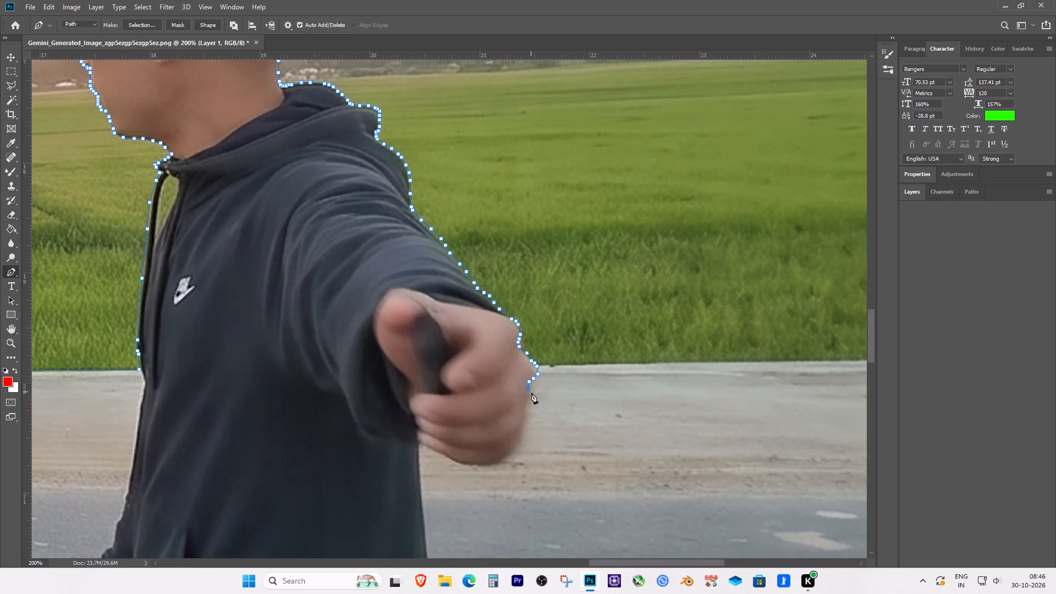
Trace down the outer edge of the curled fingers and around the fist's lower outer corner.
{"action": "left_click", "coordinate": [531, 393]}
{"action": "left_click", "coordinate": [531, 398]}
{"action": "left_click", "coordinate": [530, 401]}
{"action": "left_click", "coordinate": [527, 404]}
{"action": "left_click", "coordinate": [524, 409]}
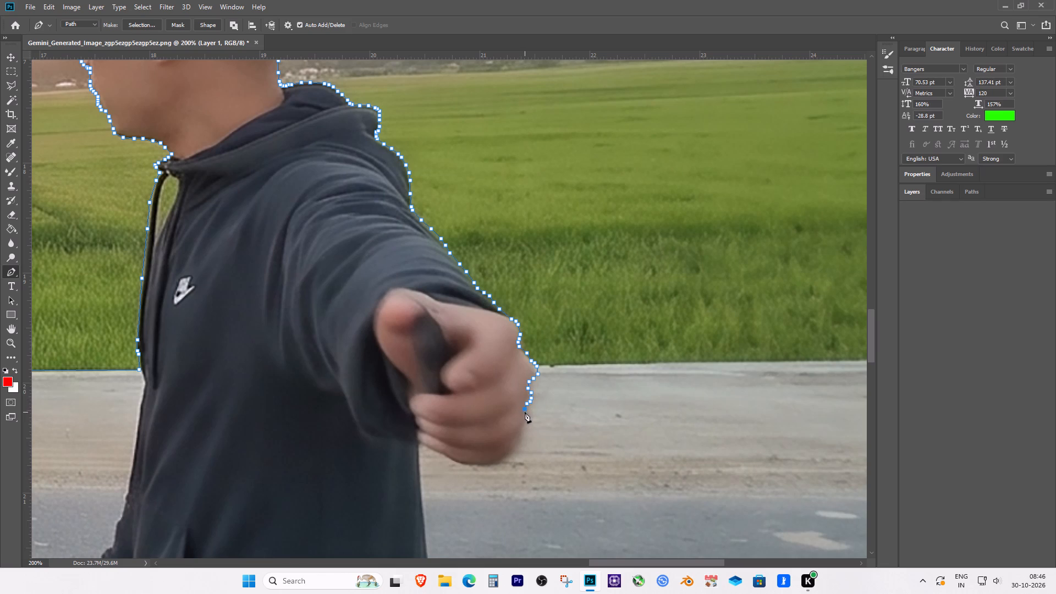
{"action": "left_click", "coordinate": [525, 415]}
{"action": "left_click", "coordinate": [526, 420]}
{"action": "left_click", "coordinate": [523, 427]}
{"action": "left_click", "coordinate": [522, 431]}
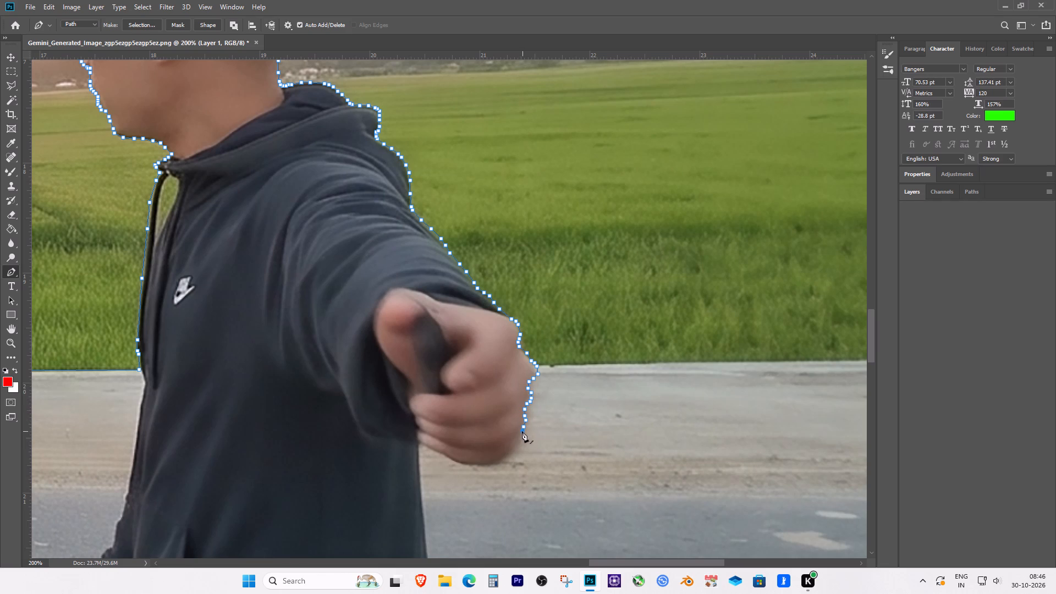
{"action": "left_click", "coordinate": [522, 436]}
{"action": "left_click", "coordinate": [523, 443]}
{"action": "left_click", "coordinate": [512, 451]}
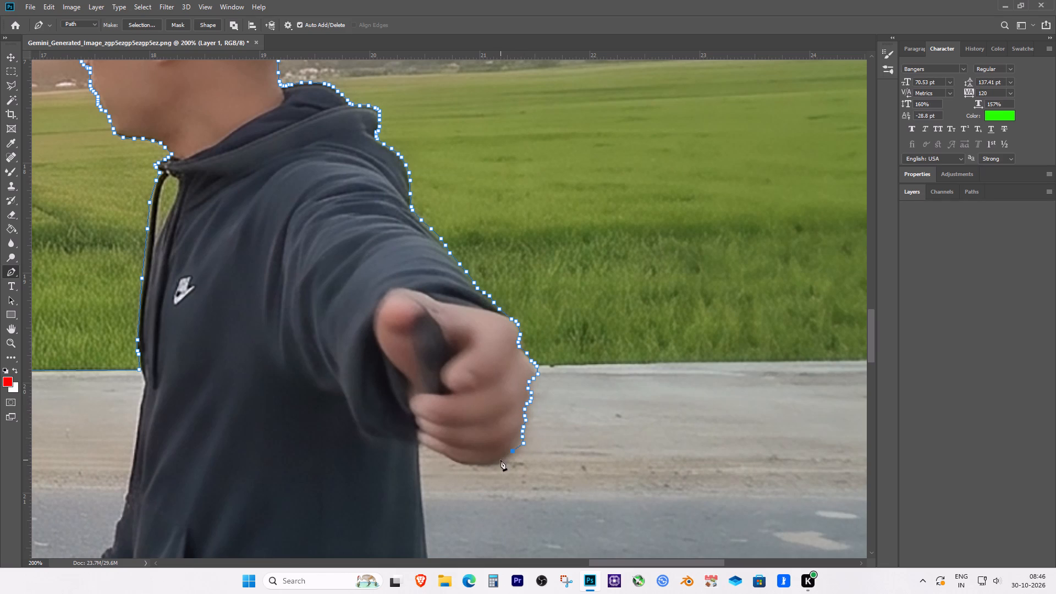
Trace along the underside of the fist back to the hoodie's side edge.
{"action": "left_click", "coordinate": [501, 460]}
{"action": "left_click", "coordinate": [493, 464]}
{"action": "left_click", "coordinate": [478, 465]}
{"action": "left_click", "coordinate": [458, 464]}
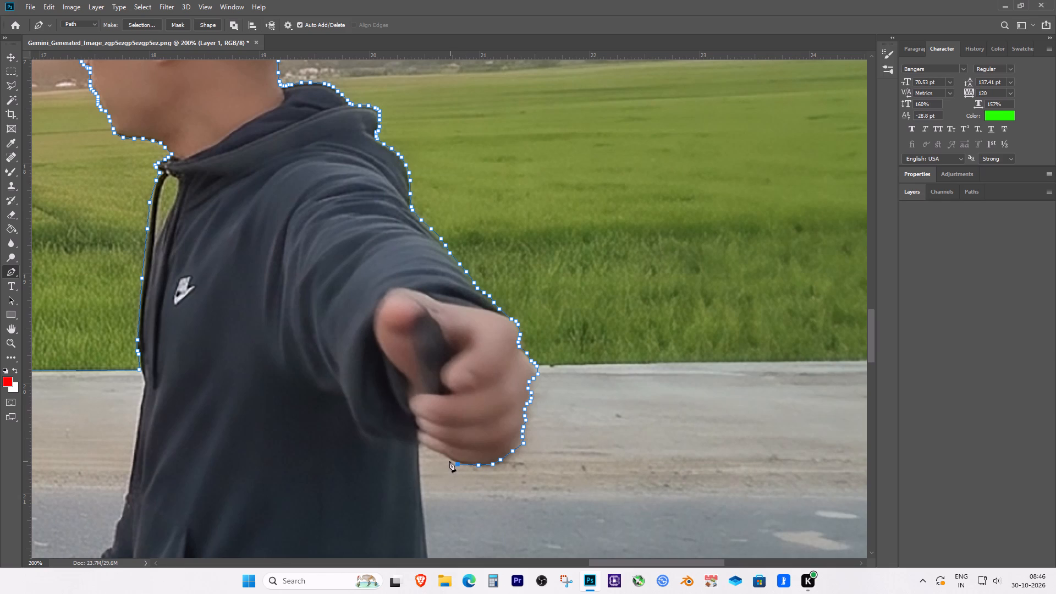
{"action": "left_click", "coordinate": [450, 460]}
{"action": "left_click", "coordinate": [445, 455]}
{"action": "left_click", "coordinate": [439, 453]}
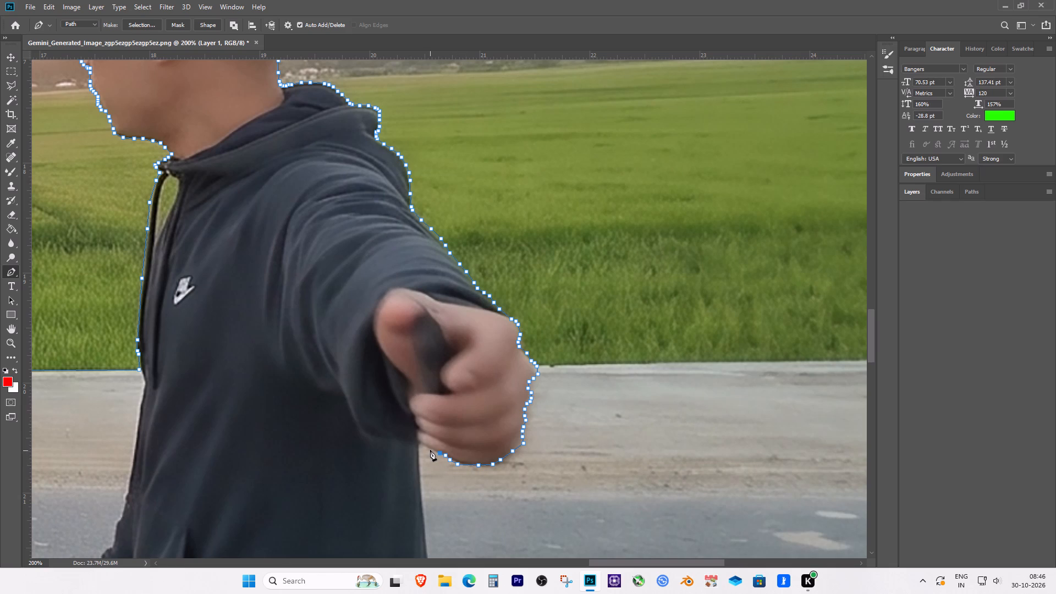
{"action": "left_click", "coordinate": [430, 450]}
{"action": "left_click", "coordinate": [424, 444]}
{"action": "left_click", "coordinate": [418, 442]}
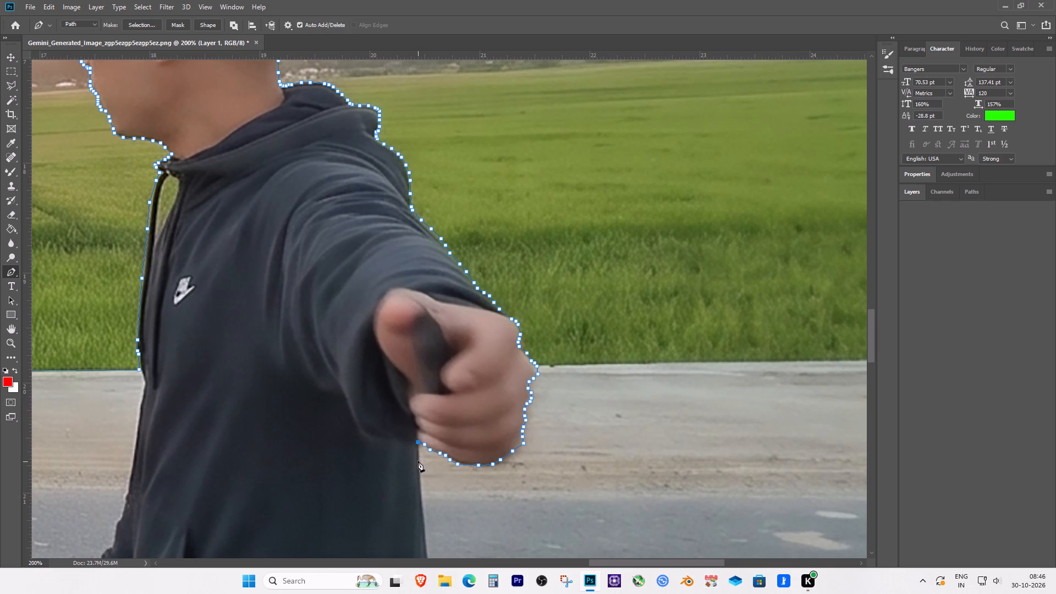
Continue the path from beneath the fist down the hoodie's back edge onto the asphalt area.
{"action": "left_click", "coordinate": [419, 461]}
{"action": "left_click", "coordinate": [420, 479]}
{"action": "key", "text": "space"}
{"action": "key", "text": "space"}
{"action": "key", "text": "space"}
{"action": "key", "text": "space"}
{"action": "key", "text": "space"}
{"action": "key", "text": "space"}
{"action": "key", "text": "space"}
{"action": "left_click_drag", "start_coordinate": [436, 509], "coordinate": [416, 438]}
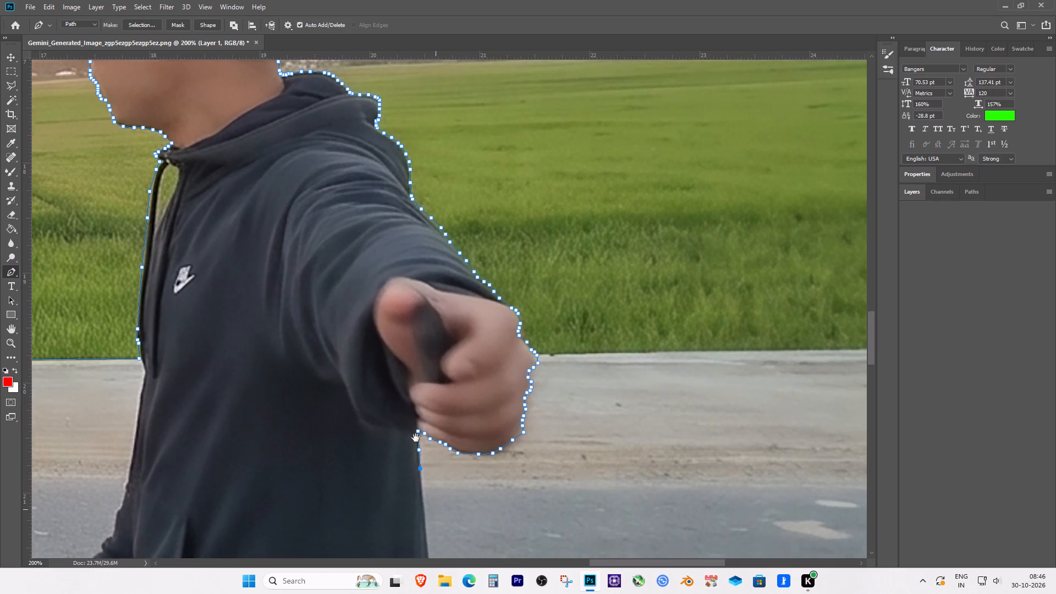
{"action": "left_click_drag", "start_coordinate": [416, 438], "coordinate": [405, 412]}
{"action": "left_click", "coordinate": [394, 420]}
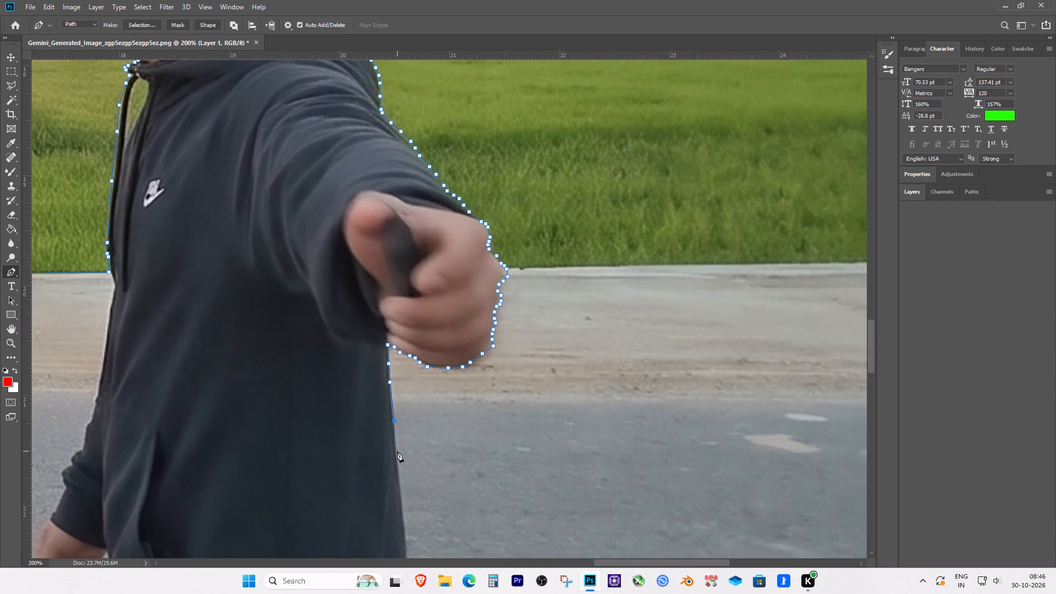
{"action": "left_click", "coordinate": [397, 451]}
Trace further down the hoodie's back edge to its widest bulge above the hem.
{"action": "key", "text": "space"}
{"action": "key", "text": "space"}
{"action": "key", "text": "space"}
{"action": "key", "text": "space"}
{"action": "key", "text": "space"}
{"action": "left_click_drag", "start_coordinate": [429, 488], "coordinate": [408, 393]}
{"action": "left_click", "coordinate": [380, 396]}
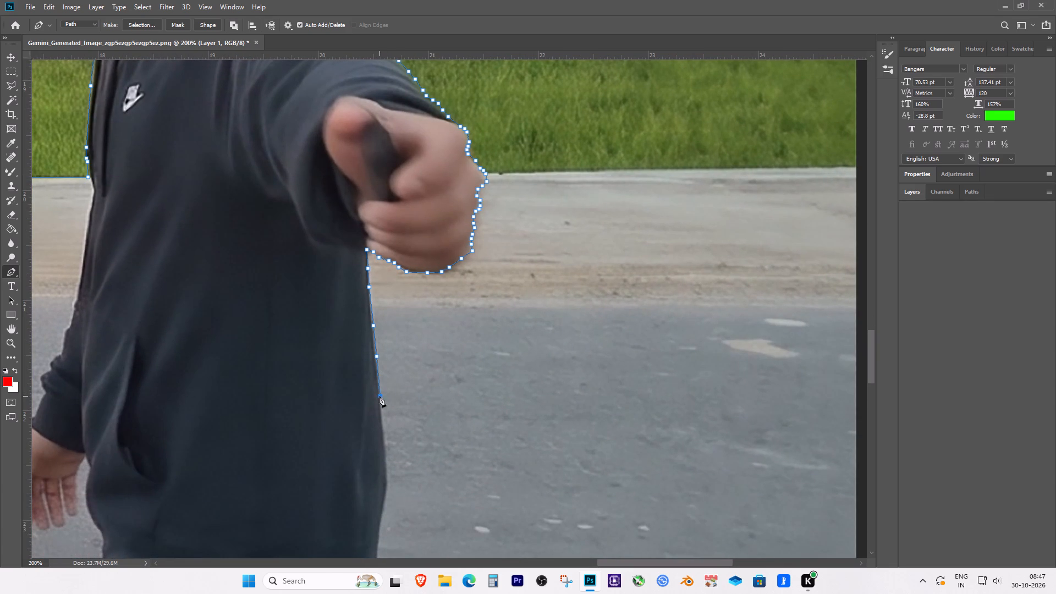
{"action": "left_click", "coordinate": [387, 444]}
{"action": "key", "text": "space"}
{"action": "key", "text": "space"}
{"action": "left_click_drag", "start_coordinate": [406, 496], "coordinate": [404, 427]}
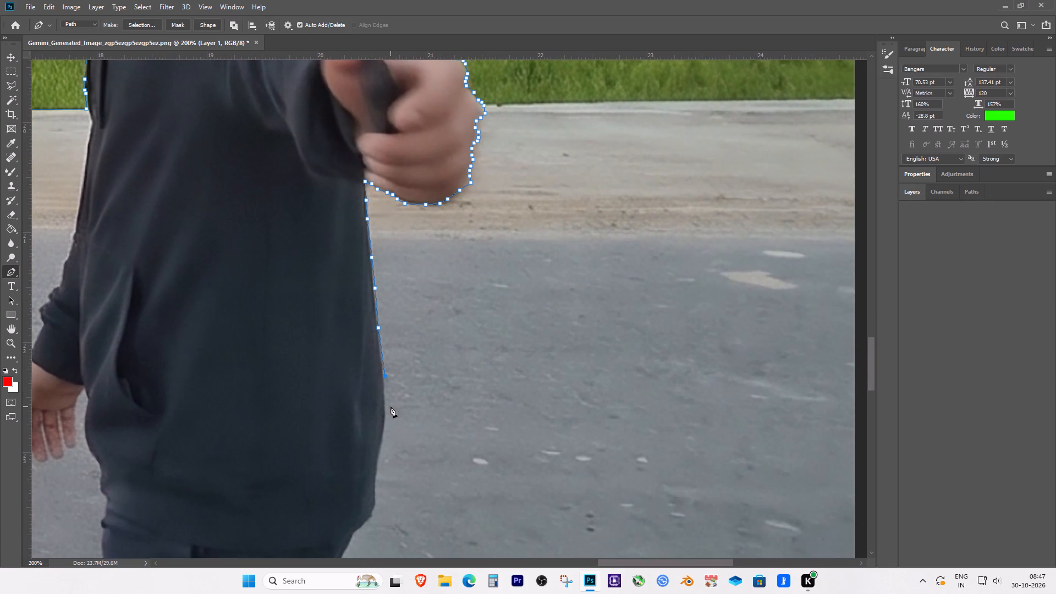
{"action": "left_click", "coordinate": [385, 408]}
{"action": "left_click", "coordinate": [385, 427]}
Trace down the inward-curving lower back of the hoodie to just above the hem corner.
{"action": "key", "text": "space"}
{"action": "key", "text": "space"}
{"action": "key", "text": "space"}
{"action": "left_click_drag", "start_coordinate": [387, 481], "coordinate": [395, 426]}
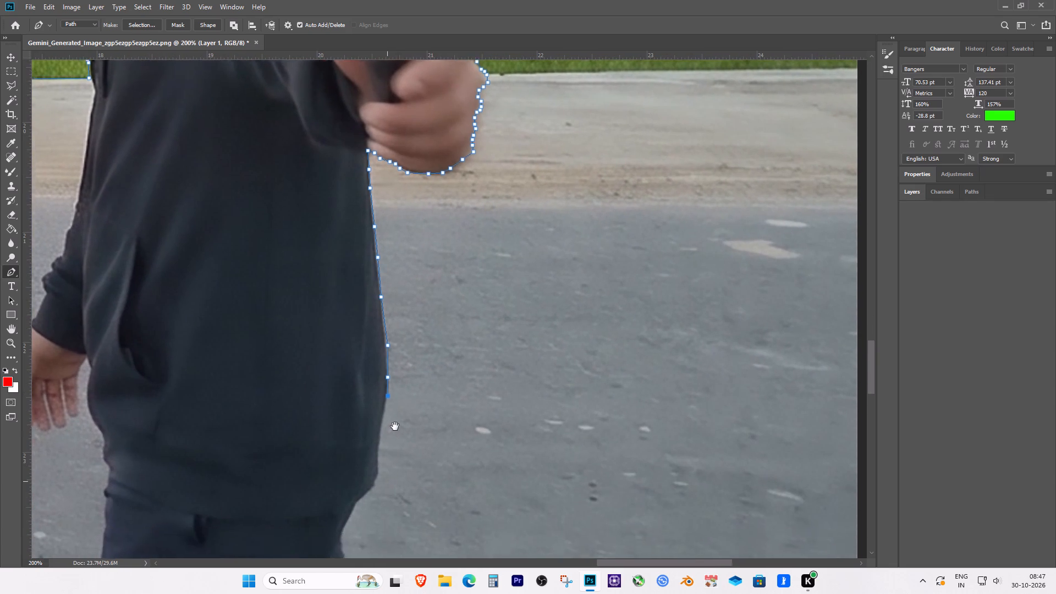
{"action": "left_click_drag", "start_coordinate": [395, 426], "coordinate": [395, 426]}
{"action": "left_click", "coordinate": [388, 393]}
{"action": "left_click", "coordinate": [386, 404]}
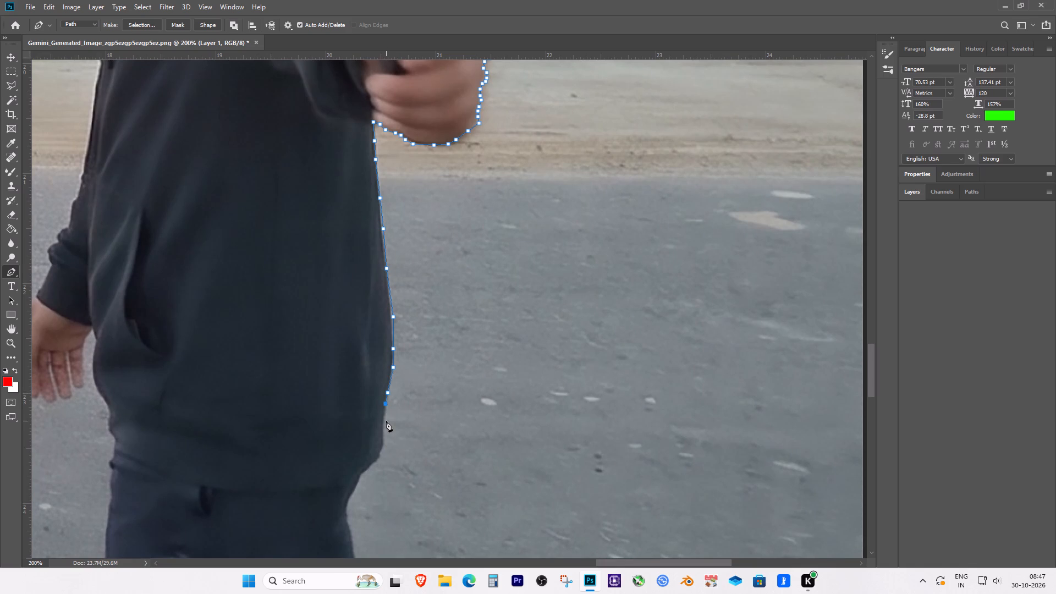
{"action": "left_click", "coordinate": [386, 417]}
{"action": "left_click", "coordinate": [383, 432]}
{"action": "left_click", "coordinate": [385, 444]}
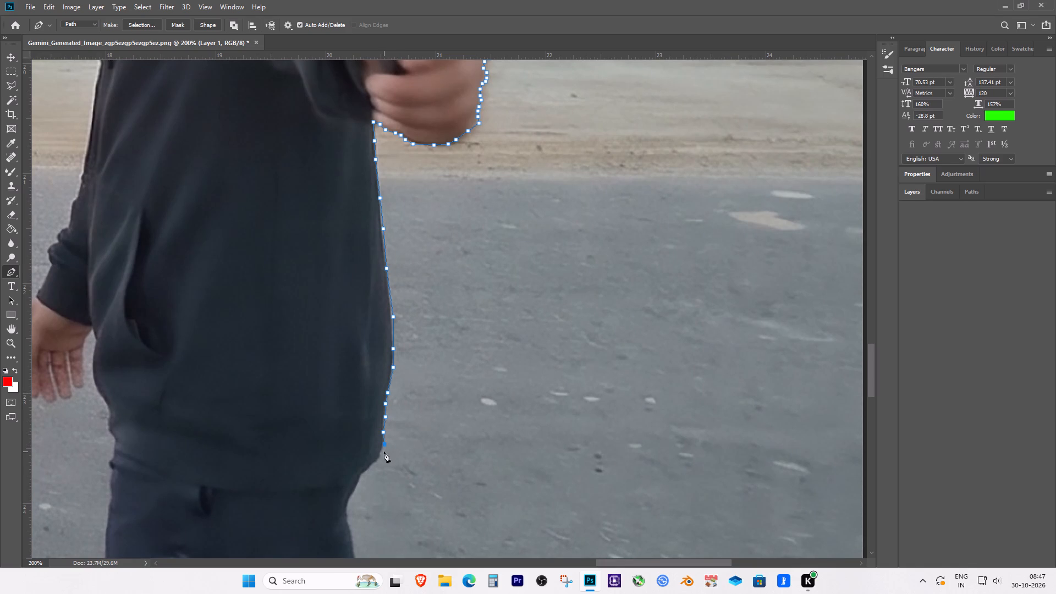
{"action": "left_click", "coordinate": [382, 451]}
Trace around the hoodie's rear hem corner and in to the top of the trousers.
{"action": "key", "text": "space"}
{"action": "key", "text": "space"}
{"action": "key", "text": "space"}
{"action": "key", "text": "space"}
{"action": "key", "text": "space"}
{"action": "left_click_drag", "start_coordinate": [376, 485], "coordinate": [413, 403]}
{"action": "left_click", "coordinate": [406, 386]}
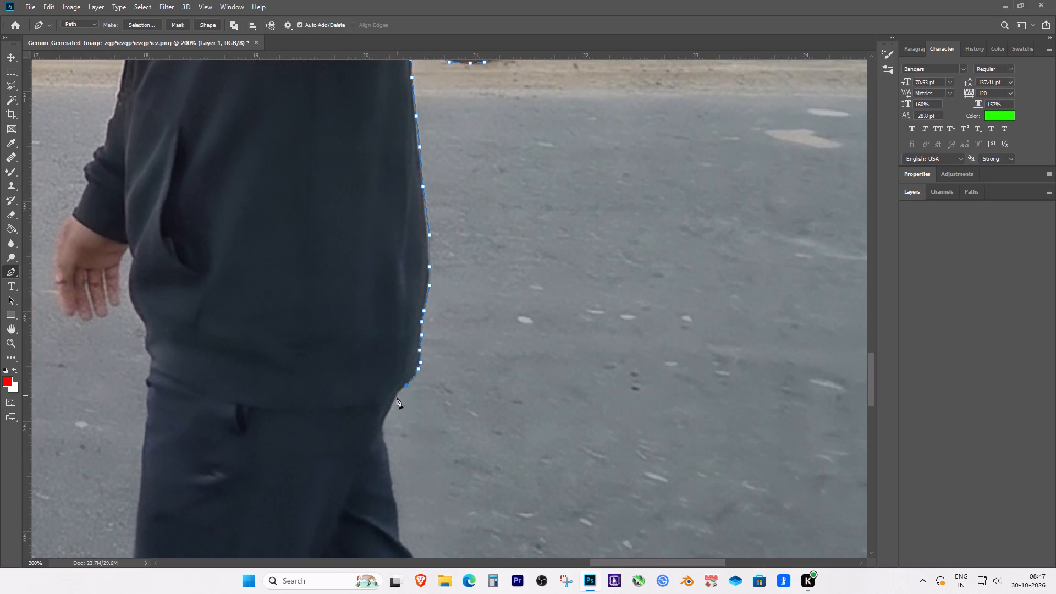
{"action": "left_click", "coordinate": [397, 396]}
{"action": "left_click", "coordinate": [391, 406]}
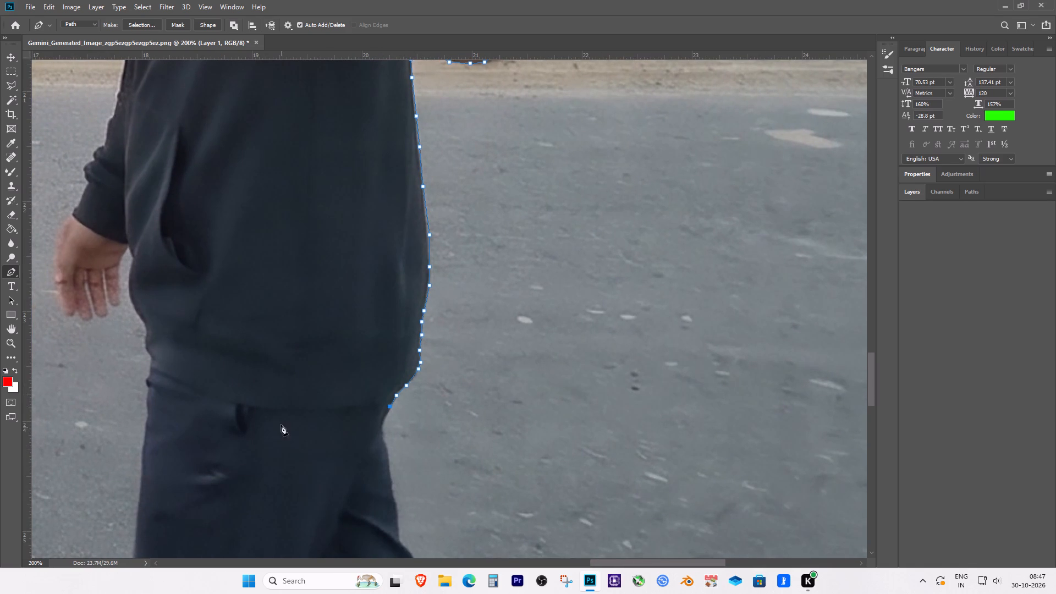
Carry the path across the trousers just below the hoodie hem to the front of the waist.
{"action": "left_click", "coordinate": [281, 419]}
{"action": "left_click", "coordinate": [156, 405]}
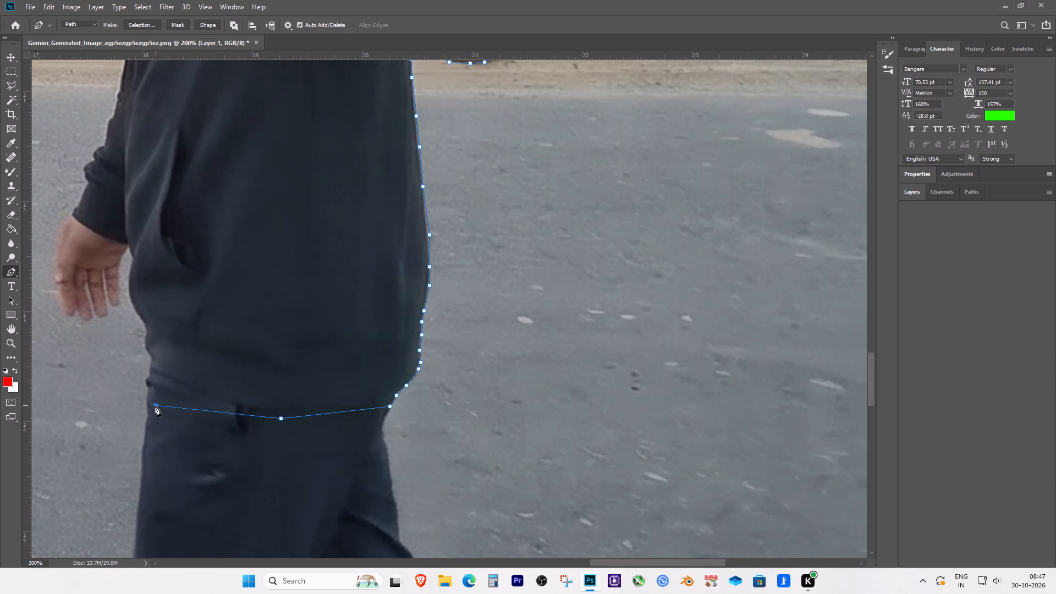
{"action": "left_click", "coordinate": [146, 400]}
Trace up the front of the hoodie's hem band and lower belly to just below the lowered hand's level.
{"action": "key", "text": "space"}
{"action": "key", "text": "space"}
{"action": "key", "text": "space"}
{"action": "key", "text": "space"}
{"action": "key", "text": "space"}
{"action": "key", "text": "space"}
{"action": "key", "text": "space"}
{"action": "key", "text": "space"}
{"action": "key", "text": "space"}
{"action": "key", "text": "space"}
{"action": "key", "text": "space"}
{"action": "key", "text": "space"}
{"action": "key", "text": "space"}
{"action": "key", "text": "space"}
{"action": "key", "text": "space"}
{"action": "key", "text": "space"}
{"action": "key", "text": "space"}
{"action": "left_click_drag", "start_coordinate": [148, 374], "coordinate": [380, 465]}
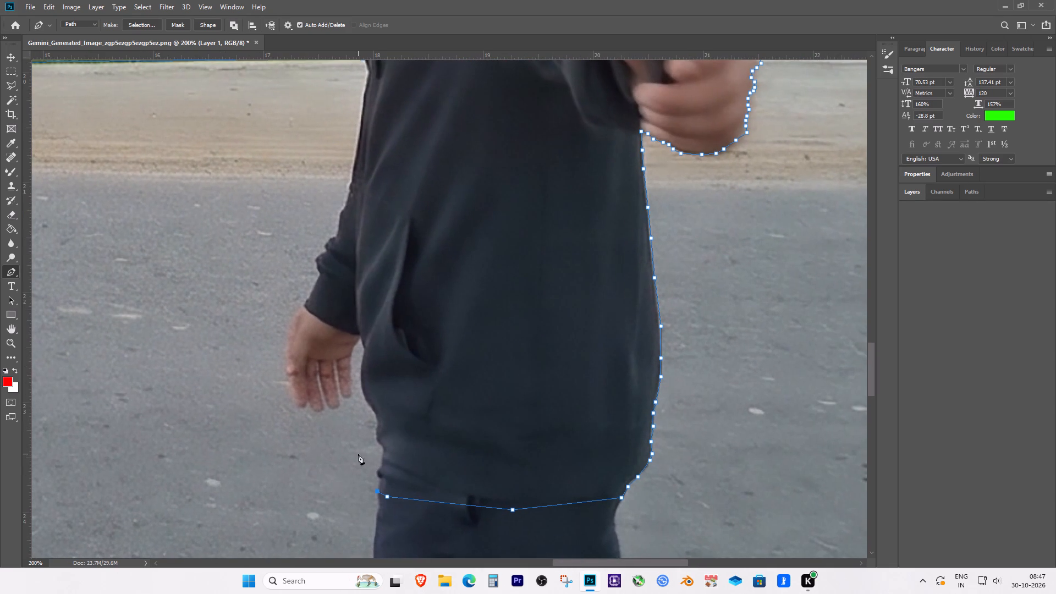
{"action": "left_click", "coordinate": [380, 466]}
{"action": "left_click", "coordinate": [382, 449]}
{"action": "left_click", "coordinate": [376, 443]}
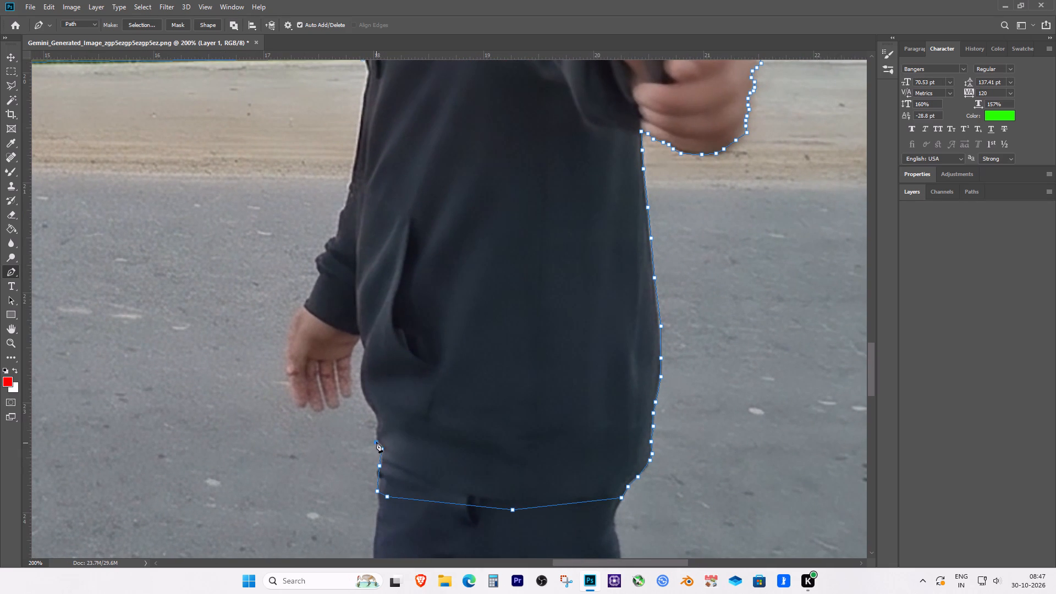
{"action": "left_click", "coordinate": [376, 436]}
{"action": "left_click", "coordinate": [375, 421]}
{"action": "left_click", "coordinate": [372, 407]}
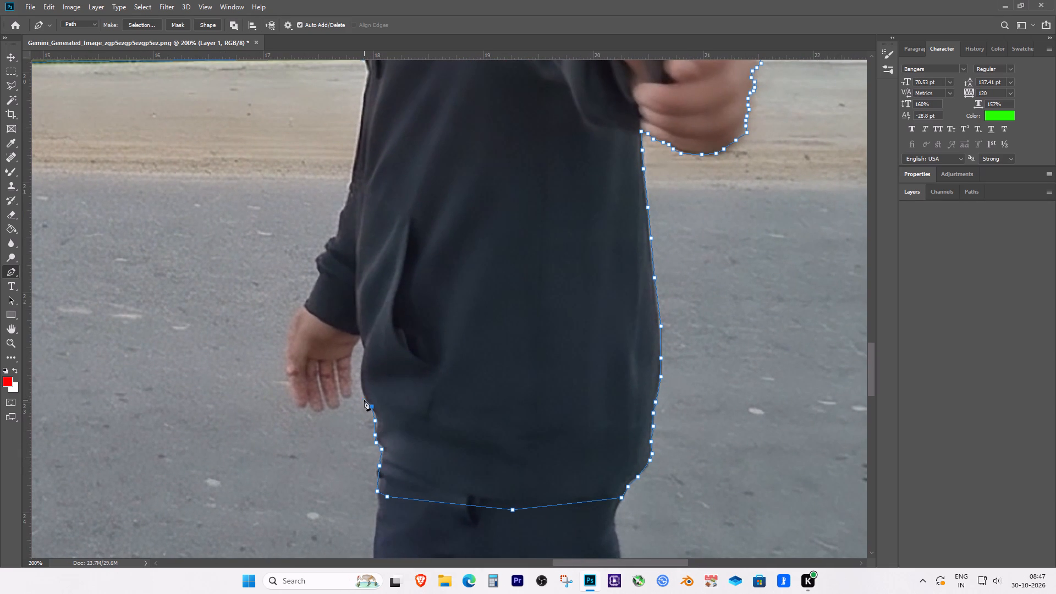
{"action": "left_click", "coordinate": [364, 400]}
Trace up the hoodie's front edge beside the lowered hand to where the wrist meets the body.
{"action": "key", "text": "space"}
{"action": "key", "text": "space"}
{"action": "key", "text": "space"}
{"action": "left_click_drag", "start_coordinate": [368, 383], "coordinate": [371, 462]}
{"action": "left_click", "coordinate": [364, 461]}
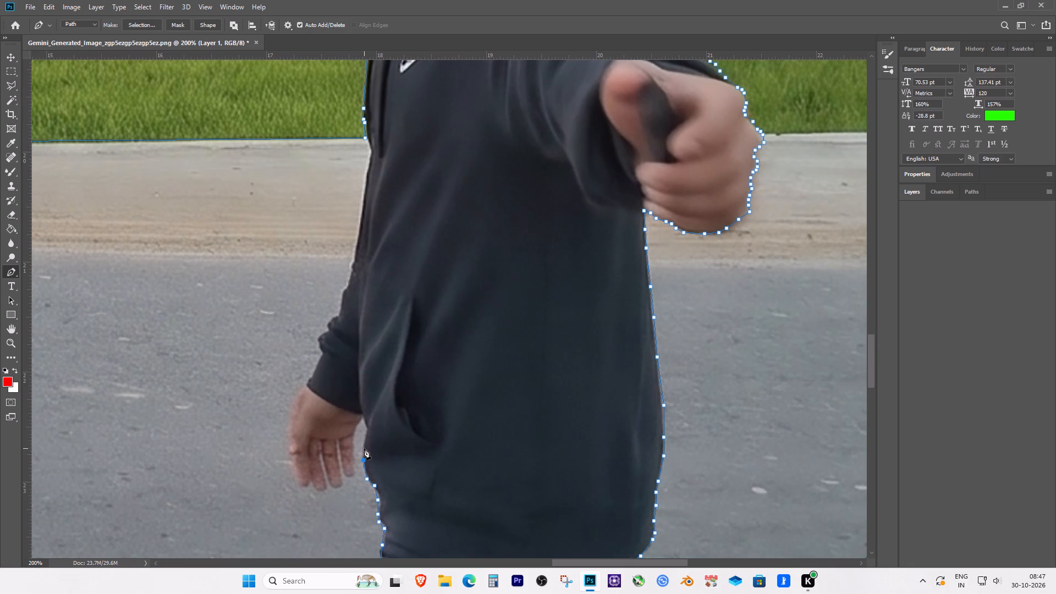
{"action": "left_click", "coordinate": [364, 448]}
{"action": "left_click", "coordinate": [365, 440]}
{"action": "left_click", "coordinate": [366, 428]}
{"action": "left_click", "coordinate": [364, 423]}
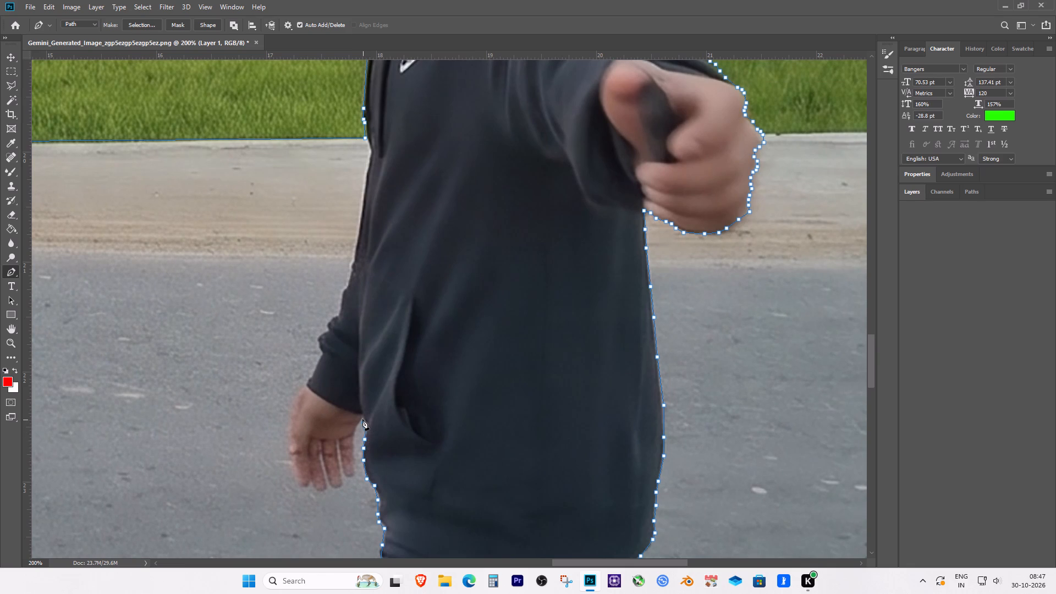
{"action": "left_click", "coordinate": [362, 419]}
Trace down the lowered hand's inner edge, along the gap to the body, to the nearest fingertip.
{"action": "left_click", "coordinate": [358, 425]}
{"action": "left_click", "coordinate": [355, 432]}
{"action": "left_click", "coordinate": [355, 443]}
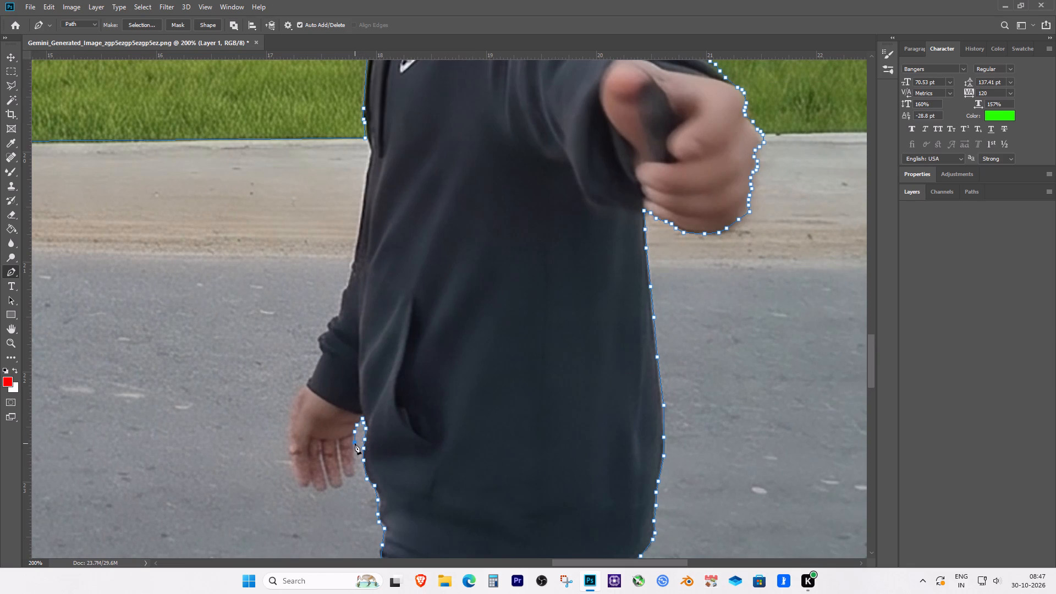
{"action": "left_click", "coordinate": [354, 455]}
{"action": "left_click", "coordinate": [355, 470]}
{"action": "left_click", "coordinate": [355, 473]}
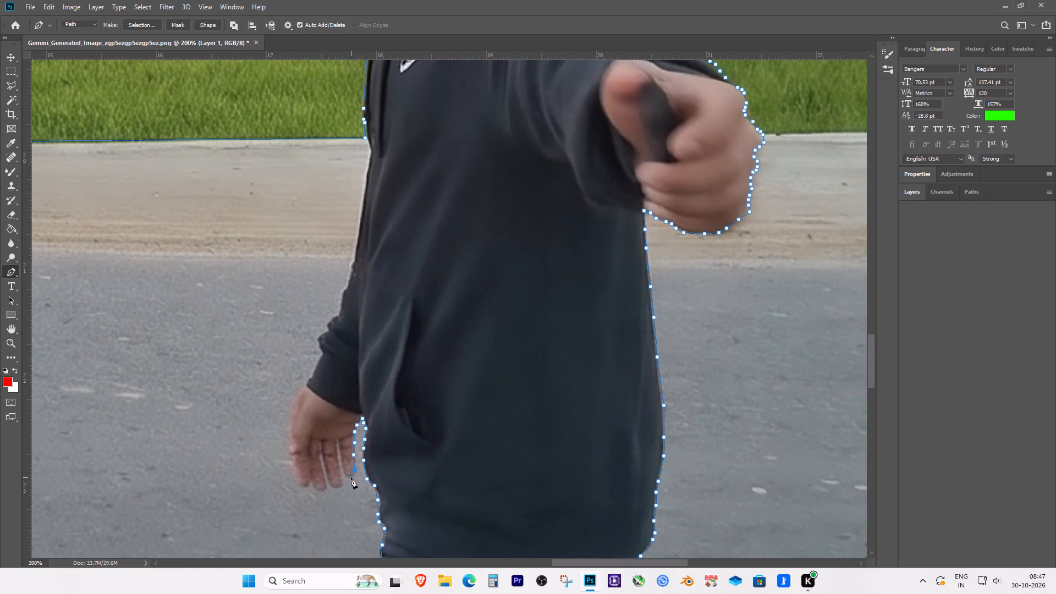
Trace around the fingertips of the lowered hand to its outermost finger.
{"action": "left_click", "coordinate": [351, 477]}
{"action": "left_click", "coordinate": [346, 477]}
{"action": "left_click", "coordinate": [343, 479]}
{"action": "left_click", "coordinate": [343, 482]}
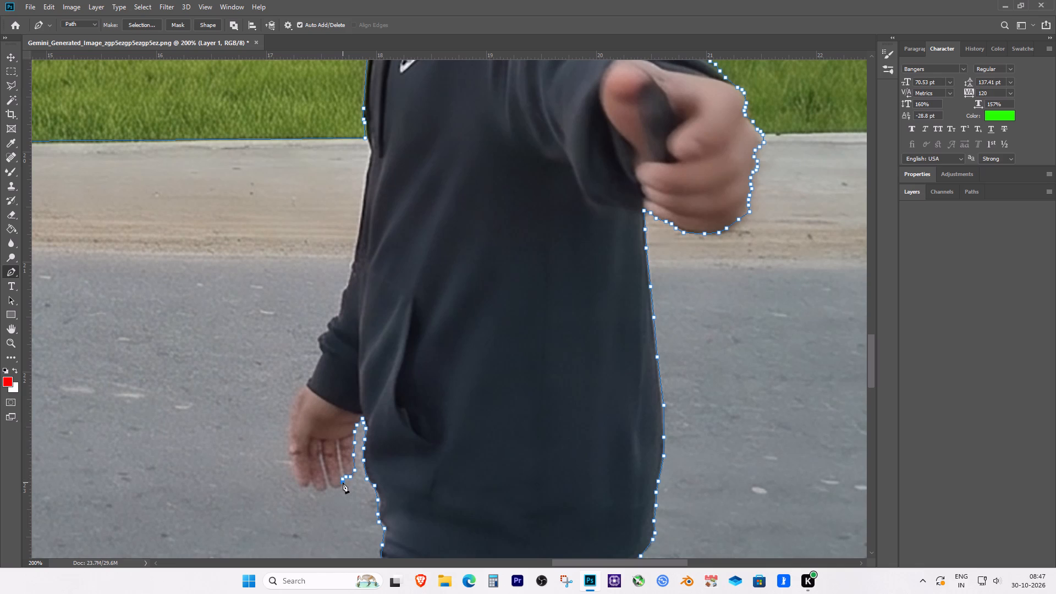
{"action": "left_click", "coordinate": [342, 488]}
{"action": "left_click", "coordinate": [332, 487]}
{"action": "left_click", "coordinate": [328, 487]}
{"action": "left_click", "coordinate": [324, 490]}
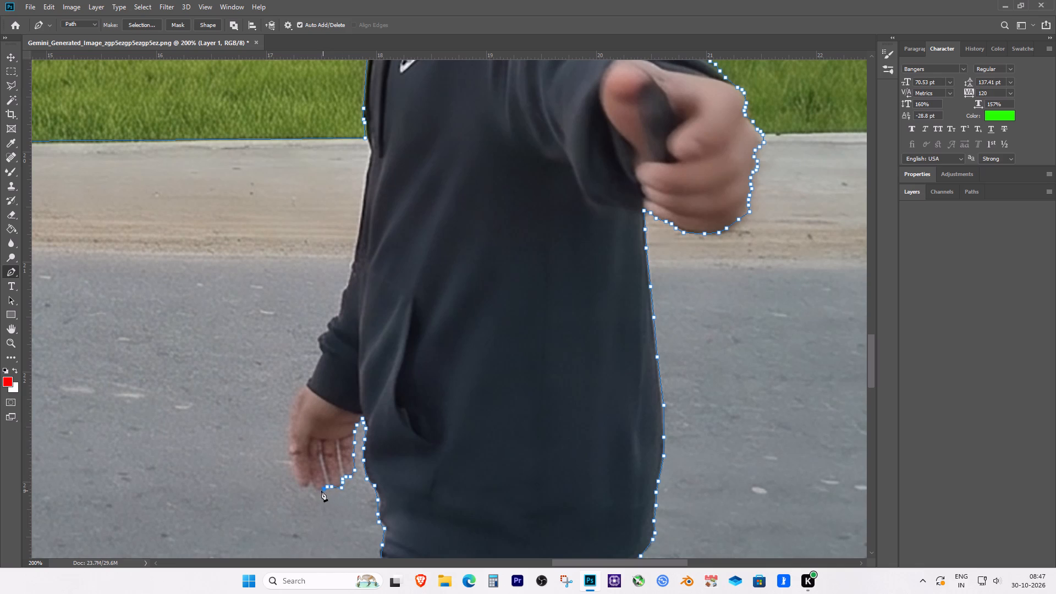
{"action": "left_click", "coordinate": [320, 491]}
{"action": "left_click", "coordinate": [312, 486]}
{"action": "left_click", "coordinate": [311, 480]}
{"action": "left_click", "coordinate": [308, 487]}
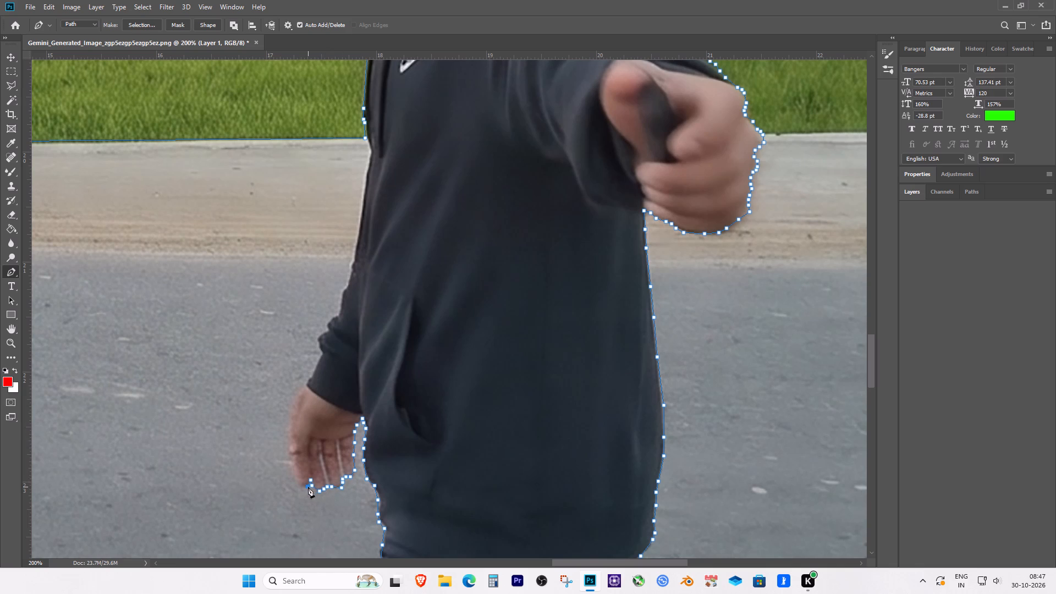
{"action": "double_click", "coordinate": [303, 487]}
Trace up the outer edge of the lowered hand to the sleeve cuff.
{"action": "key", "text": "space"}
{"action": "key", "text": "space"}
{"action": "key", "text": "space"}
{"action": "key", "text": "space"}
{"action": "key", "text": "space"}
{"action": "key", "text": "space"}
{"action": "left_click_drag", "start_coordinate": [293, 468], "coordinate": [353, 503]}
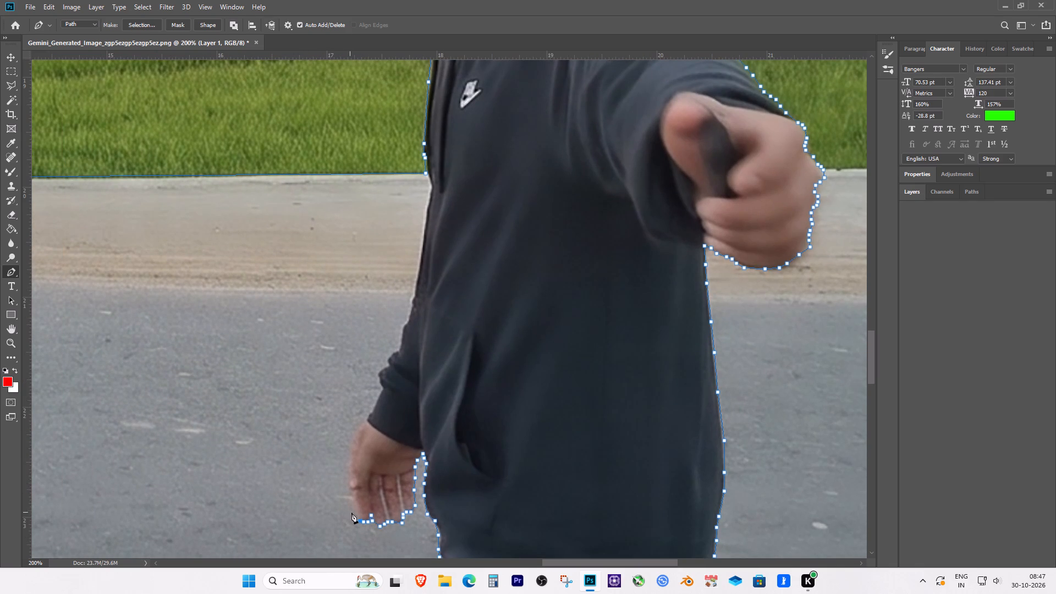
{"action": "left_click", "coordinate": [356, 515]}
{"action": "left_click", "coordinate": [353, 500]}
{"action": "left_click", "coordinate": [350, 489]}
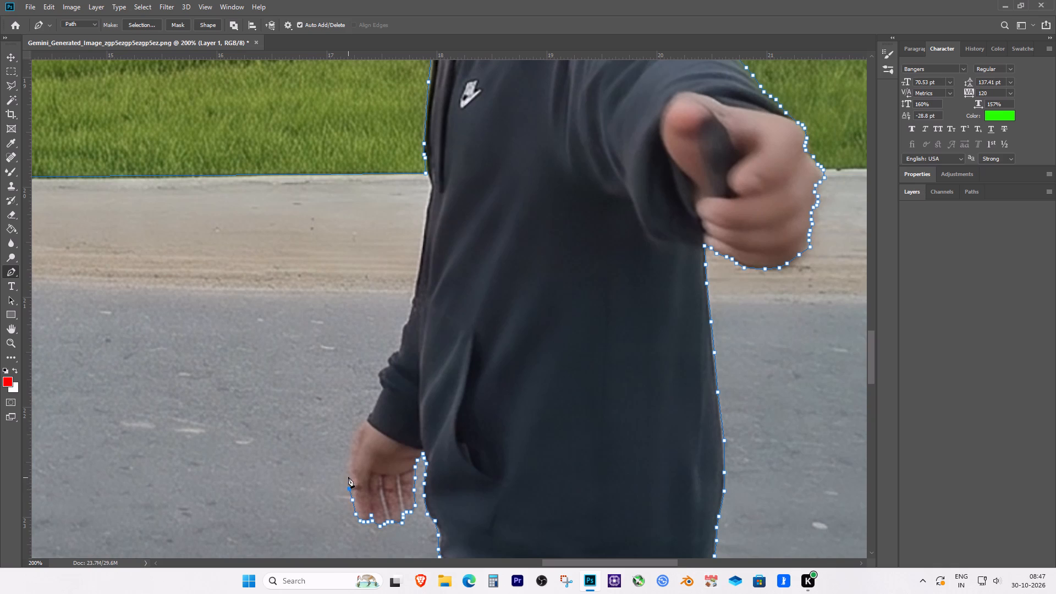
{"action": "left_click", "coordinate": [348, 477]}
{"action": "left_click", "coordinate": [347, 464]}
{"action": "left_click", "coordinate": [349, 450]}
{"action": "left_click", "coordinate": [351, 441]}
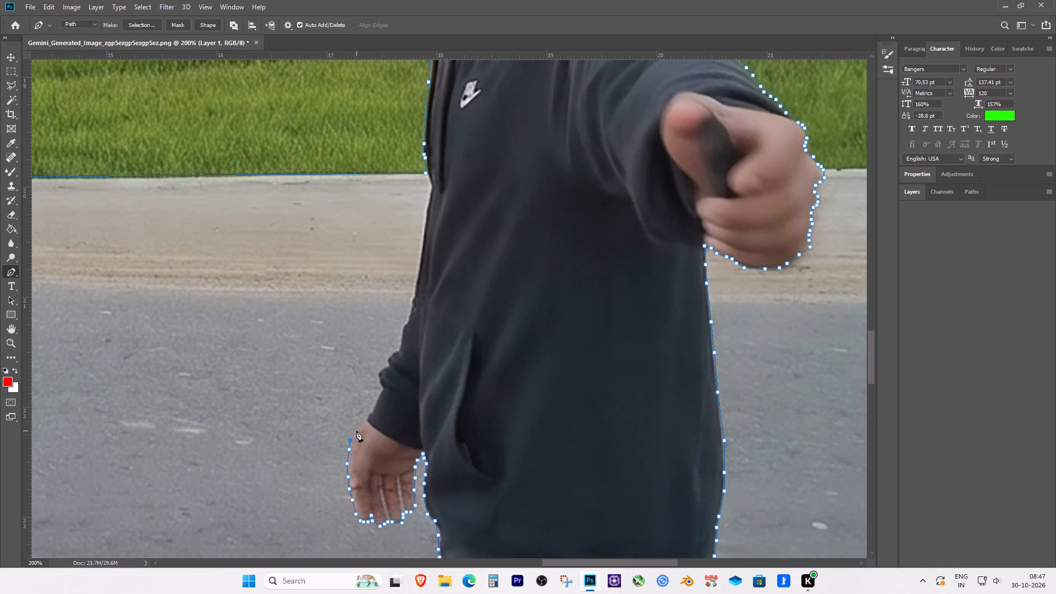
{"action": "left_click", "coordinate": [356, 430]}
{"action": "left_click", "coordinate": [366, 420]}
{"action": "left_click", "coordinate": [368, 416]}
Trace up the outer edge of the lowered arm's cuff and around the first sleeve fold.
{"action": "key", "text": "space"}
{"action": "key", "text": "space"}
{"action": "key", "text": "space"}
{"action": "key", "text": "space"}
{"action": "key", "text": "space"}
{"action": "left_click_drag", "start_coordinate": [387, 399], "coordinate": [367, 470]}
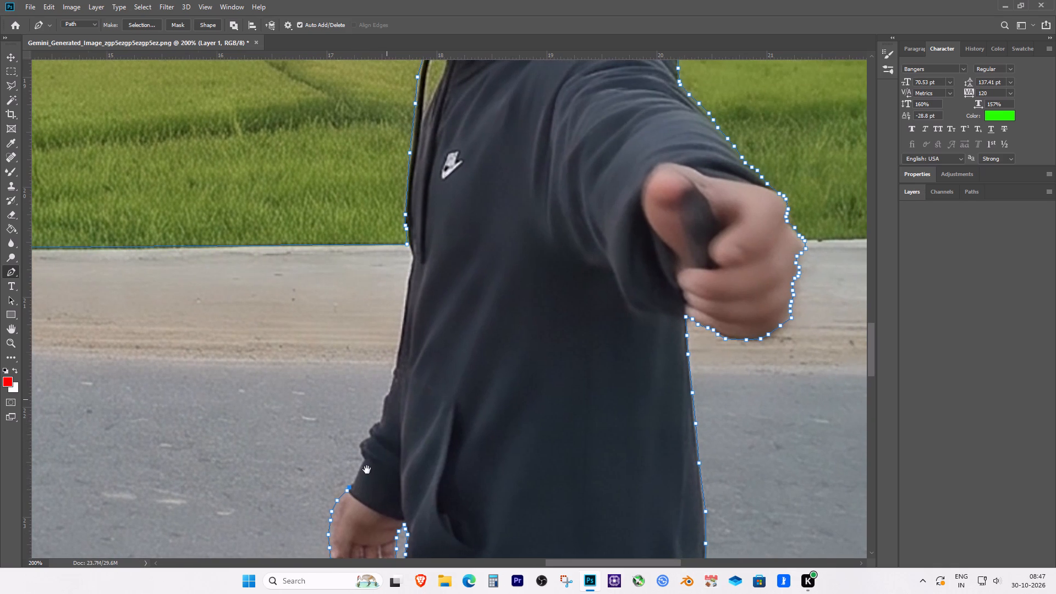
{"action": "left_click_drag", "start_coordinate": [367, 470], "coordinate": [368, 470]}
{"action": "left_click", "coordinate": [355, 477]}
{"action": "left_click", "coordinate": [361, 464]}
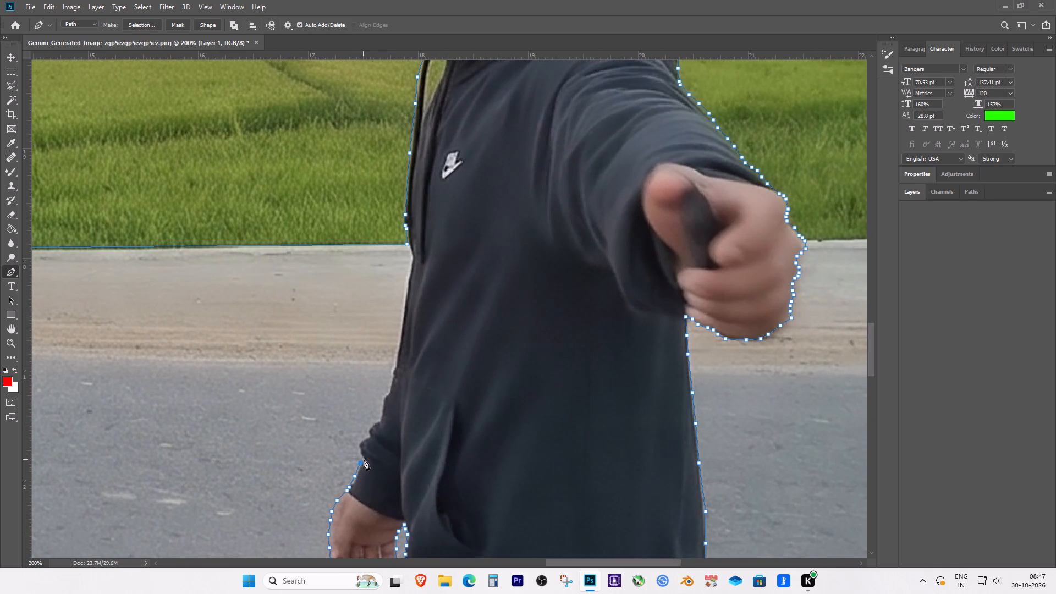
{"action": "left_click", "coordinate": [364, 459]}
{"action": "left_click", "coordinate": [360, 453]}
{"action": "left_click", "coordinate": [359, 446]}
{"action": "left_click", "coordinate": [362, 441]}
{"action": "left_click", "coordinate": [369, 437]}
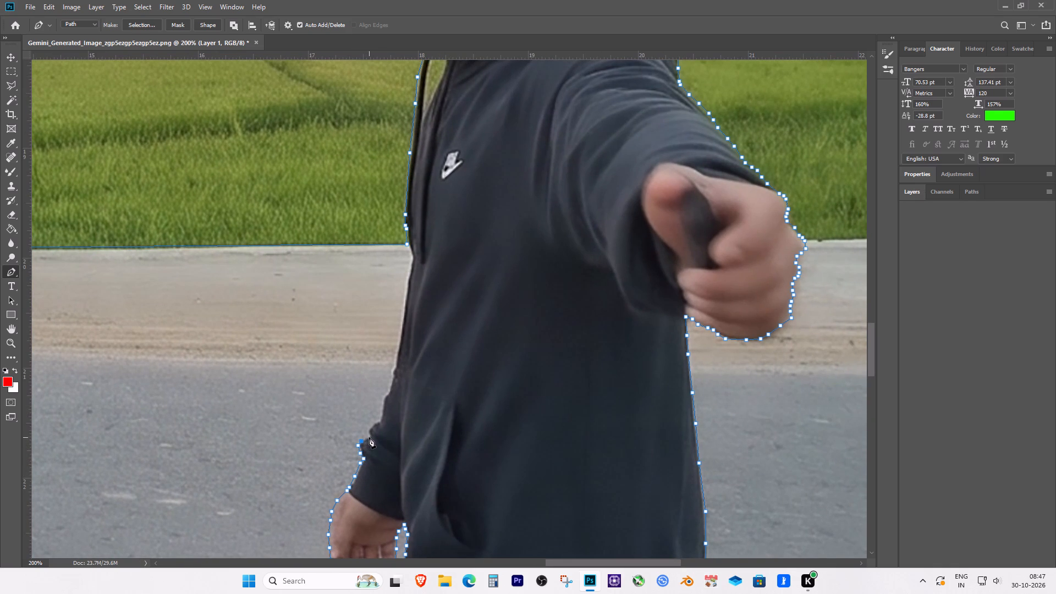
Trace up the remaining sleeve folds and the outer edge of the lowered arm.
{"action": "left_click", "coordinate": [370, 432]}
{"action": "left_click", "coordinate": [372, 428]}
{"action": "left_click", "coordinate": [375, 424]}
{"action": "left_click", "coordinate": [381, 422]}
{"action": "left_click", "coordinate": [383, 405]}
{"action": "left_click", "coordinate": [384, 400]}
{"action": "key", "text": "space"}
{"action": "key", "text": "space"}
{"action": "key", "text": "space"}
{"action": "key", "text": "space"}
{"action": "left_click_drag", "start_coordinate": [402, 400], "coordinate": [386, 456]}
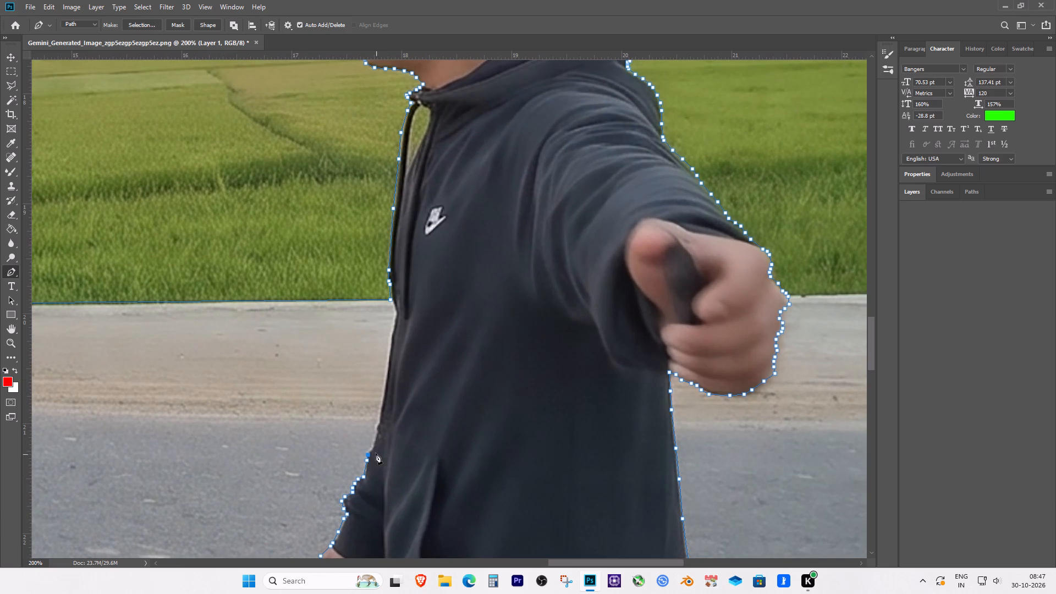
{"action": "left_click", "coordinate": [372, 449]}
{"action": "left_click", "coordinate": [375, 439]}
Trace up the hoodie's front edge past the roadside strip to the drawstring tip near the grass boundary.
{"action": "key", "text": "space"}
{"action": "key", "text": "space"}
{"action": "key", "text": "space"}
{"action": "key", "text": "space"}
{"action": "left_click_drag", "start_coordinate": [384, 400], "coordinate": [373, 446]}
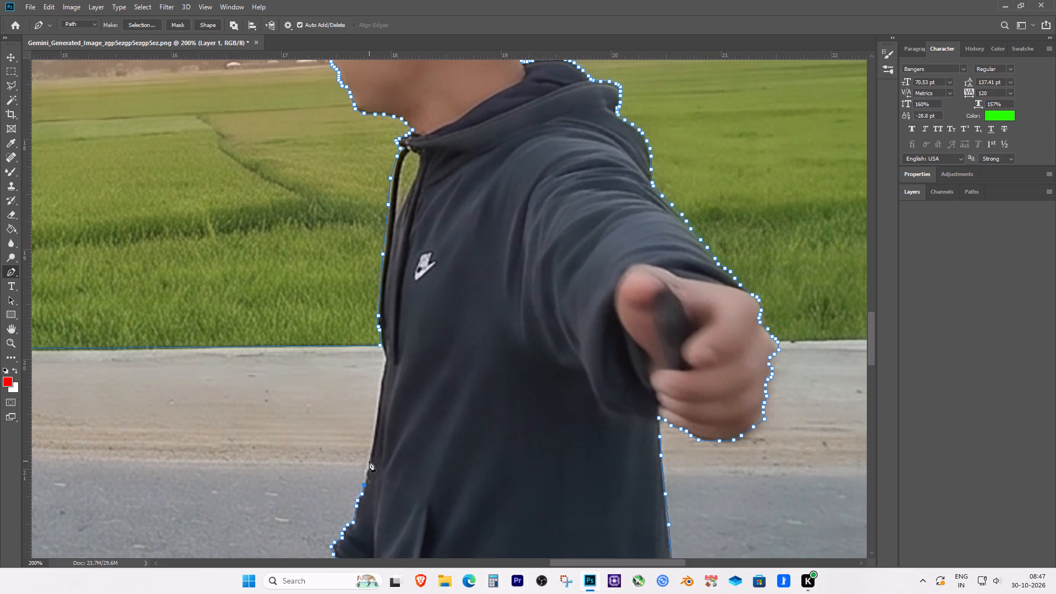
{"action": "left_click", "coordinate": [366, 474]}
{"action": "left_click", "coordinate": [369, 466]}
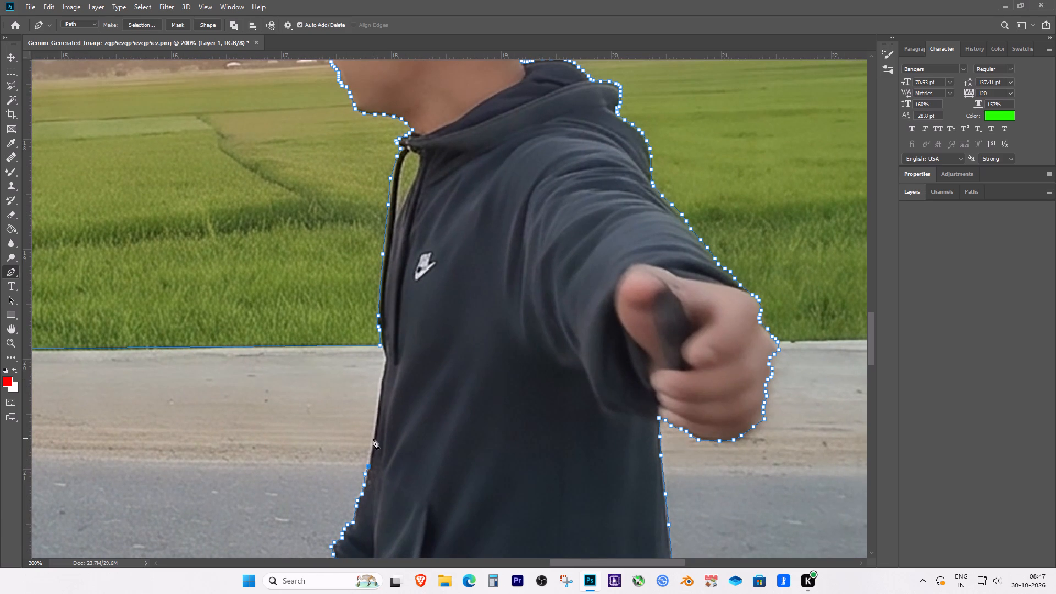
{"action": "left_click", "coordinate": [373, 438]}
{"action": "left_click", "coordinate": [377, 403]}
{"action": "left_click", "coordinate": [380, 380]}
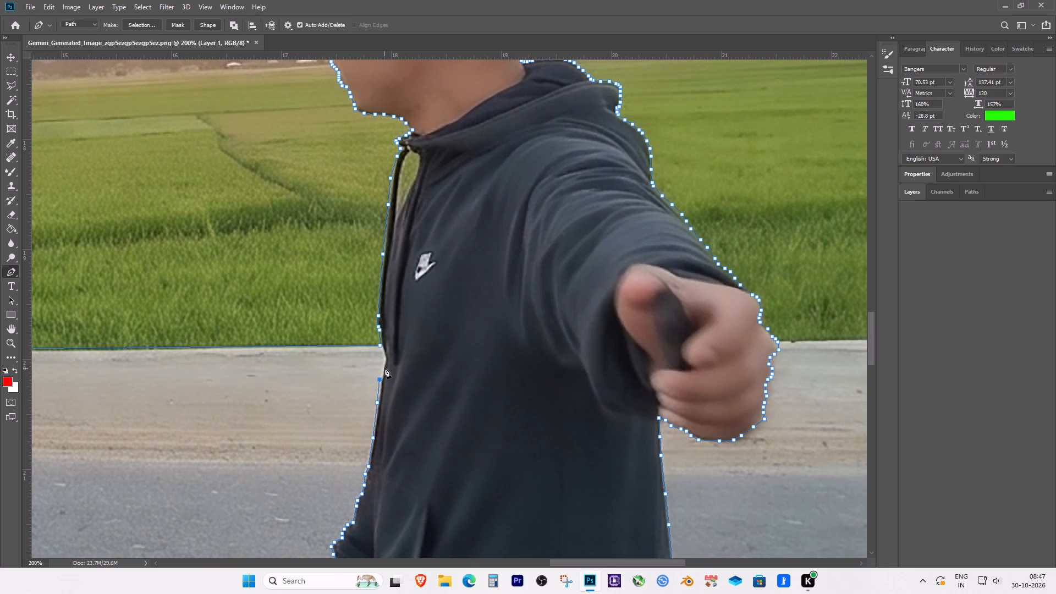
{"action": "left_click", "coordinate": [384, 365]}
{"action": "left_click", "coordinate": [386, 358]}
Undo the path points along the hoodie's front edge, from the drawstring down to the upper part of the lowered arm.
{"action": "key", "text": "ctrl+z"}
{"action": "key", "text": "ctrl+z"}
{"action": "key", "text": "ctrl+z"}
{"action": "key", "text": "ctrl+z"}
{"action": "key", "text": "ctrl+z"}
{"action": "key", "text": "ctrl+minus"}
{"action": "key", "text": "ctrl+minus"}
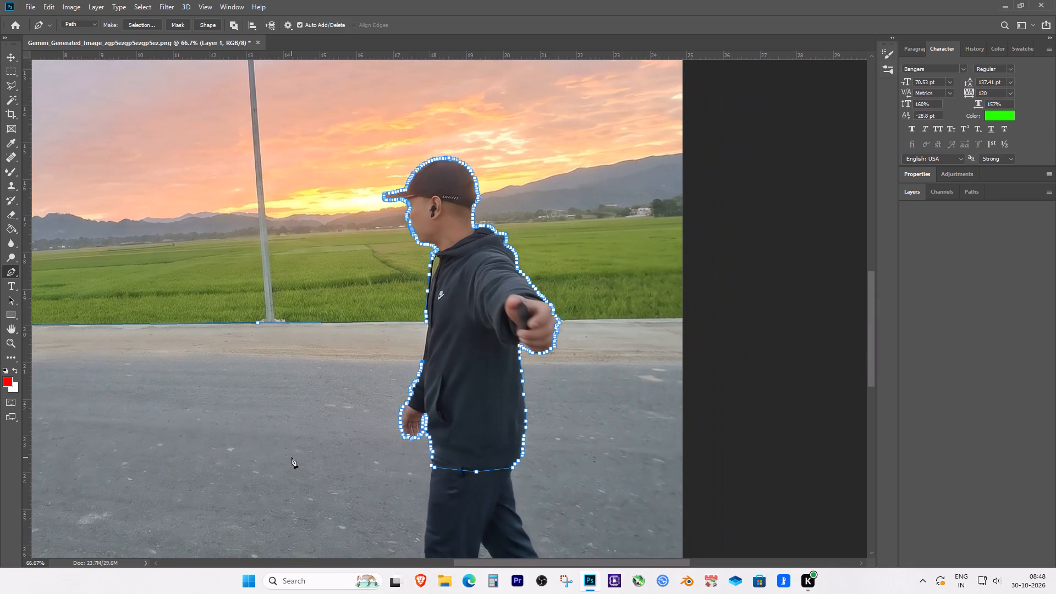
{"action": "key", "text": "ctrl+z"}
{"action": "key", "text": "ctrl+z"}
{"action": "key", "text": "ctrl+z"}
{"action": "key", "text": "ctrl+z"}
Undo the path points along the lowered arm's sleeve folds and cuff, back to the wrist.
{"action": "key", "text": "ctrl+z"}
{"action": "key", "text": "ctrl+z"}
{"action": "key", "text": "ctrl+z"}
{"action": "key", "text": "ctrl+z"}
{"action": "key", "text": "ctrl+z"}
{"action": "key", "text": "ctrl+z"}
{"action": "key", "text": "ctrl+z"}
{"action": "key", "text": "ctrl+z"}
{"action": "key", "text": "ctrl+z"}
{"action": "key", "text": "ctrl+z"}
{"action": "key", "text": "ctrl+z"}
{"action": "key", "text": "ctrl+z"}
{"action": "key", "text": "ctrl+z"}
{"action": "key", "text": "ctrl+z"}
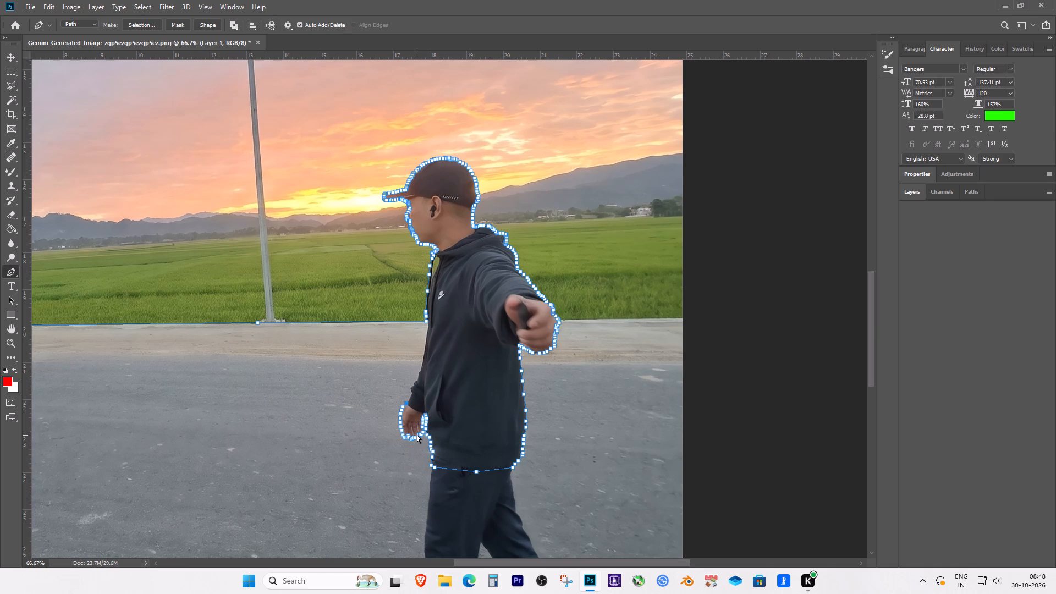
Undo the path points along the lowered hand's outer edge and most of its fingertips.
{"action": "key", "text": "ctrl+z"}
{"action": "key", "text": "ctrl+z"}
{"action": "key", "text": "ctrl+z"}
{"action": "key", "text": "ctrl+z"}
{"action": "key", "text": "ctrl+z"}
{"action": "key", "text": "ctrl+z"}
{"action": "key", "text": "ctrl+z"}
{"action": "key", "text": "ctrl+z"}
{"action": "key", "text": "ctrl+z"}
{"action": "key", "text": "ctrl+z"}
{"action": "key", "text": "ctrl+z"}
{"action": "key", "text": "ctrl+z"}
{"action": "key", "text": "ctrl+z"}
{"action": "key", "text": "ctrl+z"}
{"action": "key", "text": "ctrl+z"}
{"action": "key", "text": "ctrl+z"}
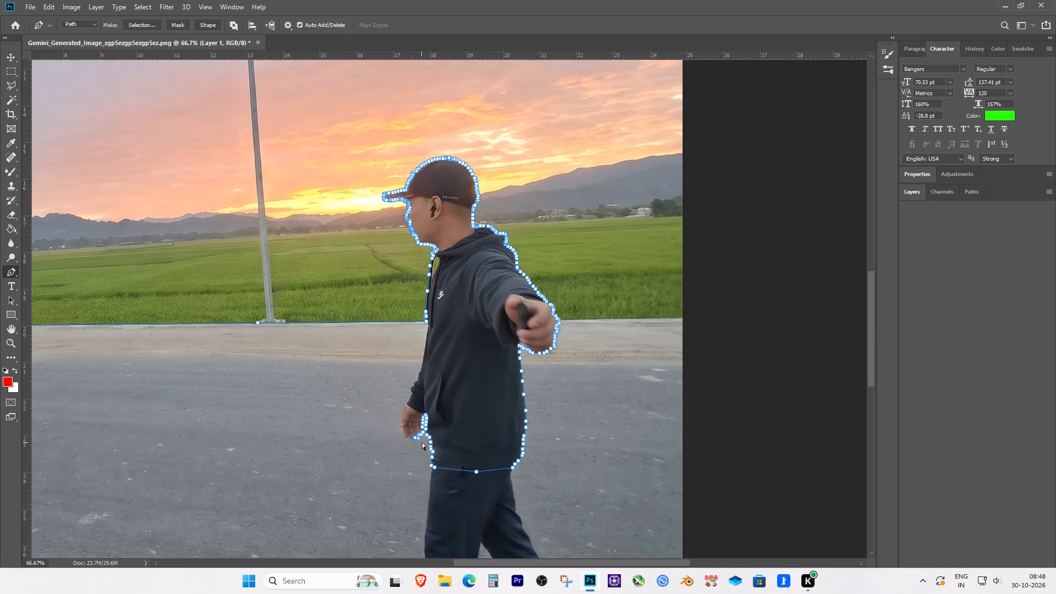
Undo the remaining points around the lowered hand, back to the hoodie edge beside it.
{"action": "key", "text": "ctrl+z"}
{"action": "key", "text": "ctrl+z"}
{"action": "key", "text": "ctrl+z"}
{"action": "key", "text": "ctrl+z"}
{"action": "key", "text": "ctrl+z"}
{"action": "key", "text": "ctrl+z"}
{"action": "key", "text": "ctrl+z"}
{"action": "key", "text": "ctrl+z"}
{"action": "key", "text": "ctrl+z"}
{"action": "key", "text": "ctrl+z"}
{"action": "key", "text": "ctrl+z"}
{"action": "key", "text": "ctrl+z"}
{"action": "key", "text": "ctrl+z"}
{"action": "key", "text": "ctrl+z"}
{"action": "key", "text": "space"}
{"action": "key", "text": "ctrl+z"}
Extend the path down beside the hoodie to its hem and across the road to the photo's left border.
{"action": "left_click", "coordinate": [426, 450]}
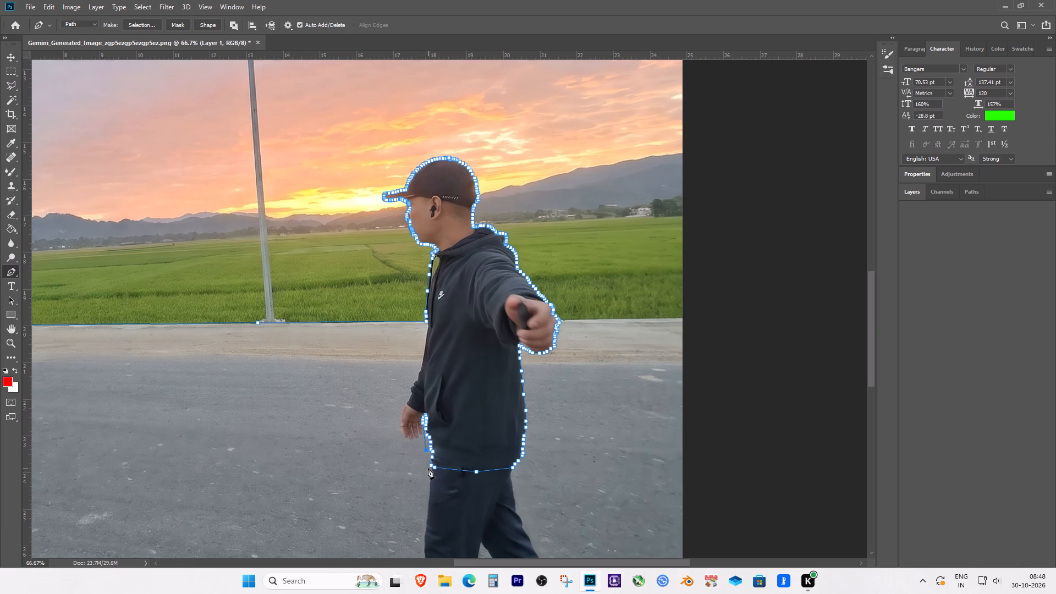
{"action": "left_click", "coordinate": [428, 468]}
{"action": "key", "text": "space"}
{"action": "key", "text": "space"}
{"action": "key", "text": "space"}
{"action": "key", "text": "space"}
{"action": "key", "text": "space"}
{"action": "key", "text": "space"}
{"action": "key", "text": "space"}
{"action": "key", "text": "space"}
{"action": "left_click_drag", "start_coordinate": [283, 470], "coordinate": [476, 479]}
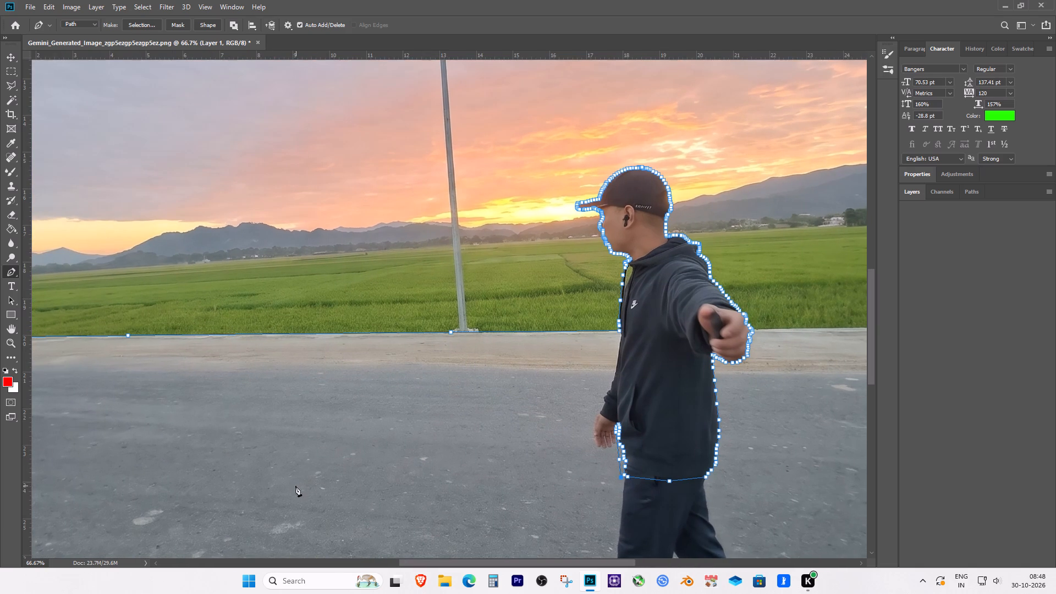
{"action": "left_click", "coordinate": [295, 486]}
{"action": "key", "text": "space"}
{"action": "key", "text": "space"}
{"action": "key", "text": "space"}
{"action": "key", "text": "space"}
{"action": "key", "text": "space"}
{"action": "left_click_drag", "start_coordinate": [159, 468], "coordinate": [497, 479]}
{"action": "left_click", "coordinate": [345, 503]}
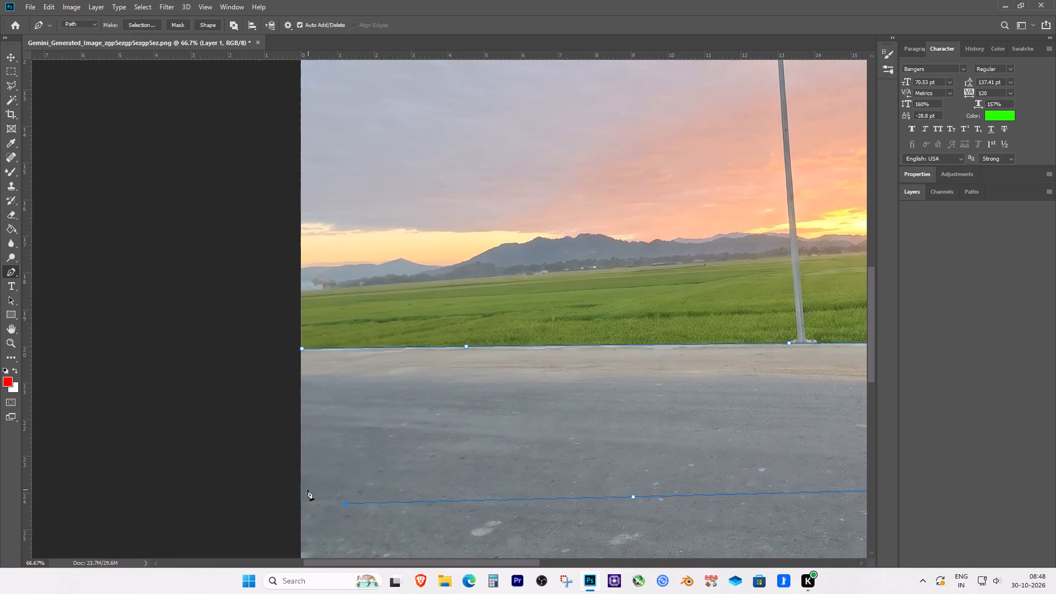
{"action": "left_click", "coordinate": [307, 490]}
{"action": "left_click", "coordinate": [299, 487]}
Close the path at its starting point where the road edge meets the photo border and convert it to a selection.
{"action": "left_click", "coordinate": [302, 352]}
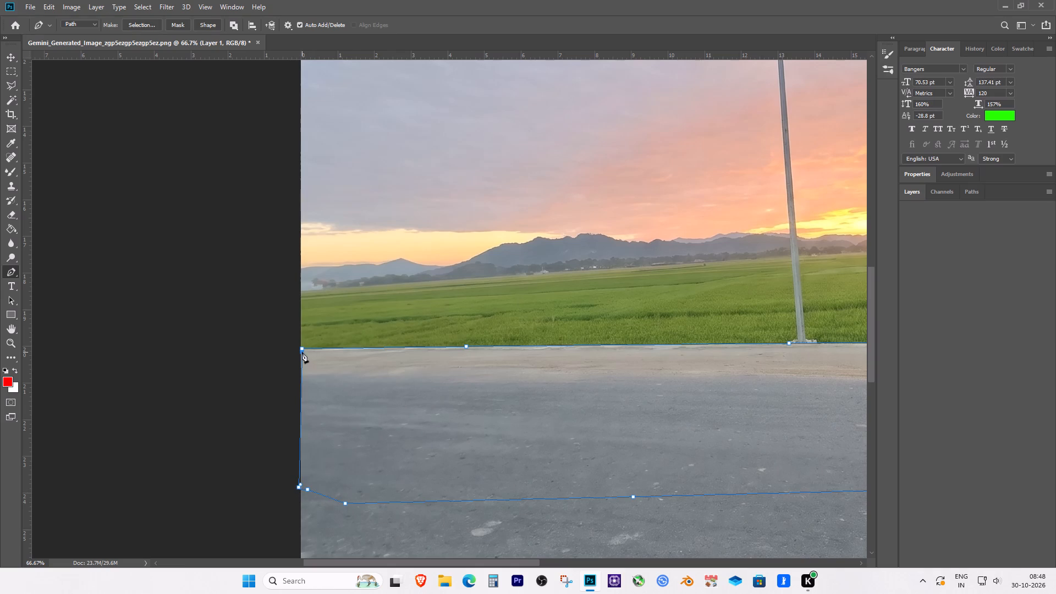
{"action": "left_click", "coordinate": [302, 349]}
{"action": "key", "text": "ctrl+Return"}
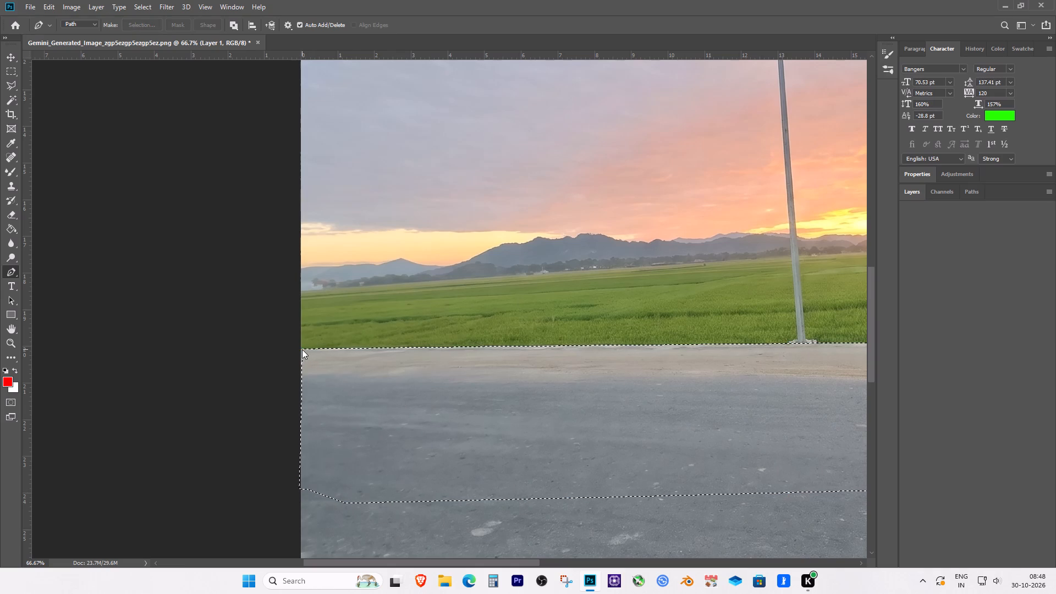
Copy the selected road area and upper body to a new layer.
{"action": "key", "text": "ctrl+minus"}
{"action": "key", "text": "ctrl+minus"}
{"action": "key", "text": "ctrl+minus"}
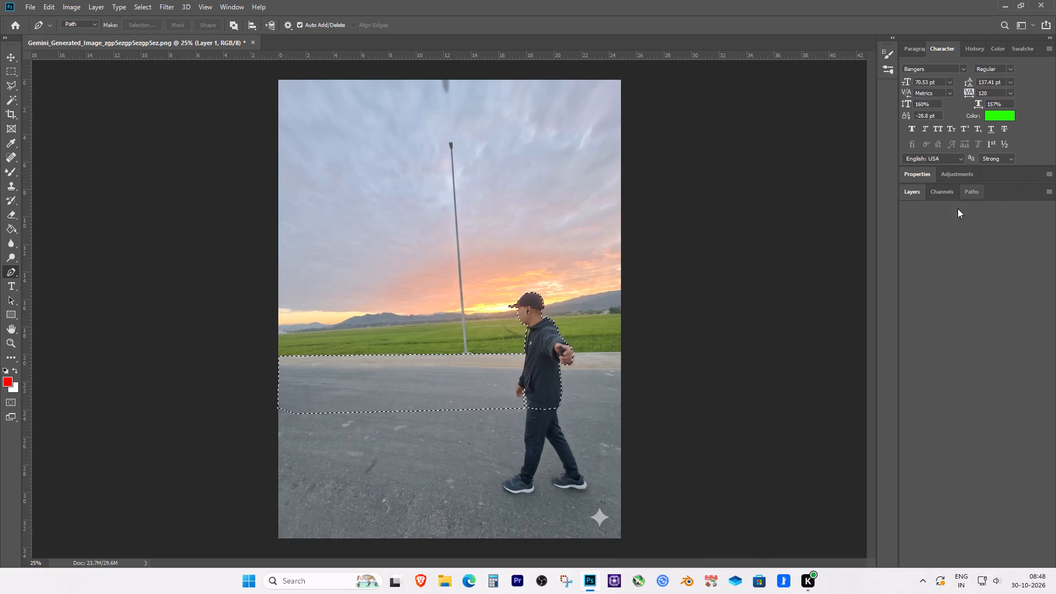
{"action": "left_click", "coordinate": [912, 193]}
{"action": "key", "text": "ctrl+j"}
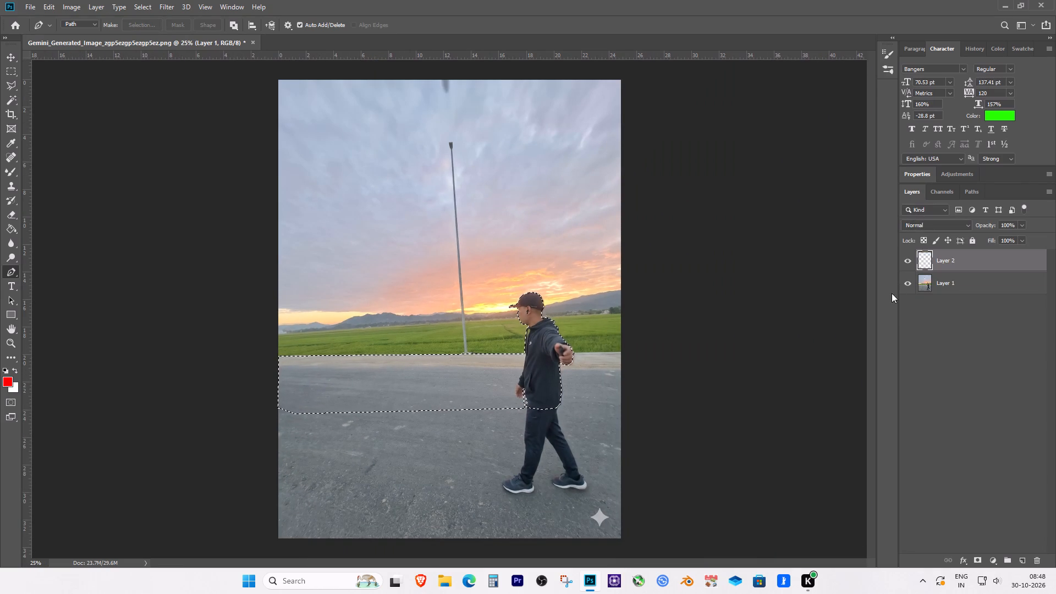
Select Layer 1 and hide it so only the cut-out layer shows.
{"action": "left_click", "coordinate": [958, 284]}
{"action": "left_click", "coordinate": [910, 285]}
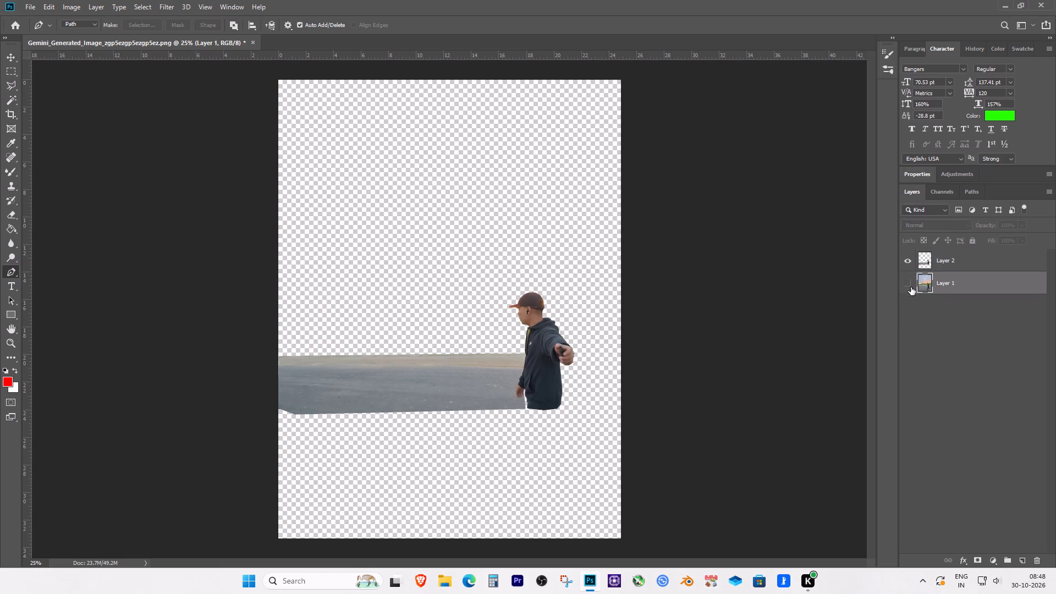
Trace up the hoodie side of the green gap between the drawstring and the hoodie with the Pen tool.
{"action": "key", "text": "ctrl+minus"}
{"action": "key", "text": "ctrl+equal"}
{"action": "key", "text": "ctrl+equal"}
{"action": "key", "text": "ctrl+equal"}
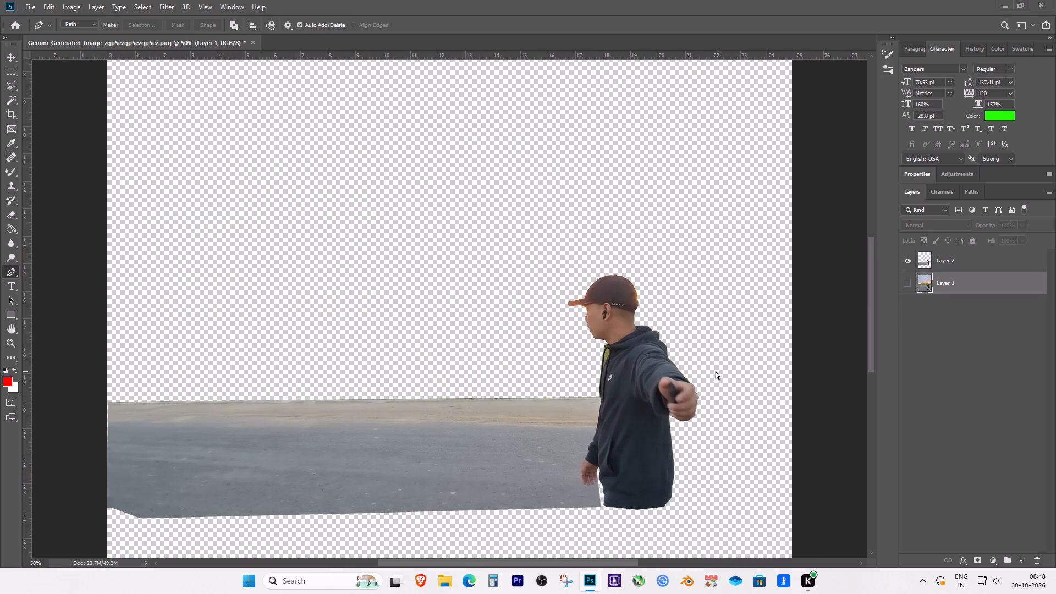
{"action": "key", "text": "ctrl+equal"}
{"action": "key", "text": "space"}
{"action": "key", "text": "space"}
{"action": "key", "text": "space"}
{"action": "left_click_drag", "start_coordinate": [706, 385], "coordinate": [514, 382]}
{"action": "key", "text": "ctrl+equal"}
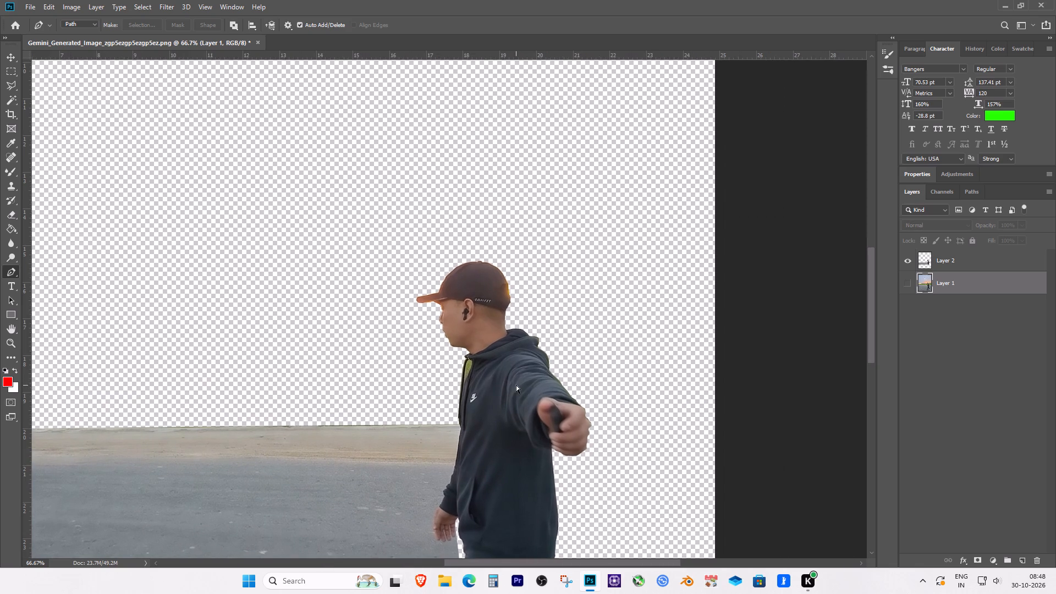
{"action": "key", "text": "ctrl+equal"}
{"action": "key", "text": "ctrl+equal"}
{"action": "key", "text": "space"}
{"action": "key", "text": "space"}
{"action": "key", "text": "space"}
{"action": "key", "text": "space"}
{"action": "key", "text": "space"}
{"action": "key", "text": "space"}
{"action": "left_click_drag", "start_coordinate": [532, 488], "coordinate": [521, 356]}
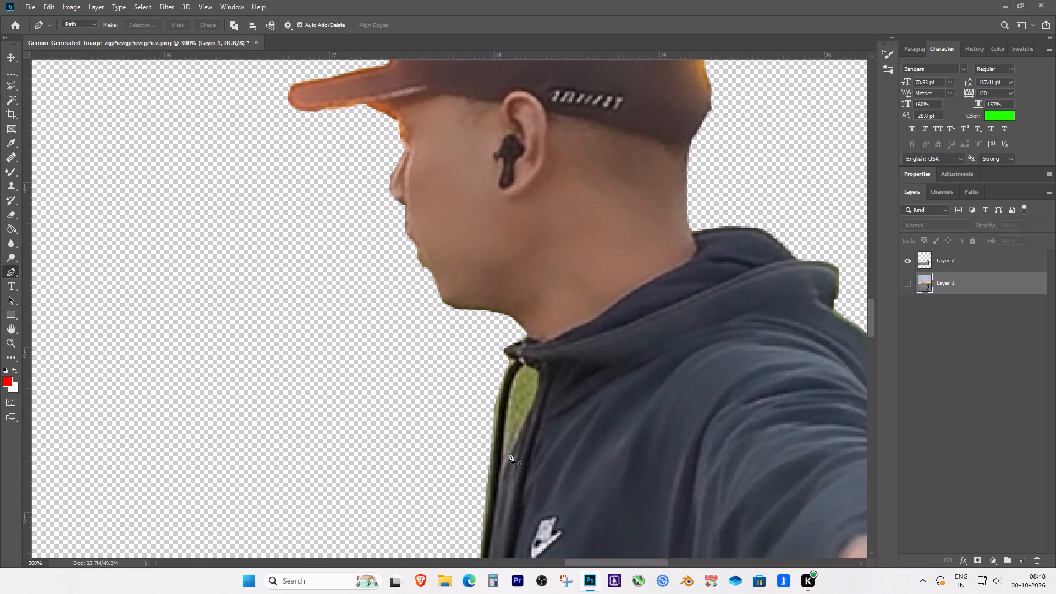
{"action": "left_click", "coordinate": [505, 458]}
{"action": "left_click", "coordinate": [514, 441]}
{"action": "left_click", "coordinate": [523, 423]}
{"action": "left_click", "coordinate": [530, 408]}
{"action": "left_click", "coordinate": [535, 392]}
{"action": "left_click", "coordinate": [538, 383]}
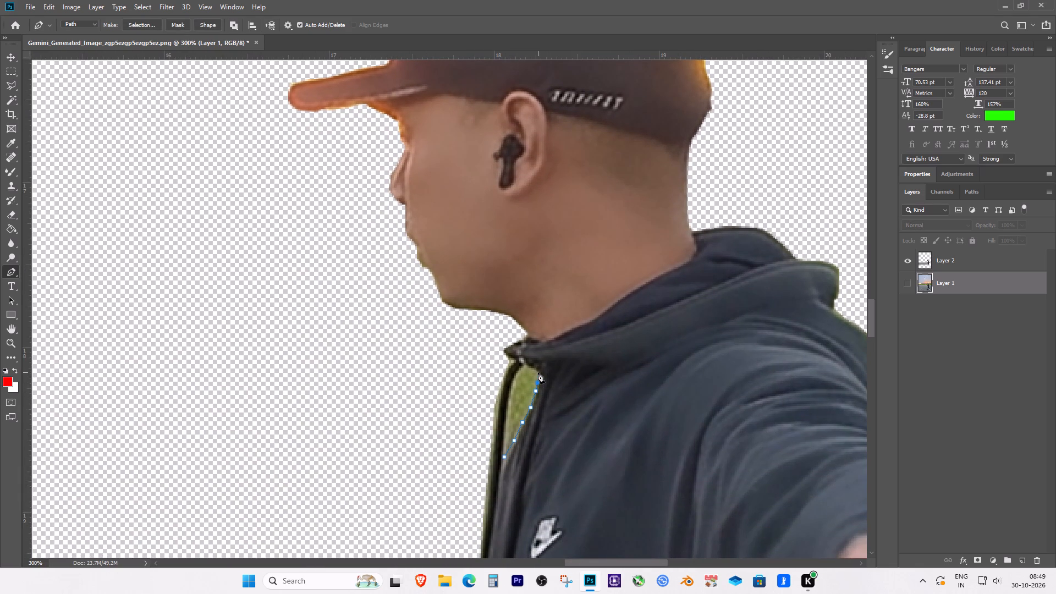
Trace over the top and down the drawstring side of the green gap, close the path and convert it to a selection.
{"action": "left_click", "coordinate": [538, 372]}
{"action": "left_click", "coordinate": [534, 369]}
{"action": "left_click", "coordinate": [528, 367]}
{"action": "left_click", "coordinate": [521, 368]}
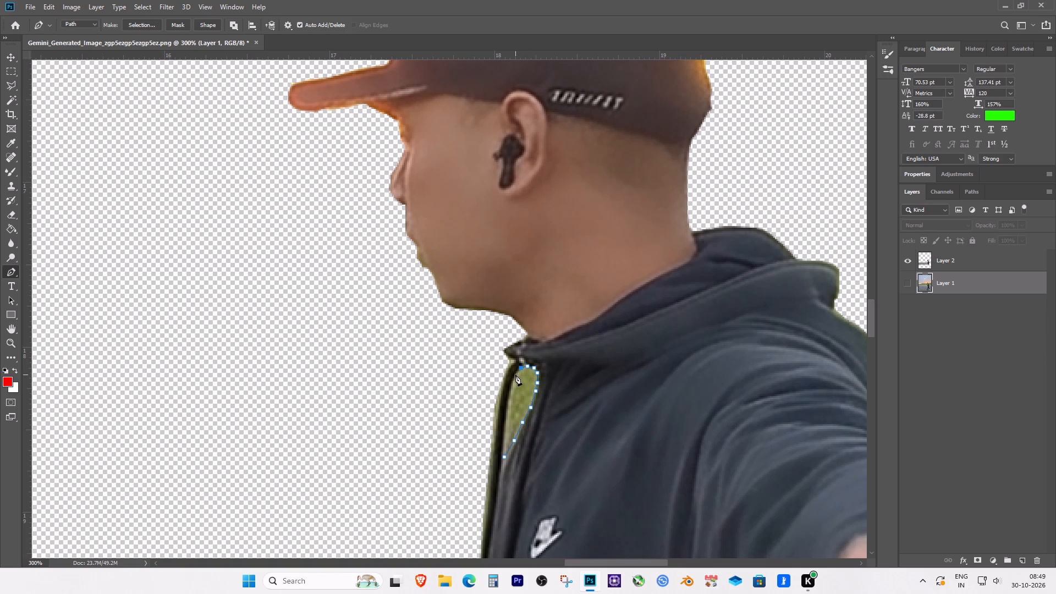
{"action": "left_click", "coordinate": [515, 375]}
{"action": "left_click", "coordinate": [508, 400]}
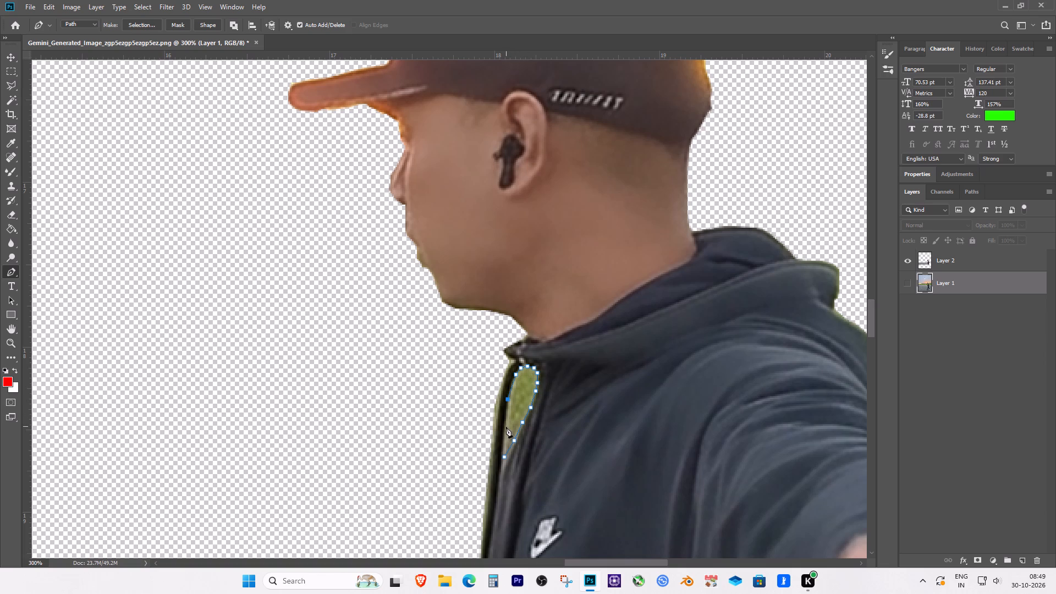
{"action": "left_click", "coordinate": [504, 434]}
{"action": "left_click", "coordinate": [503, 453]}
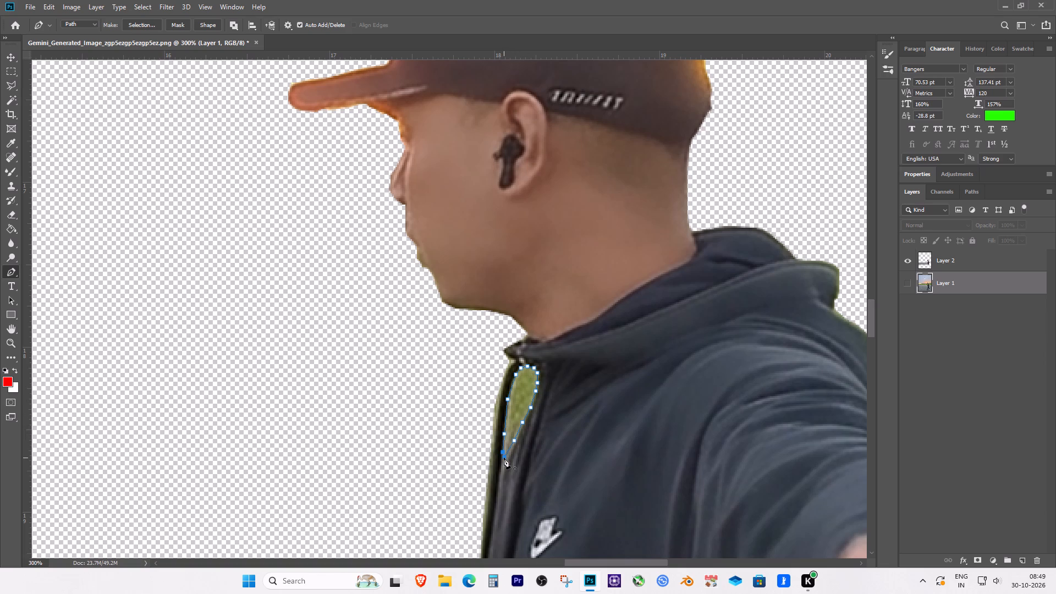
{"action": "left_click", "coordinate": [503, 456]}
{"action": "key", "text": "ctrl+Return"}
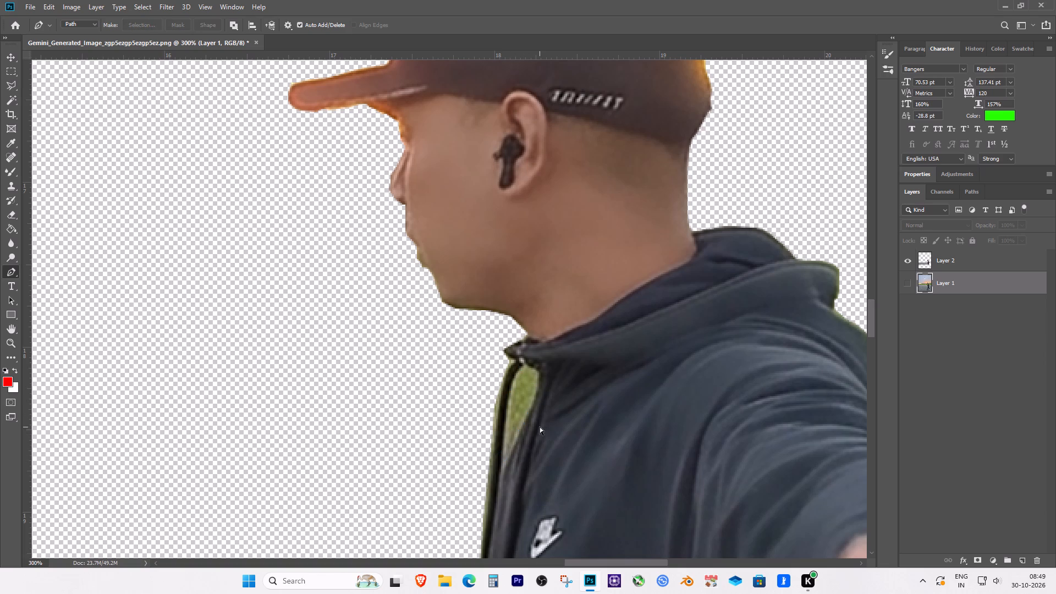
Delete the selected green gap beside the drawstring from Layer 2 and deselect.
{"action": "key", "text": "Delete"}
{"action": "key", "text": "Delete"}
{"action": "left_click", "coordinate": [956, 258]}
{"action": "key", "text": "Delete"}
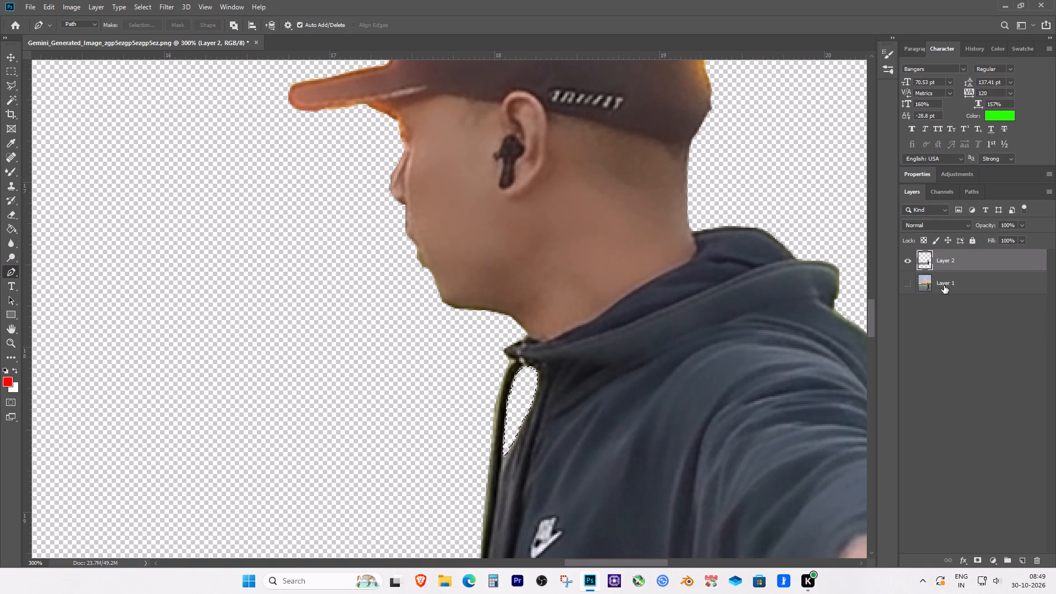
{"action": "key", "text": "ctrl+d"}
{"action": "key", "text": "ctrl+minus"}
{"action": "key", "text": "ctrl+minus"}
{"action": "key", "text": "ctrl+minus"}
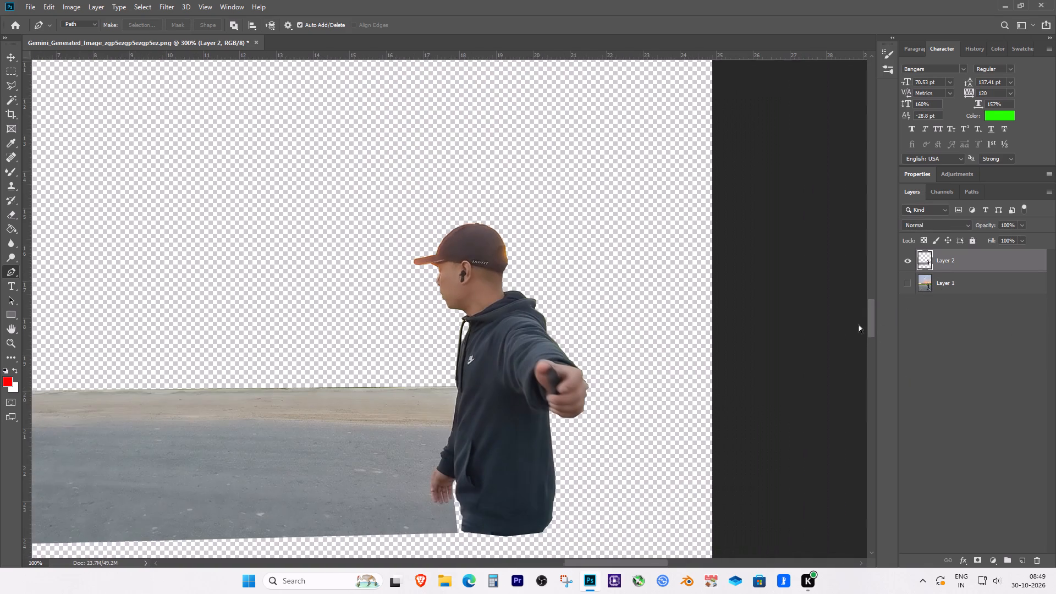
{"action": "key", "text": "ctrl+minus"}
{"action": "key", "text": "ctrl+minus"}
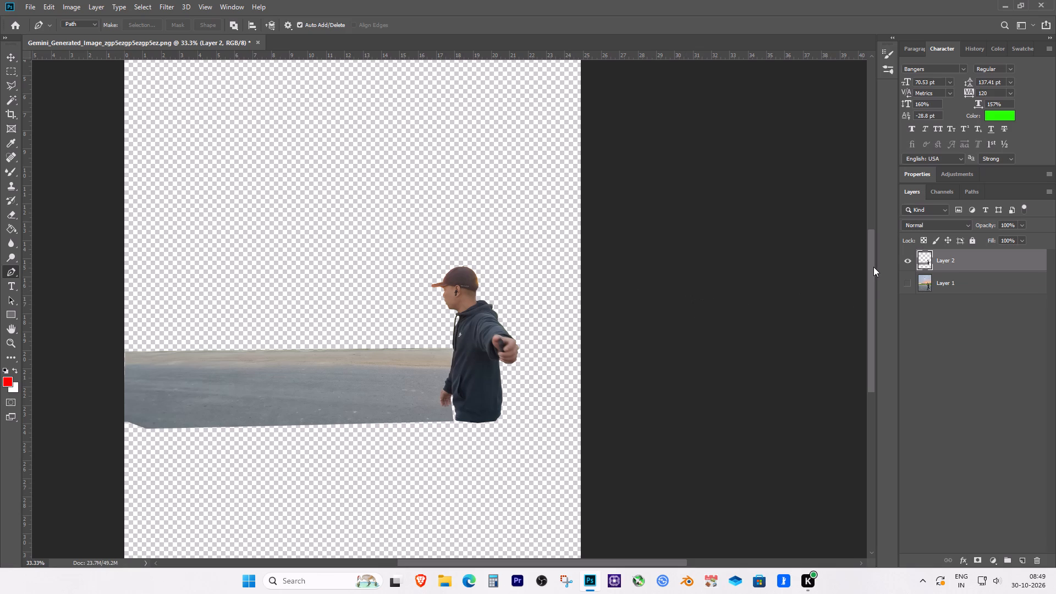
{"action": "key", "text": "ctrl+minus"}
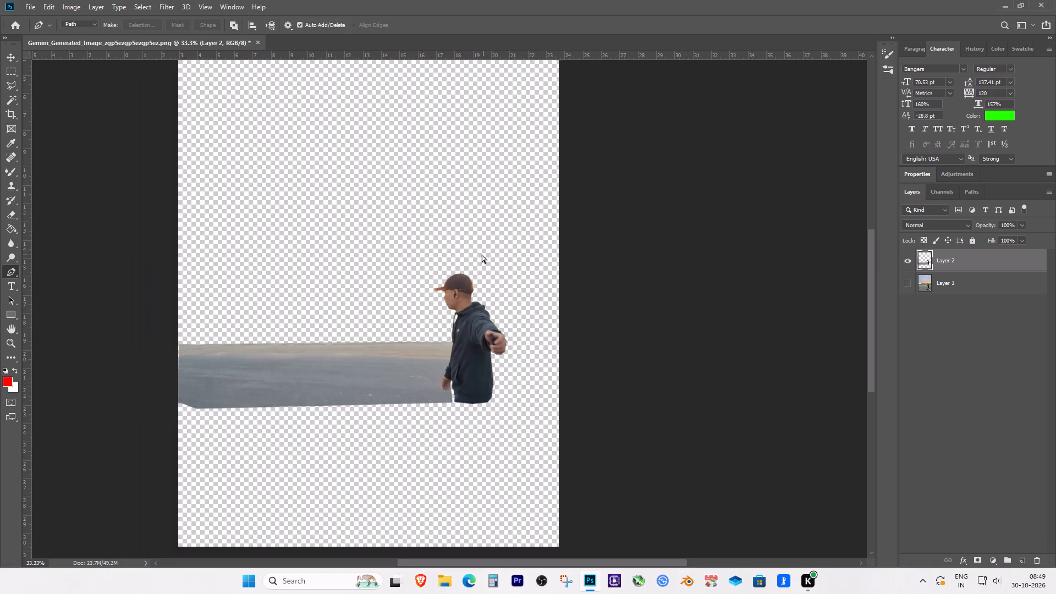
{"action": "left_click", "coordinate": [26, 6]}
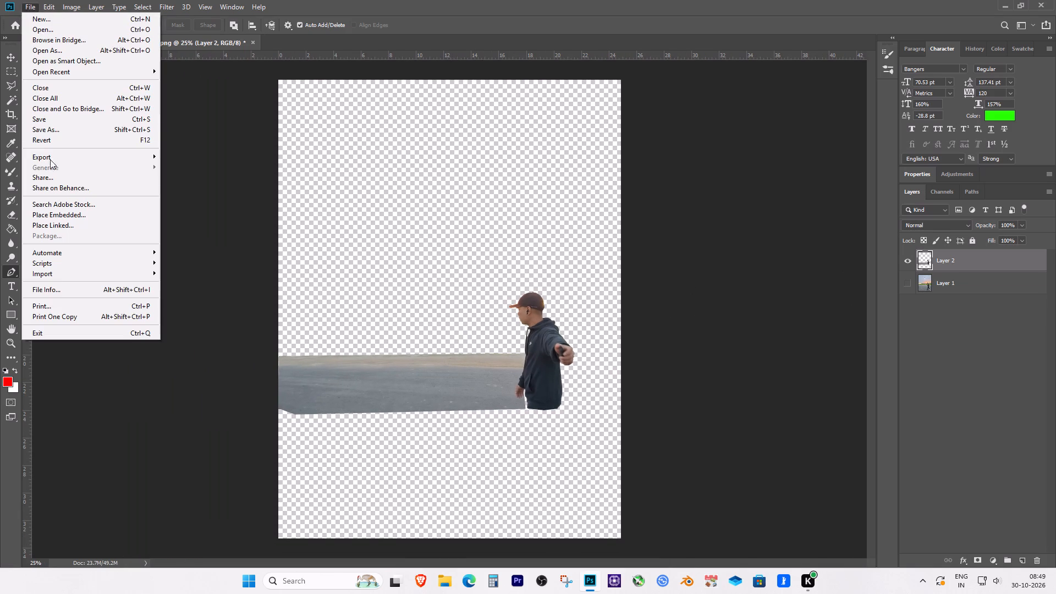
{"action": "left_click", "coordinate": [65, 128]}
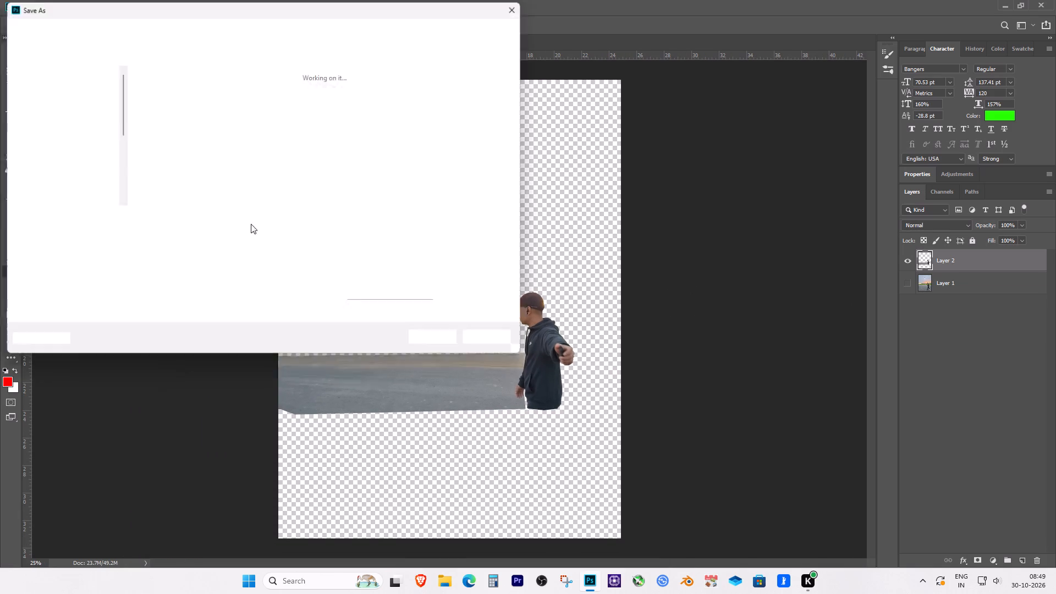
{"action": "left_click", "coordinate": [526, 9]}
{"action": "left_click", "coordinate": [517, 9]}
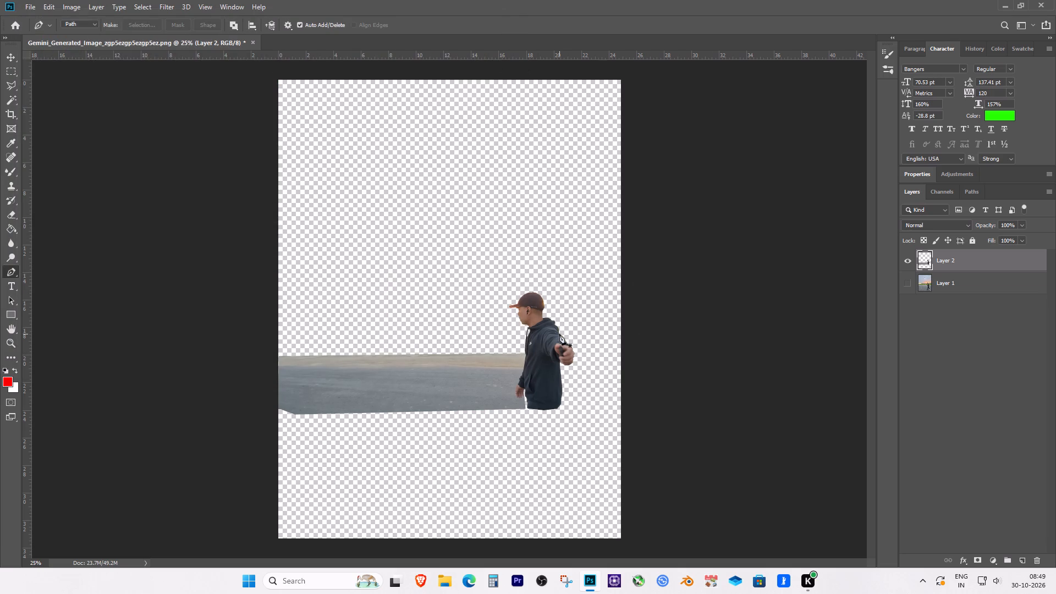
Examine the cut-out edges around the man's cap, face, hoodie and drawstring gap at 200% magnification.
{"action": "key", "text": "ctrl+equal"}
{"action": "key", "text": "ctrl+equal"}
{"action": "key", "text": "ctrl+equal"}
{"action": "key", "text": "ctrl+equal"}
{"action": "key", "text": "ctrl+equal"}
{"action": "key", "text": "ctrl+equal"}
{"action": "key", "text": "ctrl+equal"}
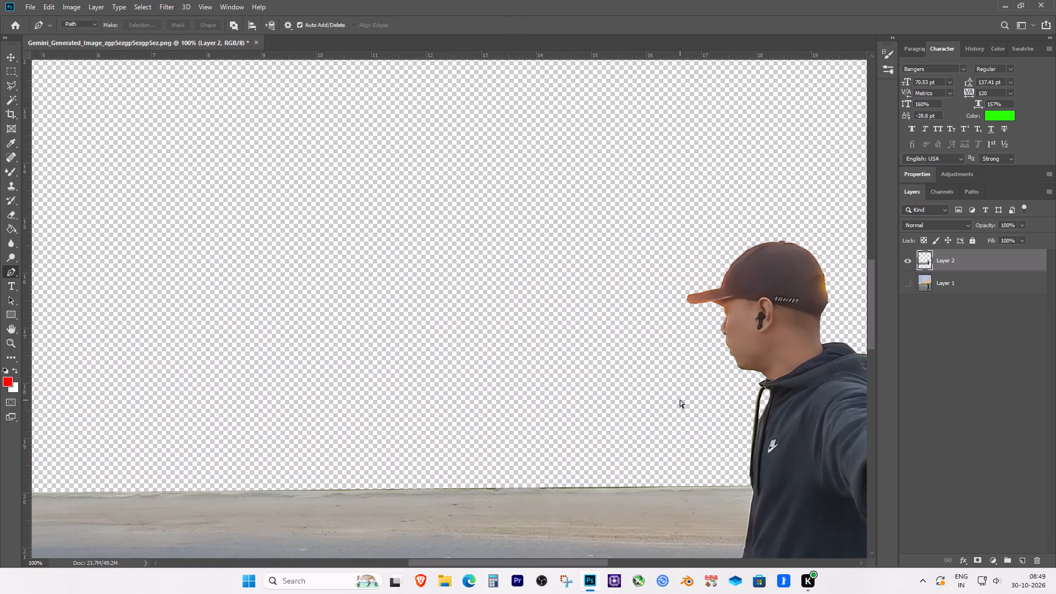
{"action": "key", "text": "ctrl+equal"}
{"action": "key", "text": "space"}
{"action": "key", "text": "space"}
{"action": "key", "text": "space"}
{"action": "key", "text": "space"}
{"action": "key", "text": "space"}
{"action": "key", "text": "space"}
{"action": "key", "text": "space"}
{"action": "key", "text": "space"}
{"action": "key", "text": "space"}
{"action": "key", "text": "space"}
{"action": "key", "text": "space"}
{"action": "key", "text": "space"}
{"action": "key", "text": "space"}
{"action": "key", "text": "space"}
{"action": "key", "text": "space"}
{"action": "key", "text": "space"}
{"action": "key", "text": "space"}
{"action": "key", "text": "space"}
{"action": "key", "text": "space"}
{"action": "key", "text": "space"}
{"action": "left_click_drag", "start_coordinate": [703, 421], "coordinate": [184, 243]}
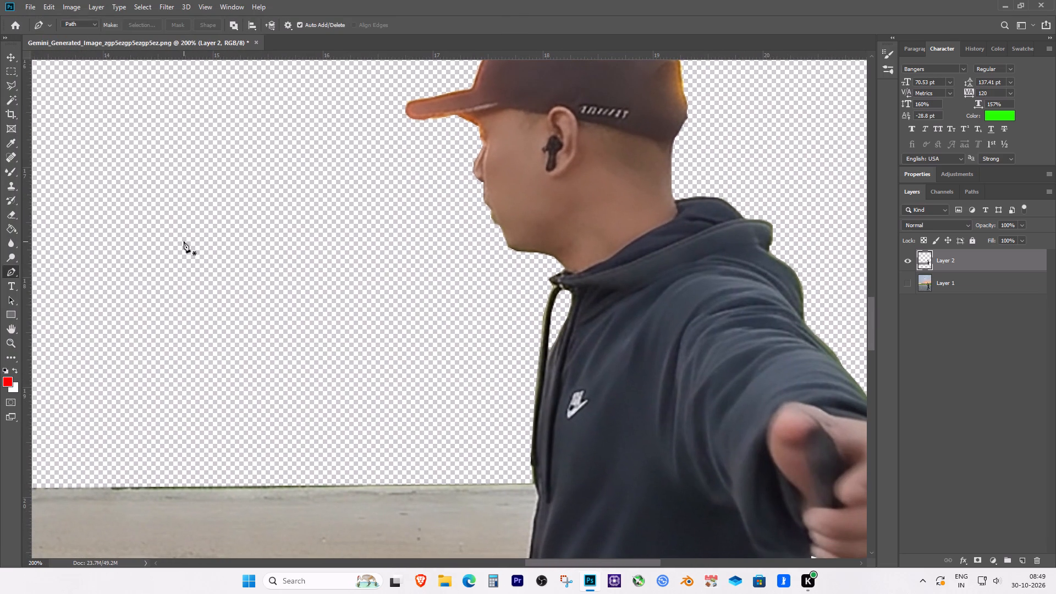
Launch Adobe Premiere Pro.
{"action": "left_click", "coordinate": [519, 582]}
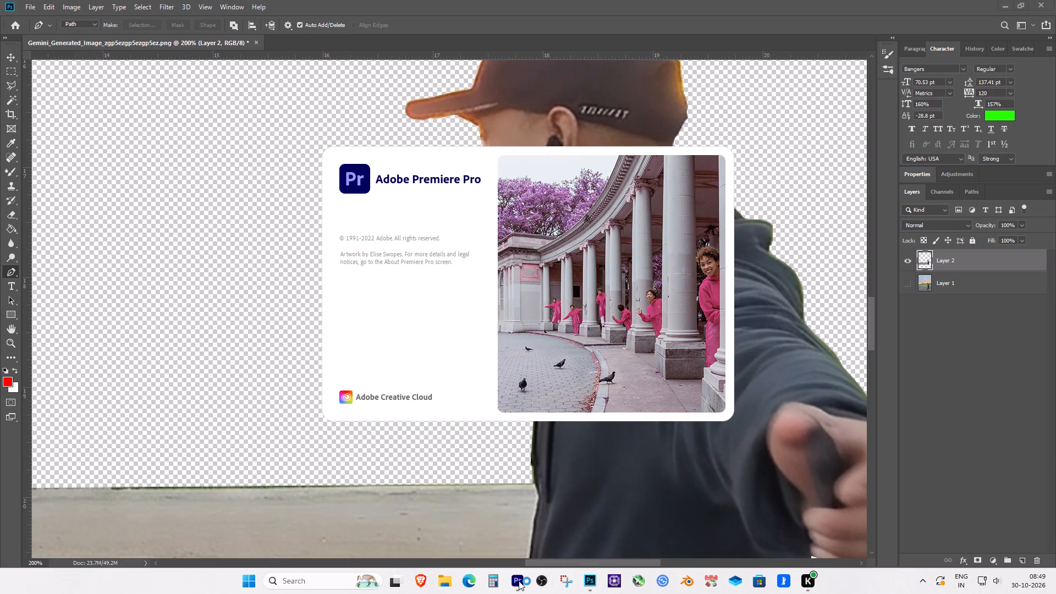
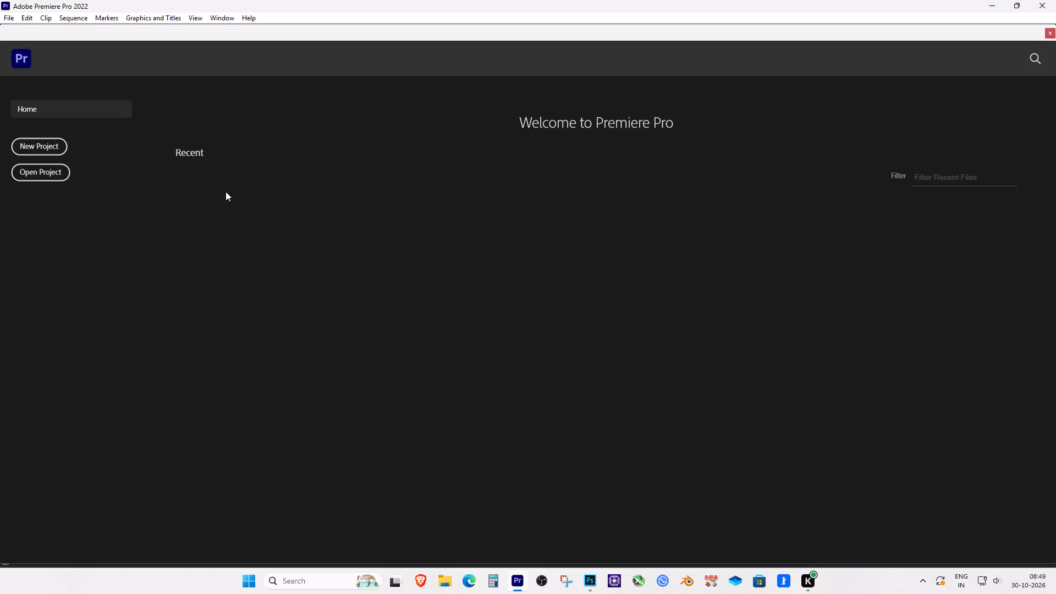
Open the recent project Untitled from the reels trial folder.
{"action": "left_click", "coordinate": [230, 238]}
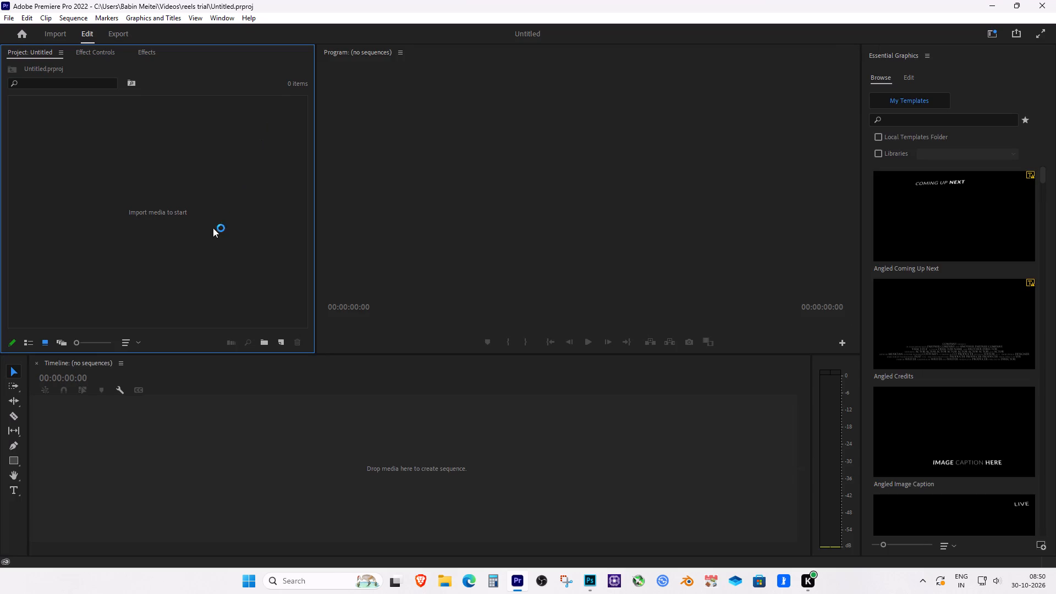
Open the media import dialog for the empty project and browse the Videos folder.
{"action": "right_click", "coordinate": [184, 208]}
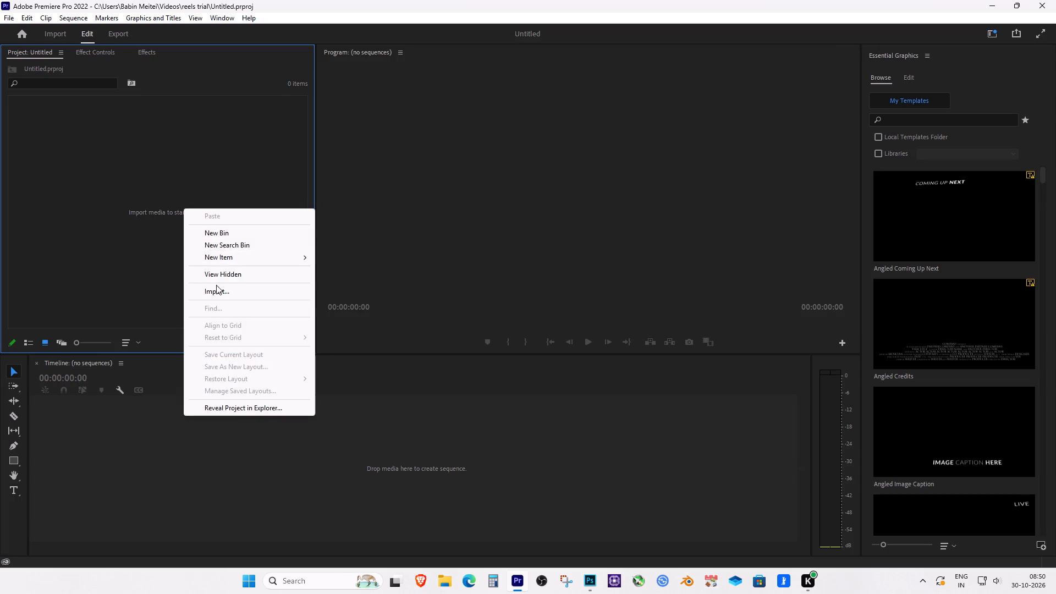
{"action": "left_click", "coordinate": [216, 286]}
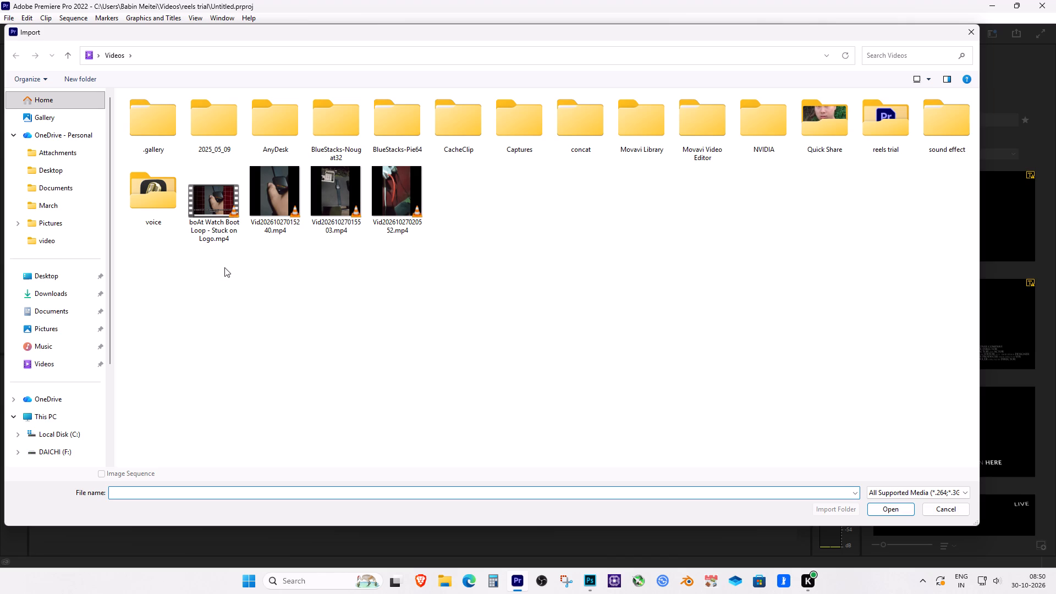
{"action": "scroll", "coordinate": [73, 273], "scroll_direction": "up", "scroll_amount": 2}
Switch to Adobe Photoshop with the man's cut-out image.
{"action": "left_click", "coordinate": [590, 582]}
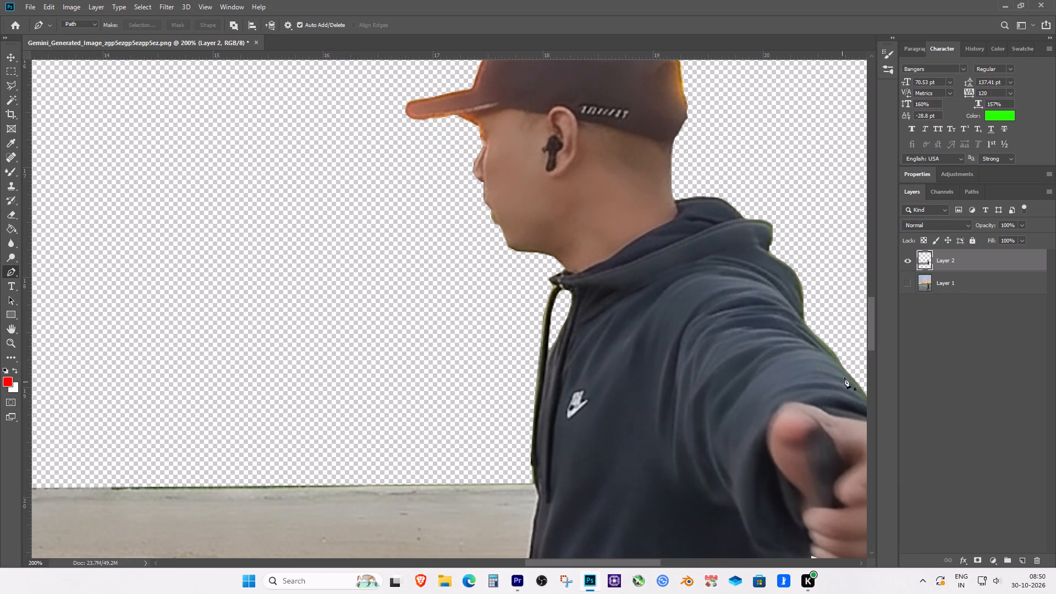
Compare the cut-out on Layer 2 with the original photo by repeatedly switching Layer 1's visibility.
{"action": "left_click", "coordinate": [907, 284]}
{"action": "left_click", "coordinate": [907, 284]}
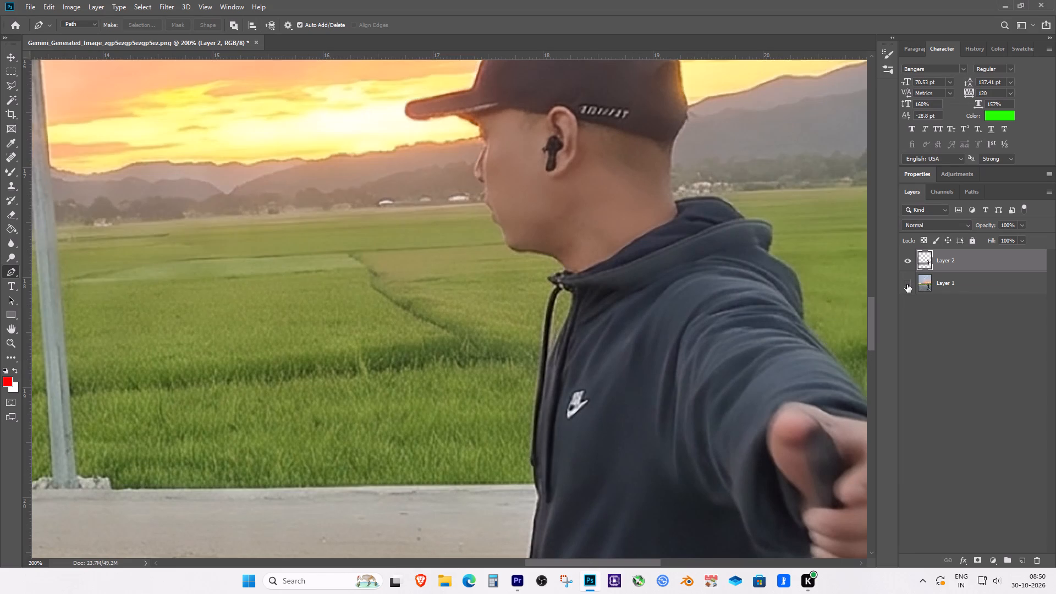
{"action": "left_click", "coordinate": [907, 284]}
{"action": "left_click", "coordinate": [907, 284]}
{"action": "left_click", "coordinate": [907, 284]}
{"action": "left_click", "coordinate": [907, 284]}
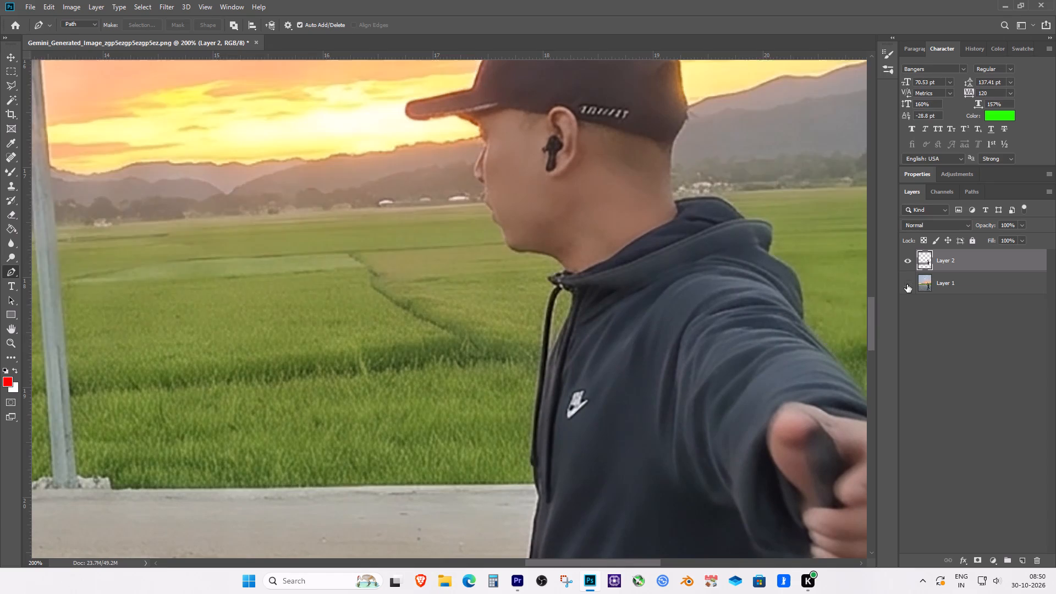
{"action": "left_click", "coordinate": [907, 284]}
{"action": "left_click", "coordinate": [907, 284]}
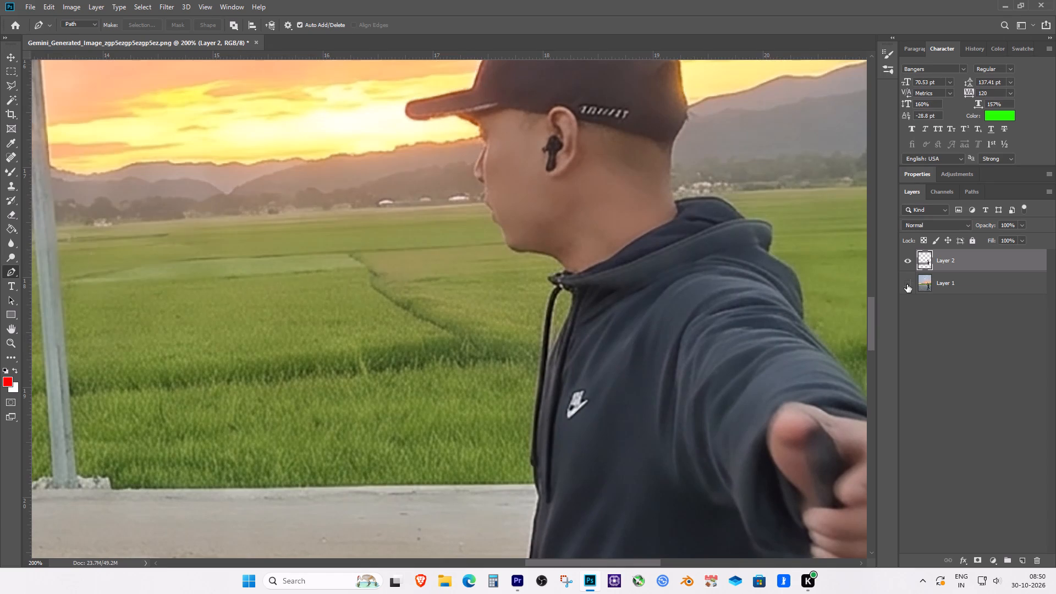
{"action": "left_click", "coordinate": [907, 284]}
{"action": "left_click", "coordinate": [907, 284]}
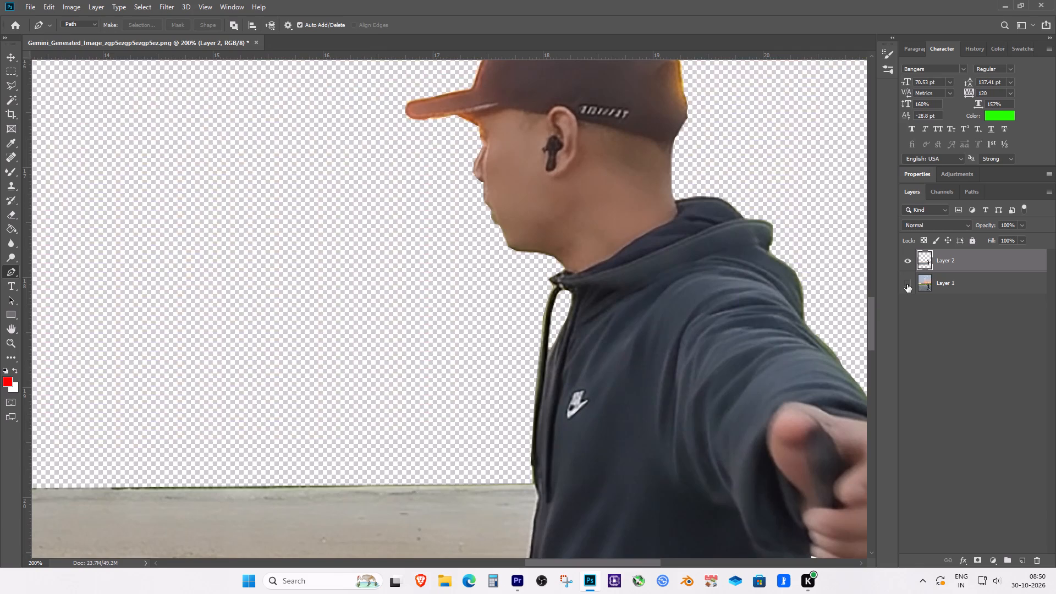
{"action": "left_click", "coordinate": [907, 284]}
{"action": "left_click", "coordinate": [907, 284]}
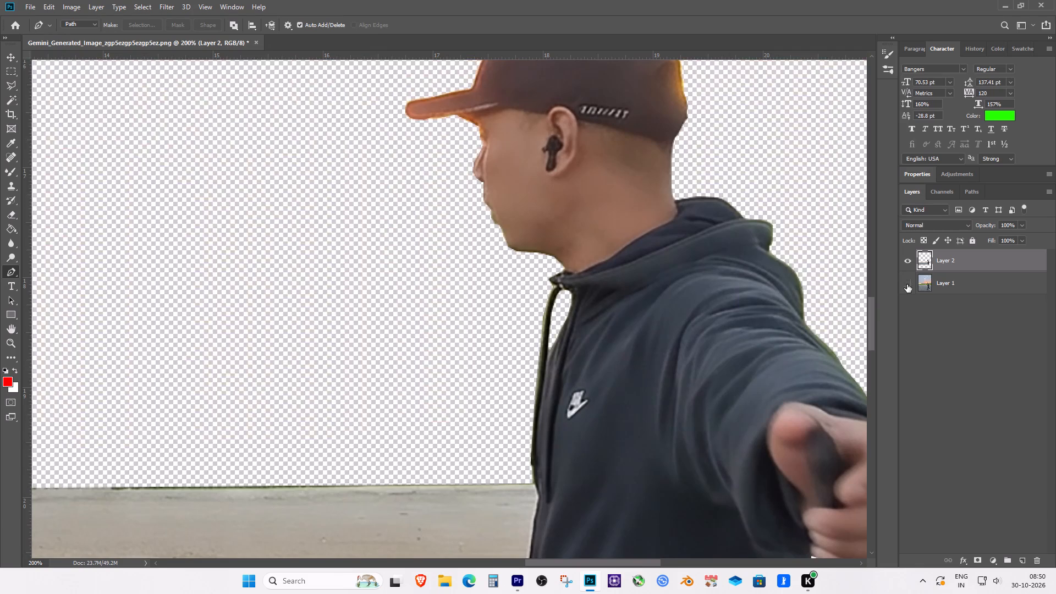
{"action": "left_click", "coordinate": [907, 284]}
{"action": "left_click", "coordinate": [907, 284]}
{"action": "left_click", "coordinate": [907, 284]}
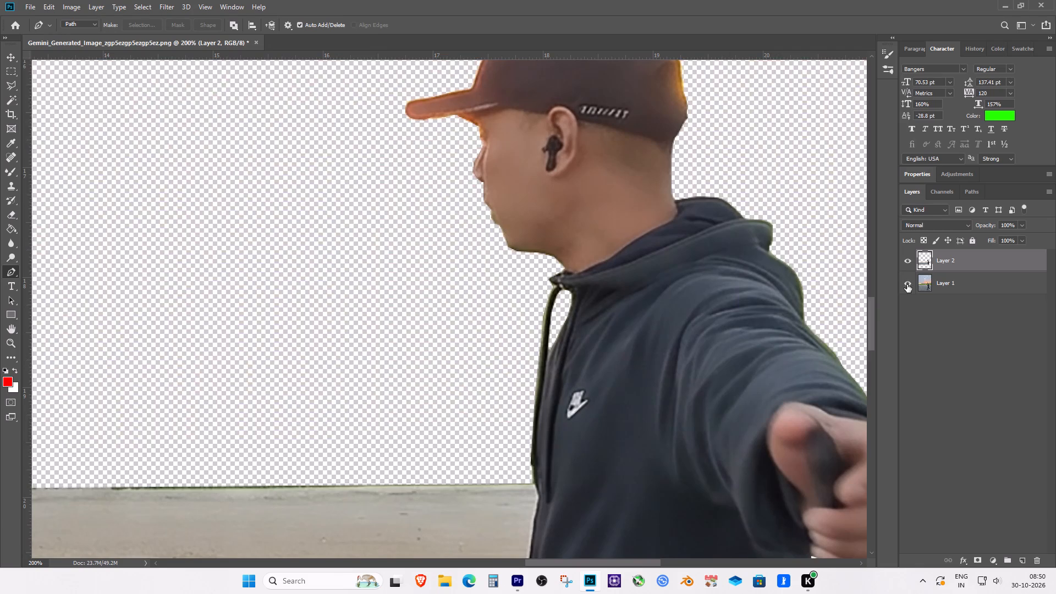
{"action": "left_click", "coordinate": [907, 284]}
{"action": "left_click", "coordinate": [907, 284]}
Hide Layer 1 so that only the cut-out on Layer 2 is visible, and keep Layer 2 selected.
{"action": "key", "text": "ctrl+minus"}
{"action": "key", "text": "ctrl+minus"}
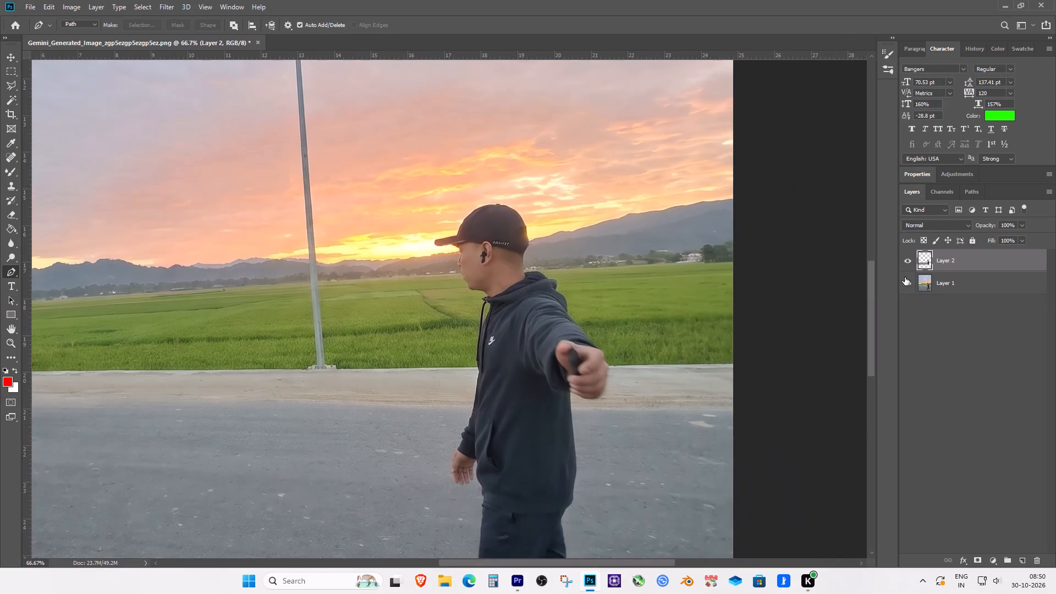
{"action": "left_click", "coordinate": [909, 265]}
{"action": "left_click", "coordinate": [911, 261]}
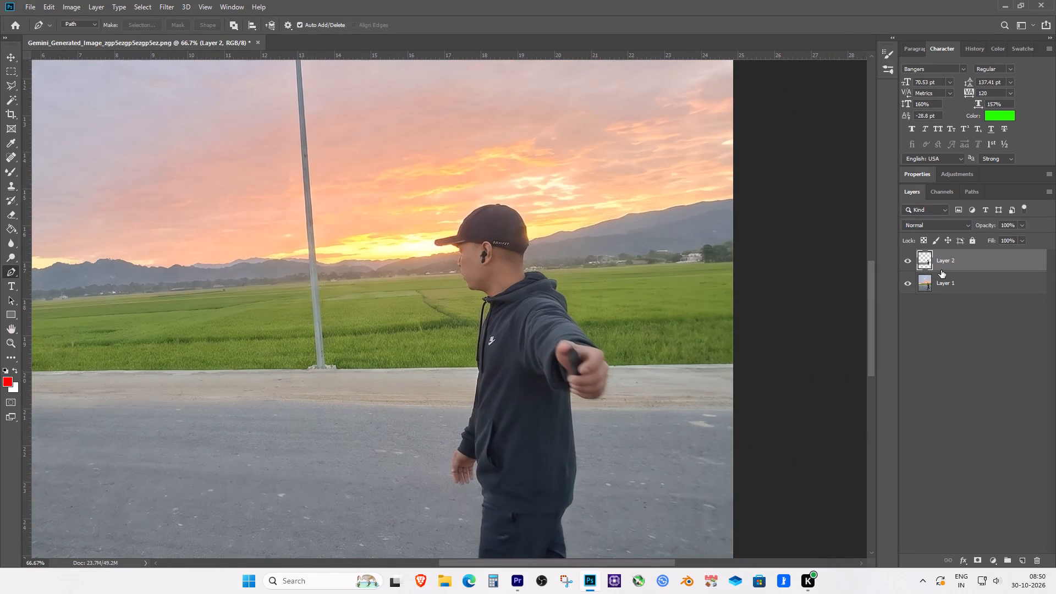
{"action": "left_click", "coordinate": [944, 276]}
{"action": "left_click", "coordinate": [914, 283]}
{"action": "left_click", "coordinate": [949, 266]}
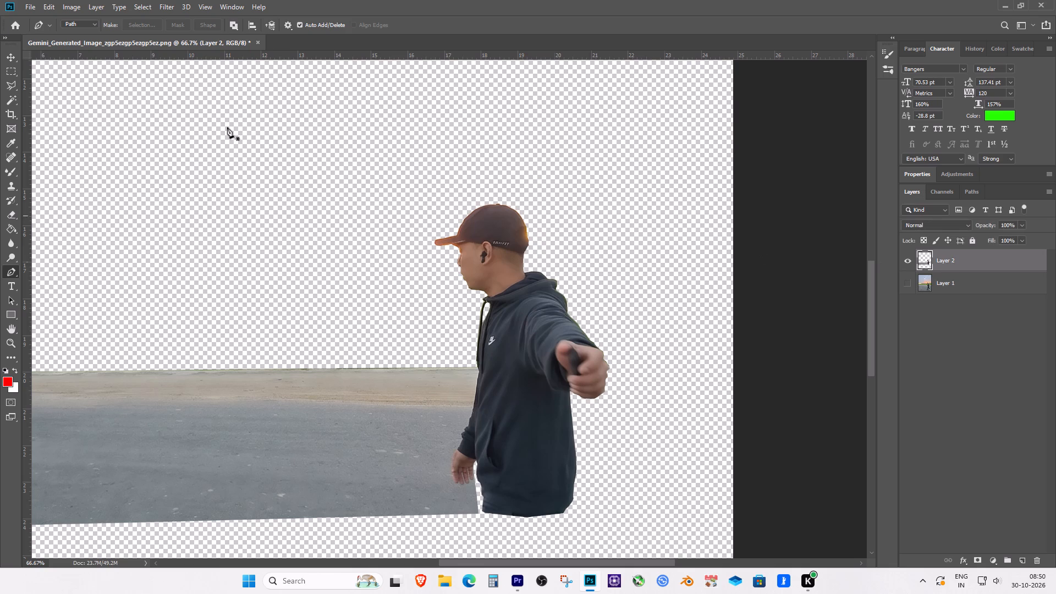
Save the transparent cut-out as a PNG copy named 1 in the Downloads folder, without replacing the original image.
{"action": "left_click", "coordinate": [30, 1]}
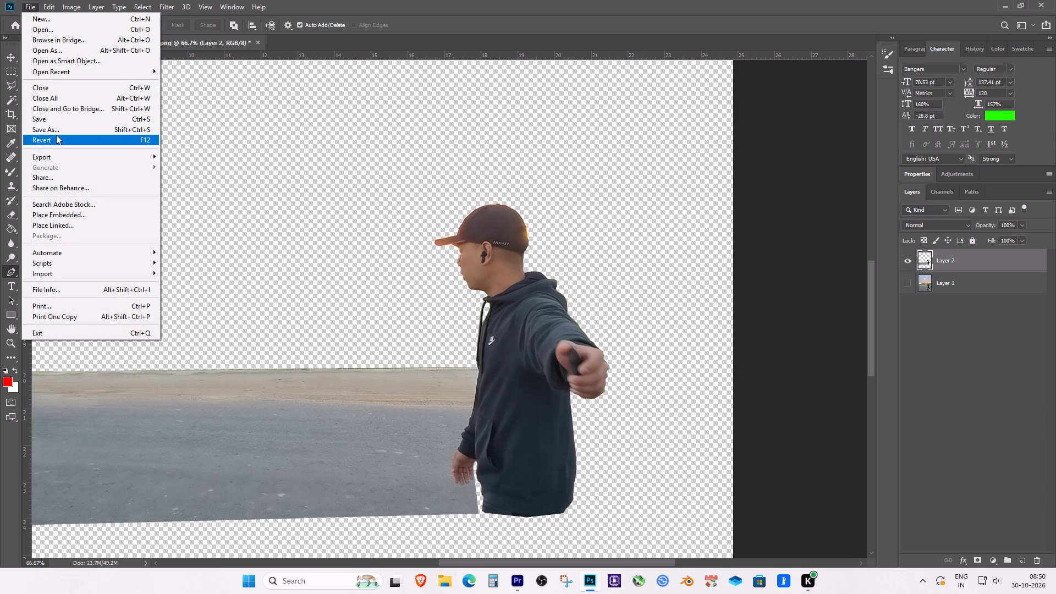
{"action": "left_click", "coordinate": [62, 125]}
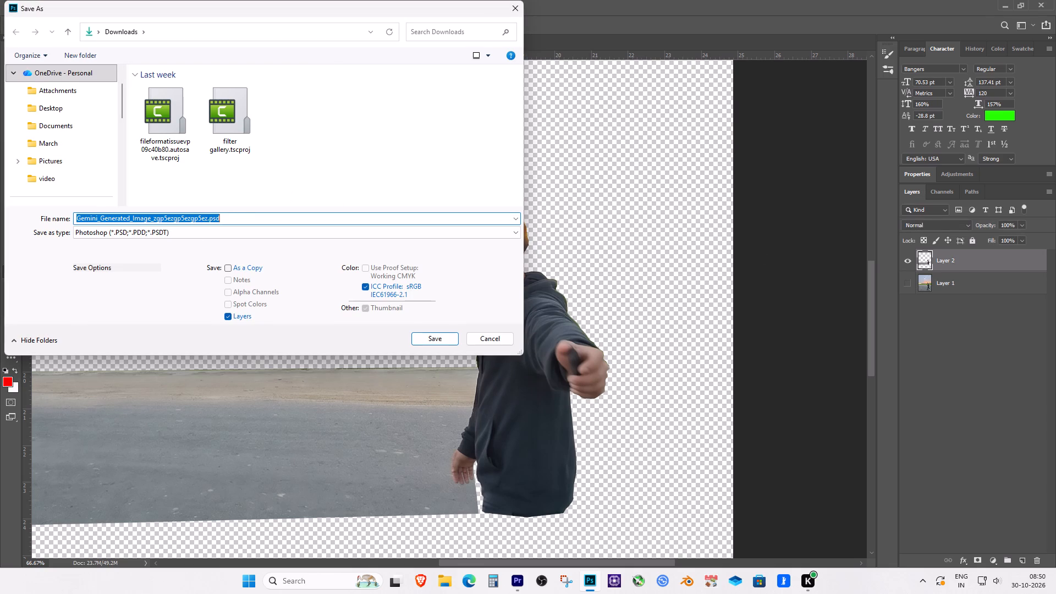
{"action": "left_click", "coordinate": [193, 231]}
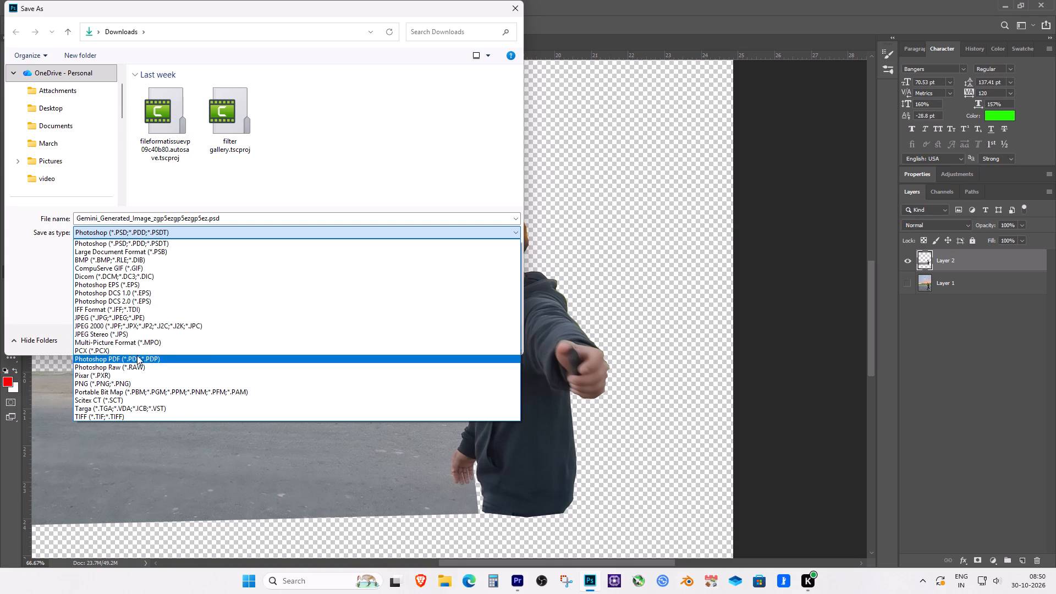
{"action": "left_click", "coordinate": [129, 381]}
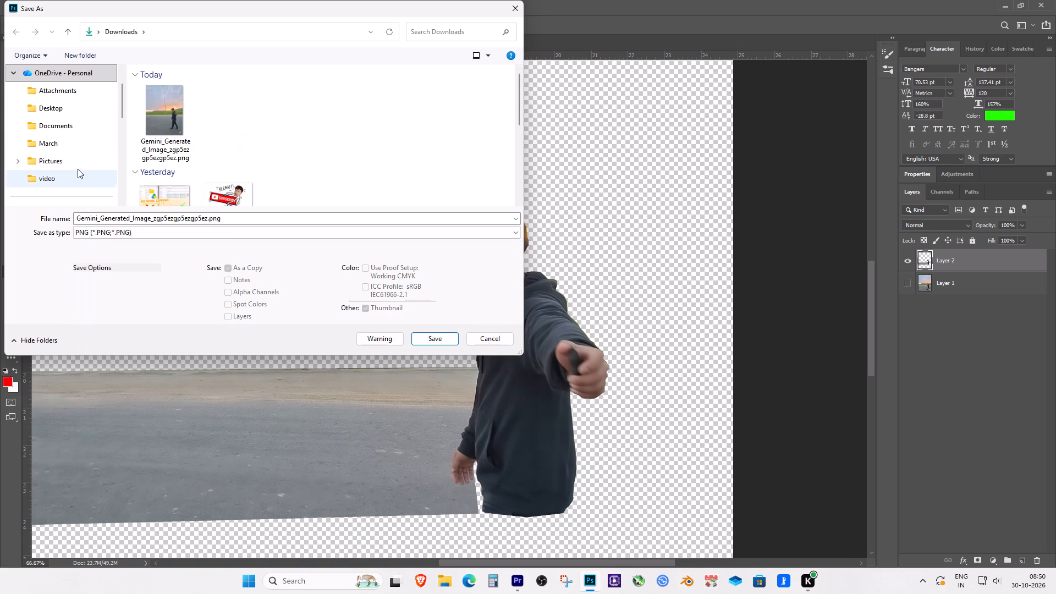
{"action": "left_click", "coordinate": [204, 217]}
{"action": "left_click", "coordinate": [442, 338]}
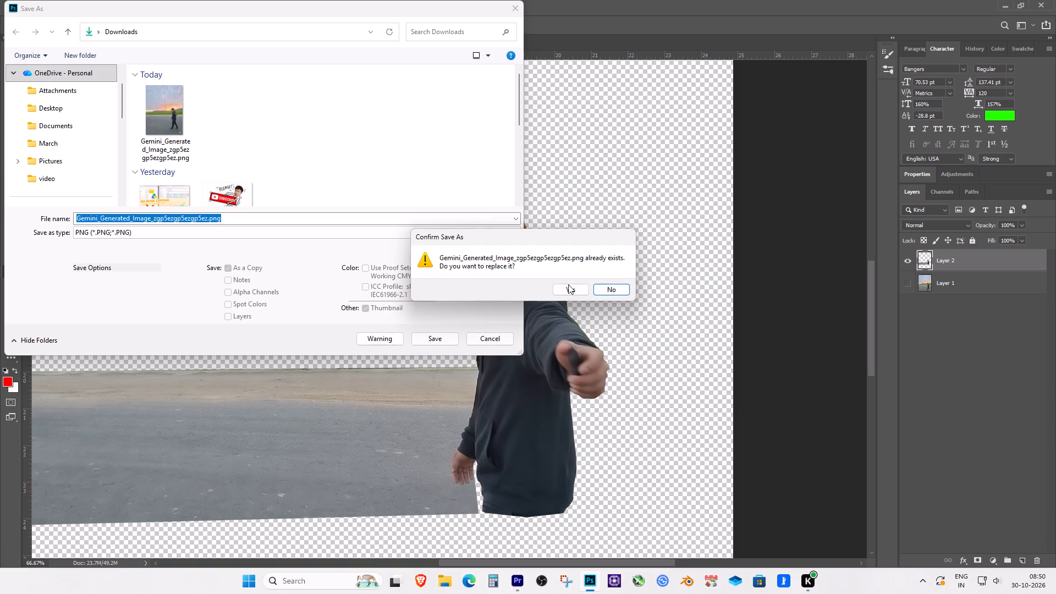
{"action": "left_click", "coordinate": [613, 288]}
{"action": "left_click", "coordinate": [201, 221]}
{"action": "left_click", "coordinate": [207, 219]}
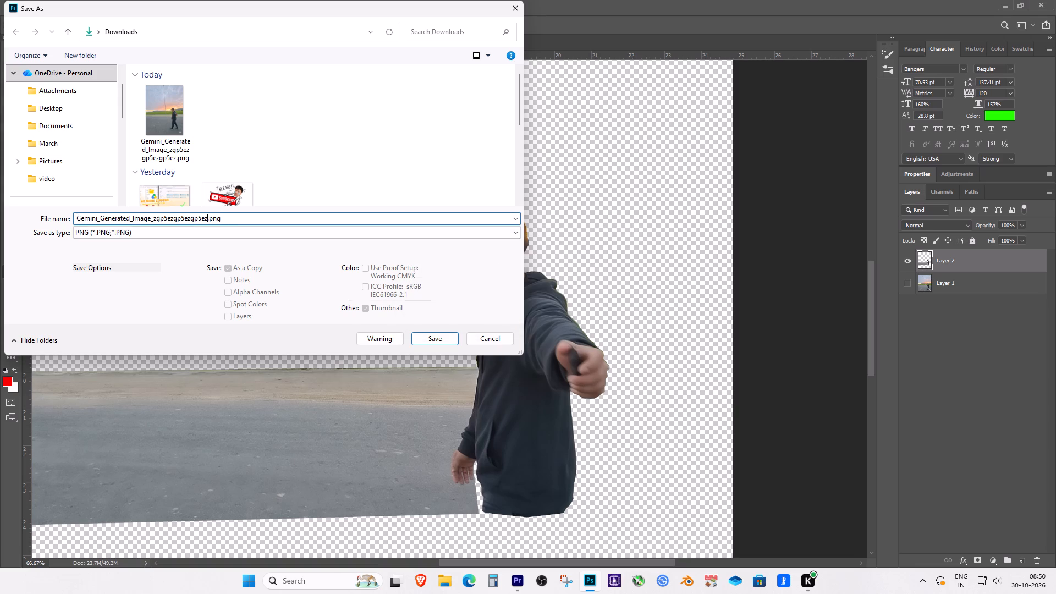
{"action": "left_click_drag", "start_coordinate": [207, 218], "coordinate": [49, 213]}
{"action": "key", "text": "1"}
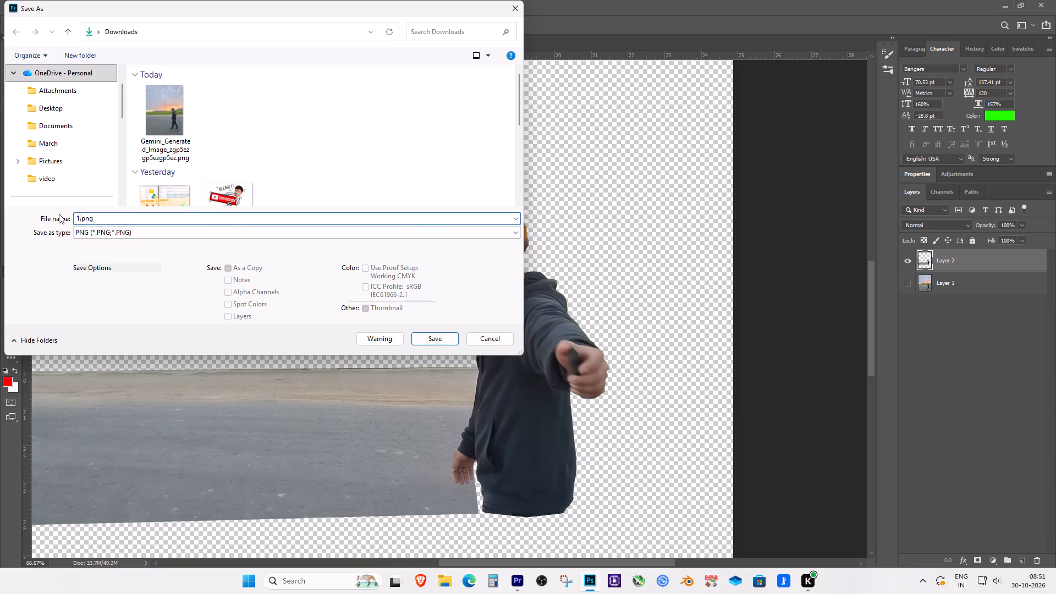
{"action": "key", "text": "Return"}
{"action": "left_click", "coordinate": [578, 168]}
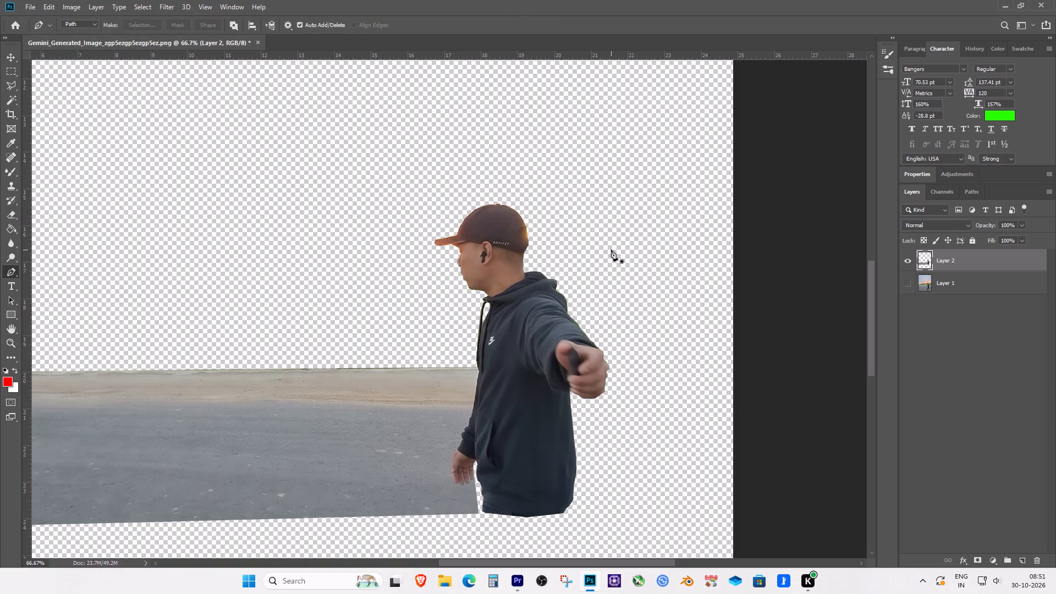
Select Layer 1, hide Layer 2 and show Layer 1 so only the original photo is visible.
{"action": "left_click", "coordinate": [953, 283]}
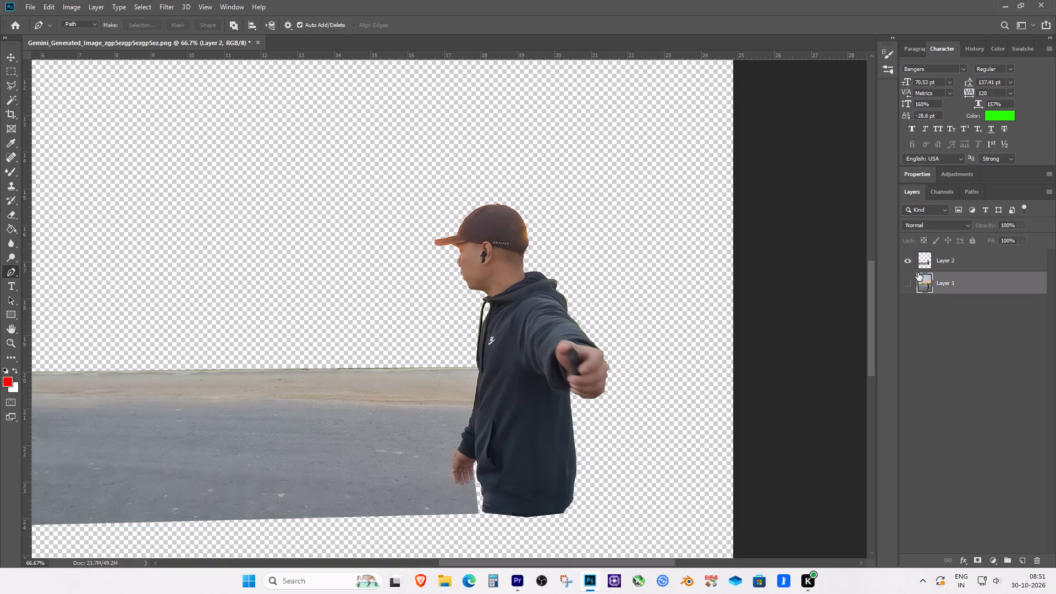
{"action": "left_click", "coordinate": [910, 263]}
{"action": "left_click", "coordinate": [909, 283]}
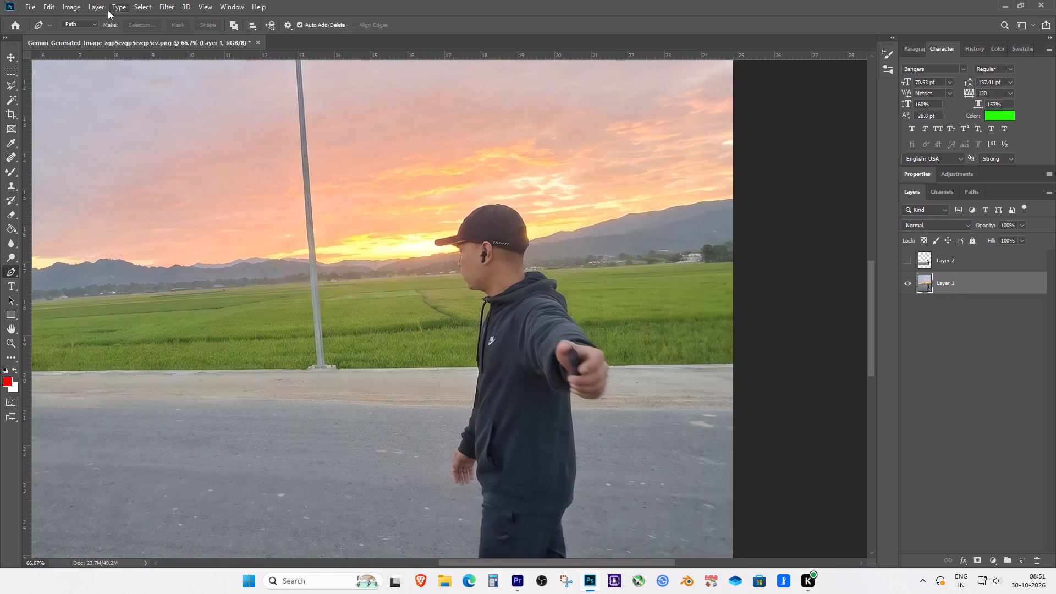
Save the full photo as a PNG copy named 2 in Downloads, using the large file size option.
{"action": "left_click", "coordinate": [26, 6]}
{"action": "left_click", "coordinate": [48, 128]}
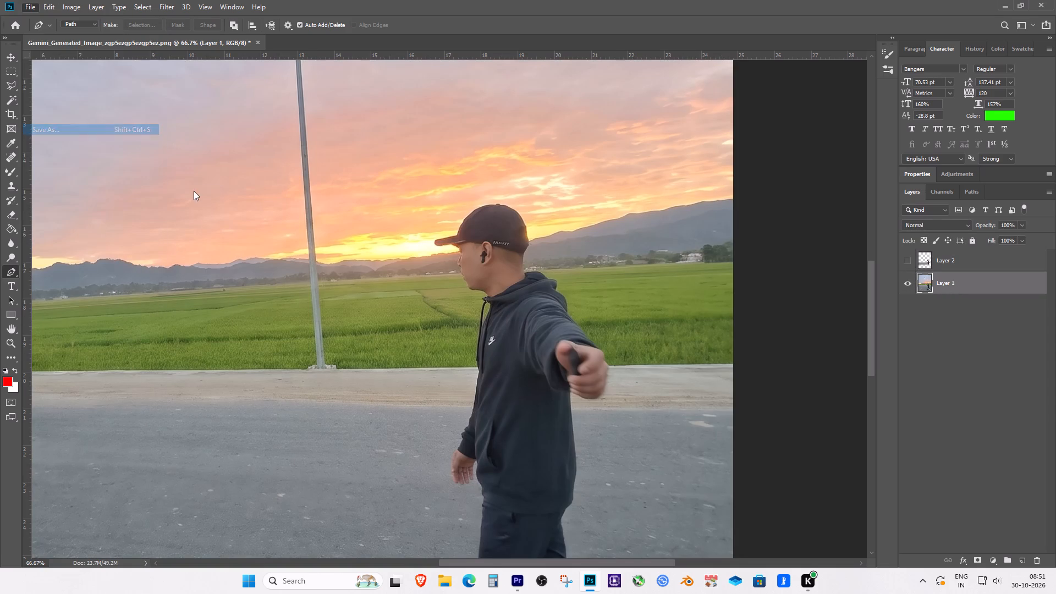
{"action": "left_click", "coordinate": [238, 235]}
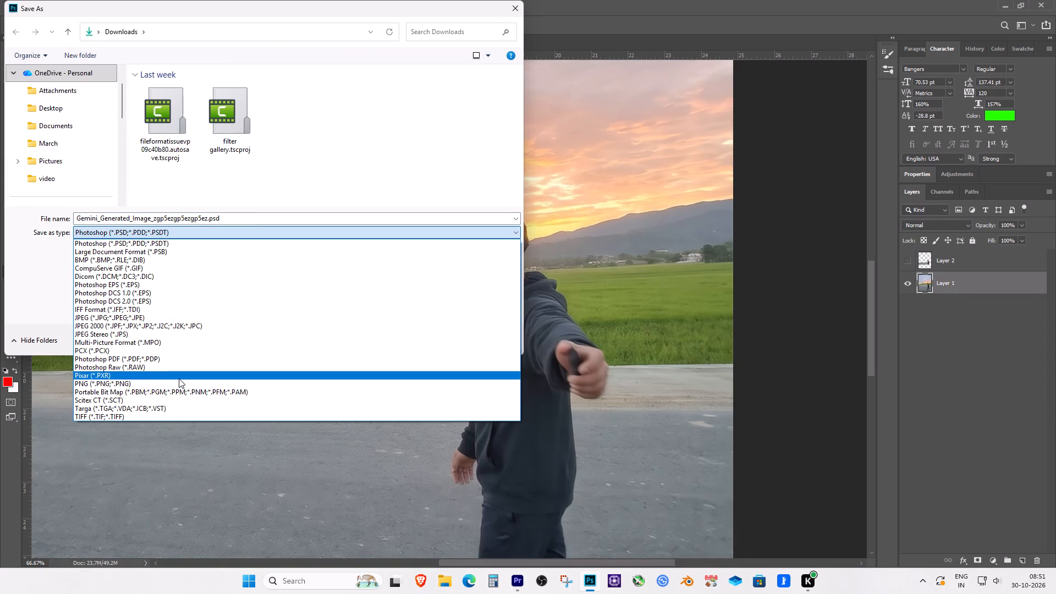
{"action": "left_click", "coordinate": [180, 382]}
{"action": "left_click", "coordinate": [206, 218]}
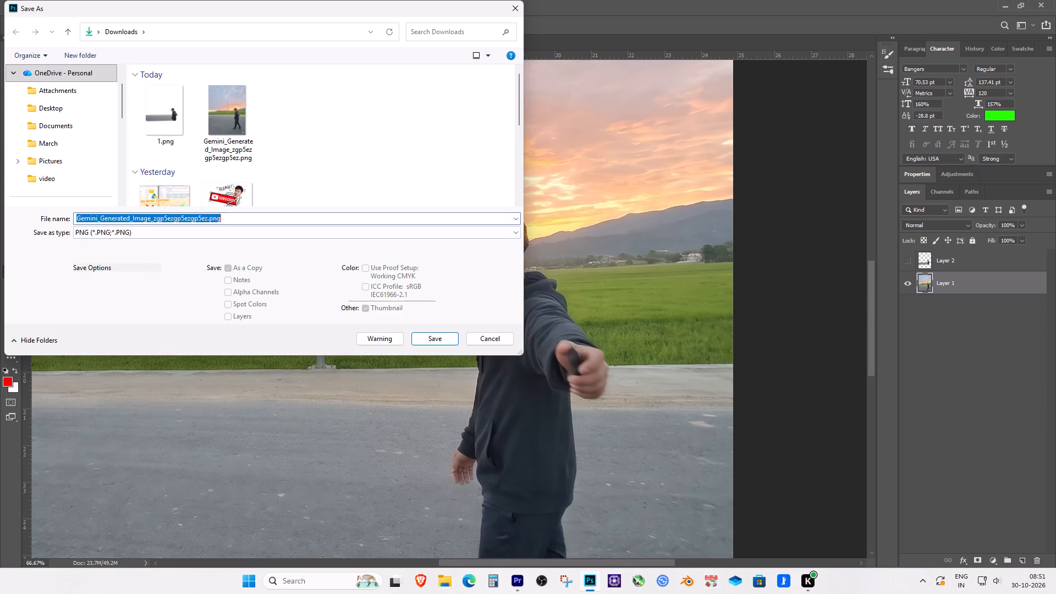
{"action": "left_click_drag", "start_coordinate": [207, 216], "coordinate": [0, 202]}
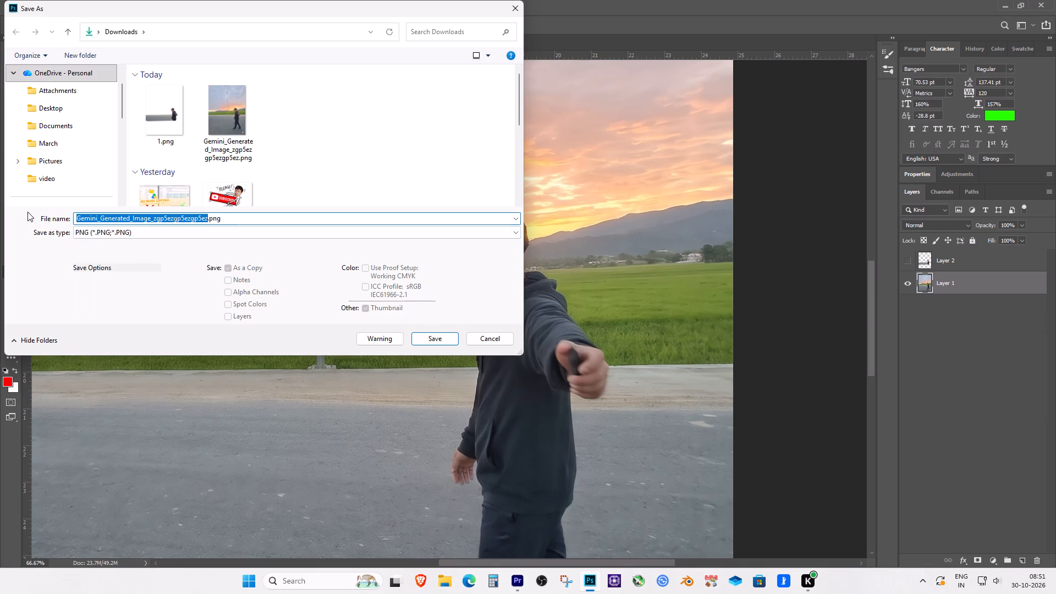
{"action": "key", "text": "2"}
{"action": "key", "text": "Return"}
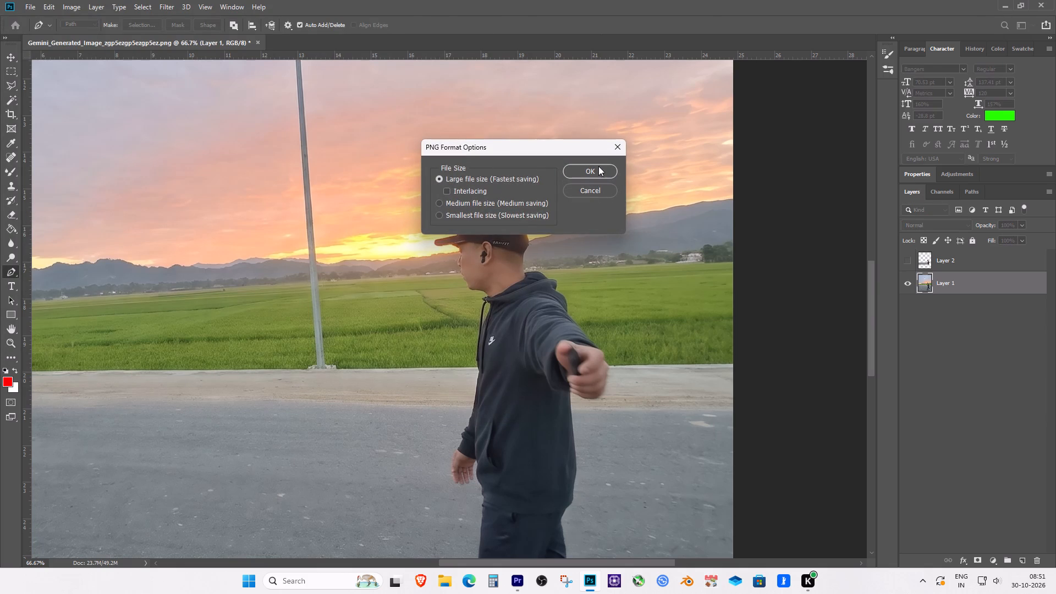
{"action": "left_click", "coordinate": [598, 166]}
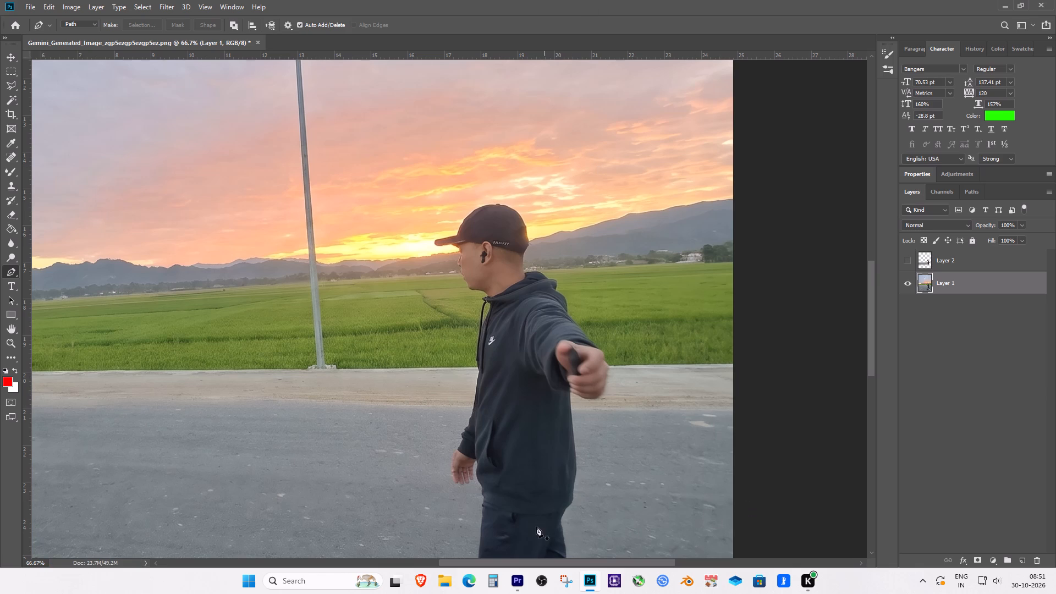
Switch to Premiere Pro and import 1.png and 2.png from the Downloads folder into the project.
{"action": "left_click", "coordinate": [519, 578]}
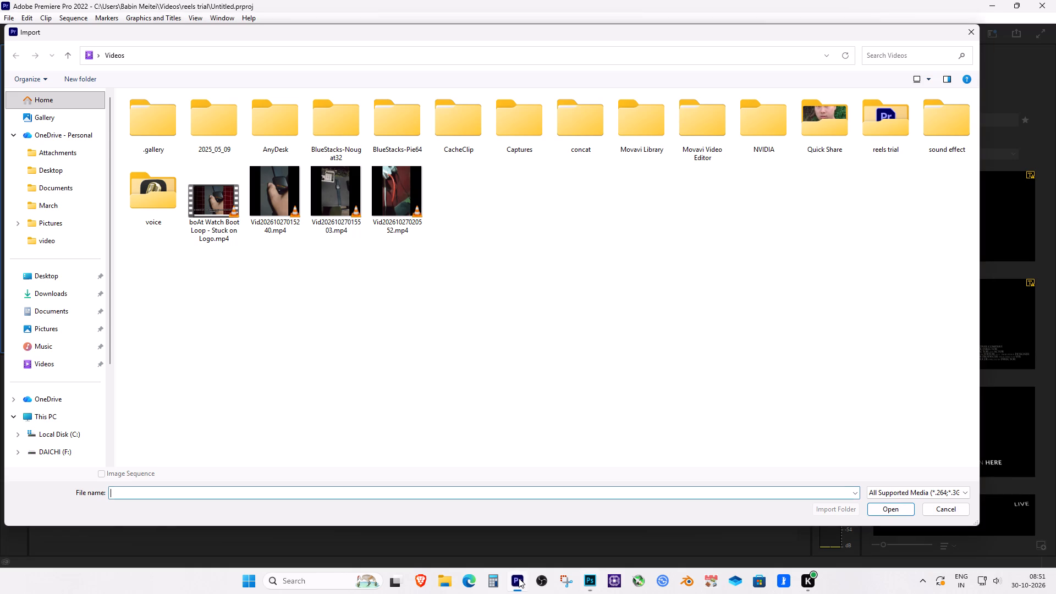
{"action": "left_click", "coordinate": [53, 295]}
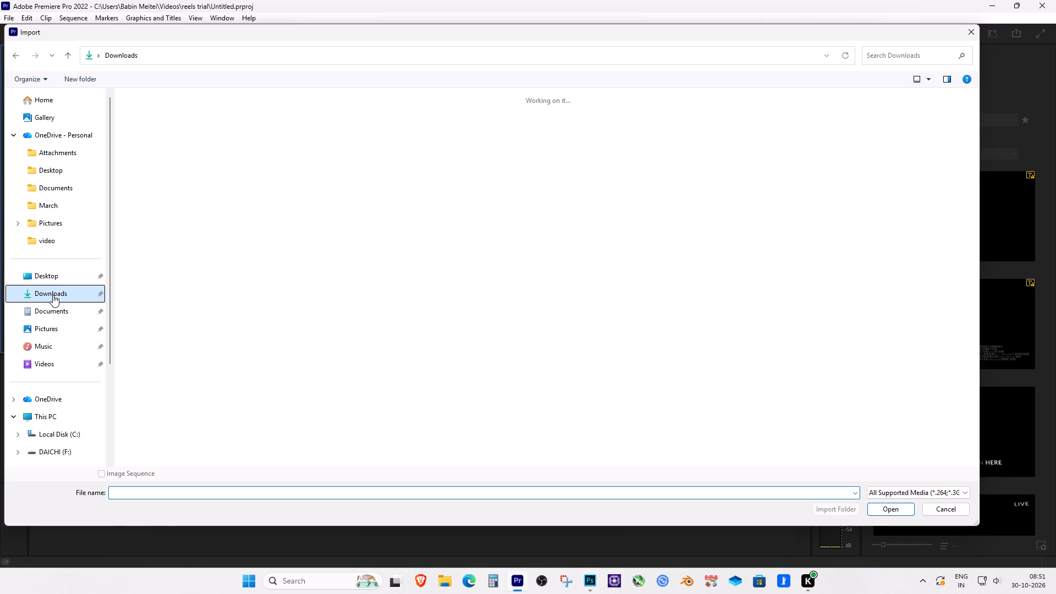
{"action": "left_click", "coordinate": [212, 148]}
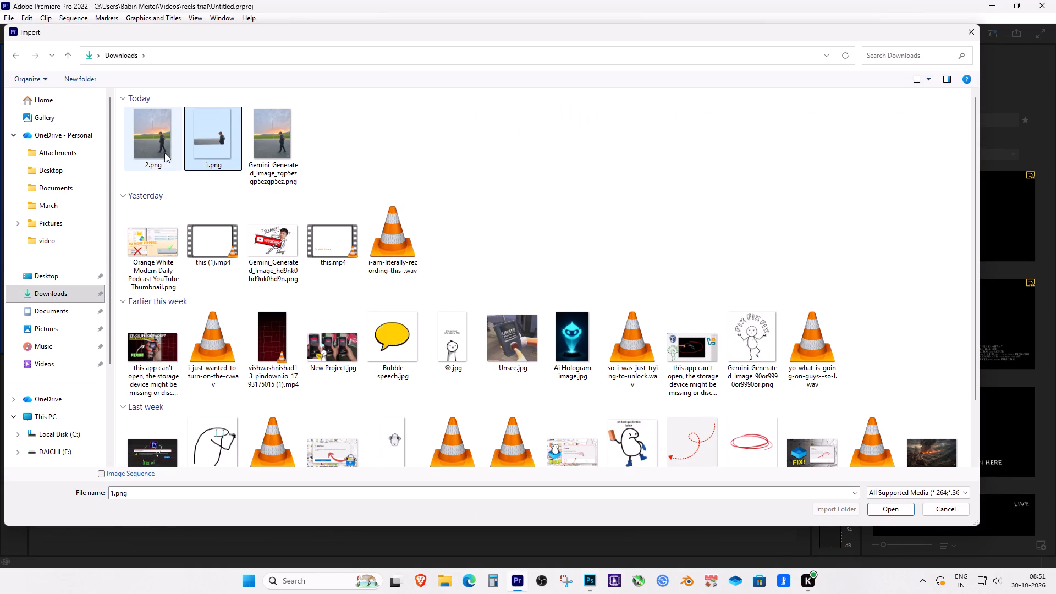
{"action": "left_click", "coordinate": [150, 150], "text": "ctrl"}
{"action": "left_click", "coordinate": [899, 515]}
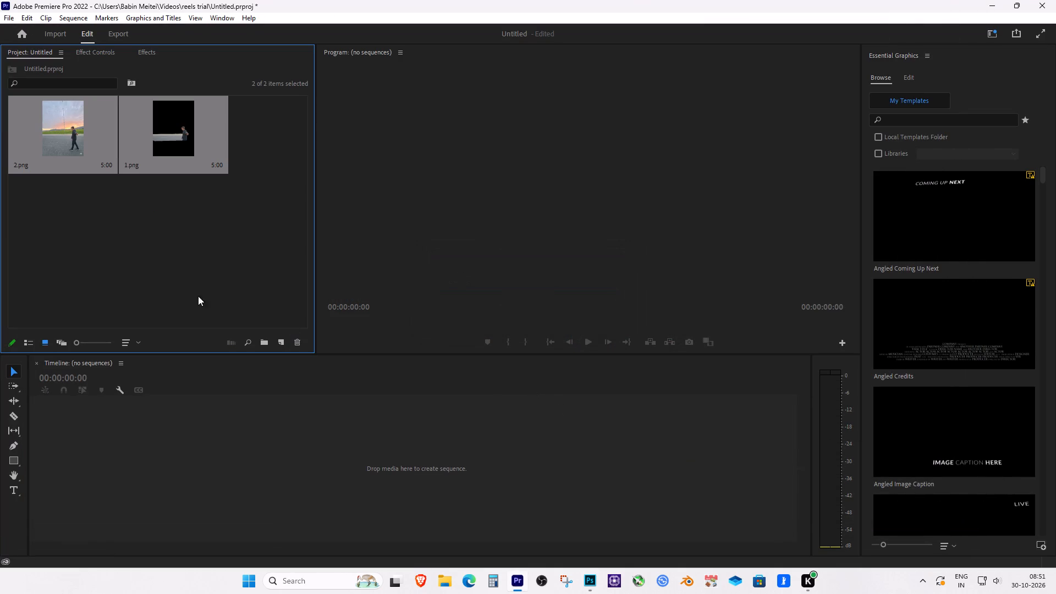
Create a new sequence in the empty timeline from the two imported images, 2.png and 1.png.
{"action": "left_click_drag", "start_coordinate": [82, 145], "coordinate": [405, 440]}
{"action": "left_click_drag", "start_coordinate": [405, 440], "coordinate": [414, 464]}
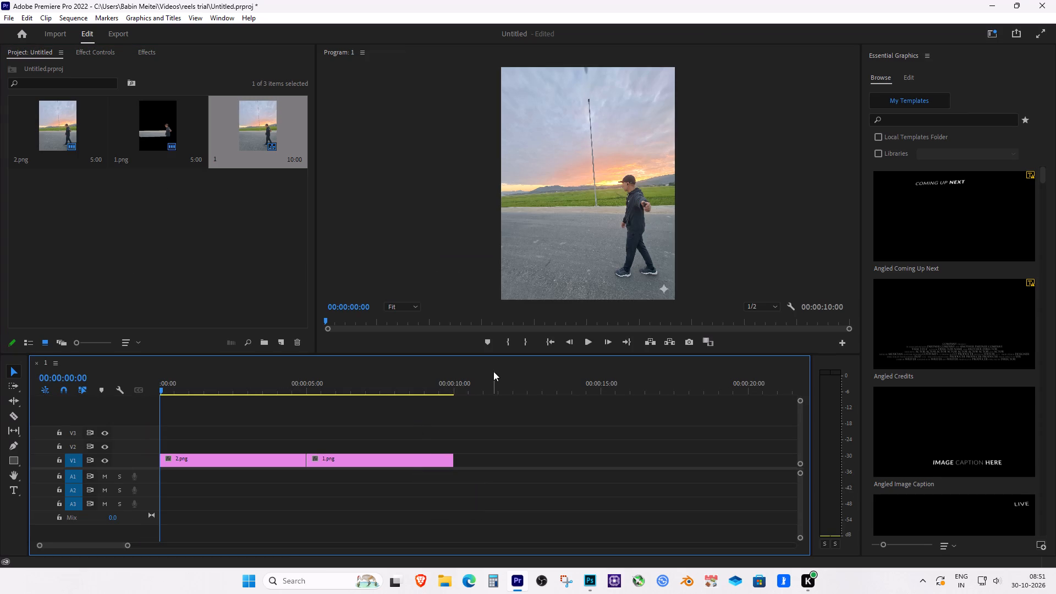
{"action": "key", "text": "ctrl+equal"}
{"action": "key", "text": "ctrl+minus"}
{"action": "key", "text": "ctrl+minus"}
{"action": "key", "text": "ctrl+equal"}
Move the 1.png clip from V1 to V2 at the sequence start, stacked directly above the 2.png clip.
{"action": "left_click", "coordinate": [242, 463]}
{"action": "left_click", "coordinate": [370, 466]}
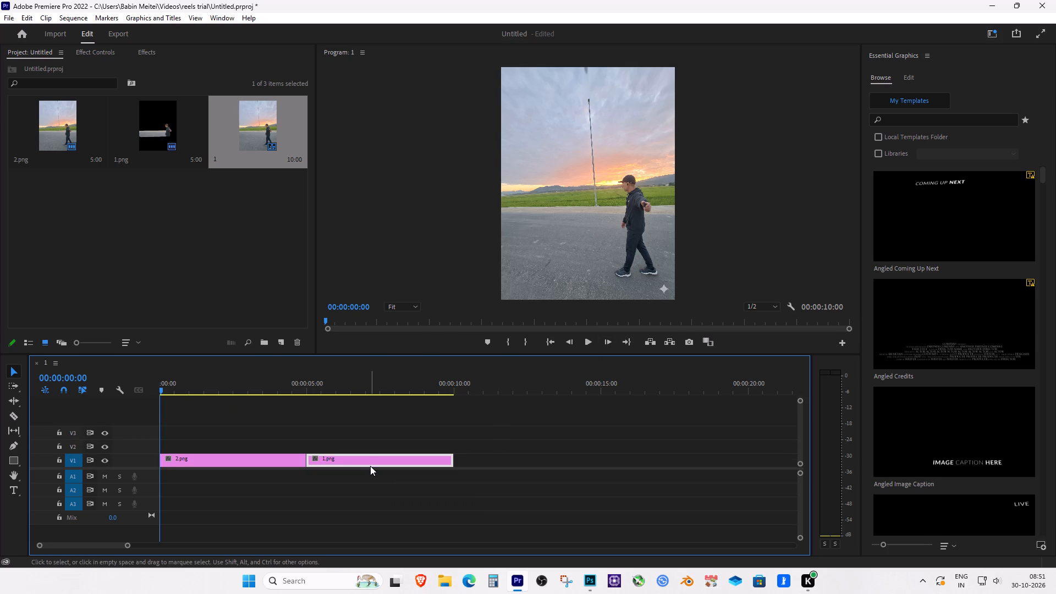
{"action": "left_click_drag", "start_coordinate": [335, 395], "coordinate": [343, 396]}
{"action": "left_click_drag", "start_coordinate": [338, 389], "coordinate": [289, 393]}
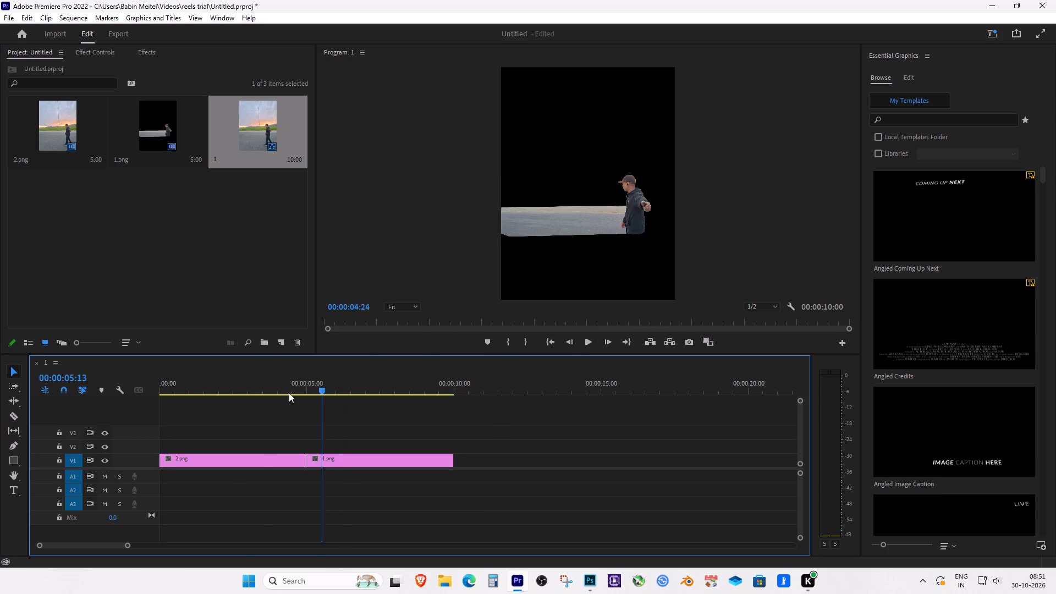
{"action": "left_click_drag", "start_coordinate": [289, 393], "coordinate": [241, 403]}
{"action": "left_click", "coordinate": [269, 458]}
{"action": "left_click_drag", "start_coordinate": [369, 462], "coordinate": [369, 460]}
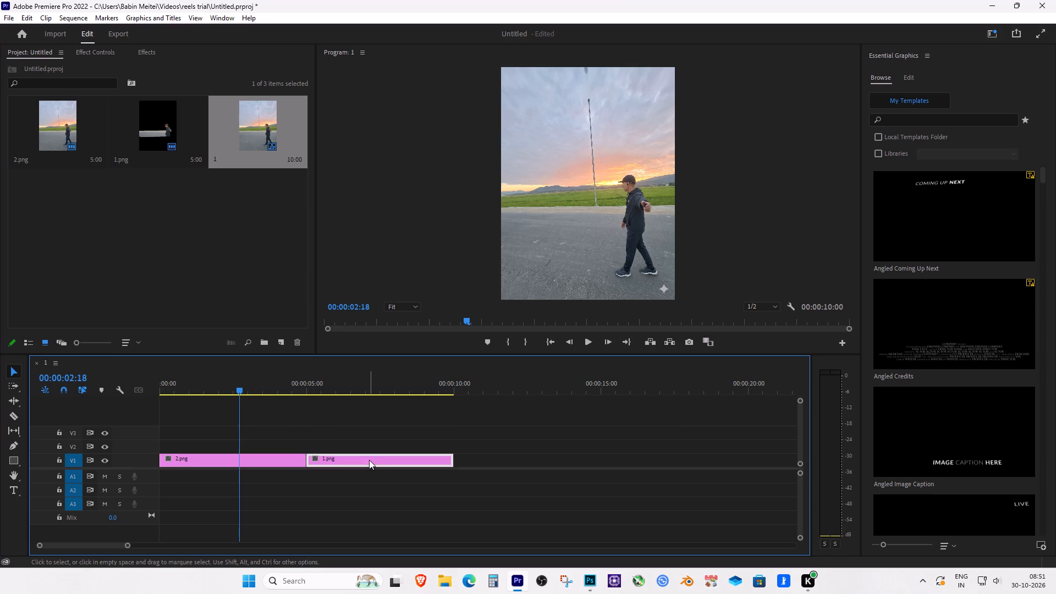
{"action": "left_click_drag", "start_coordinate": [369, 460], "coordinate": [190, 445]}
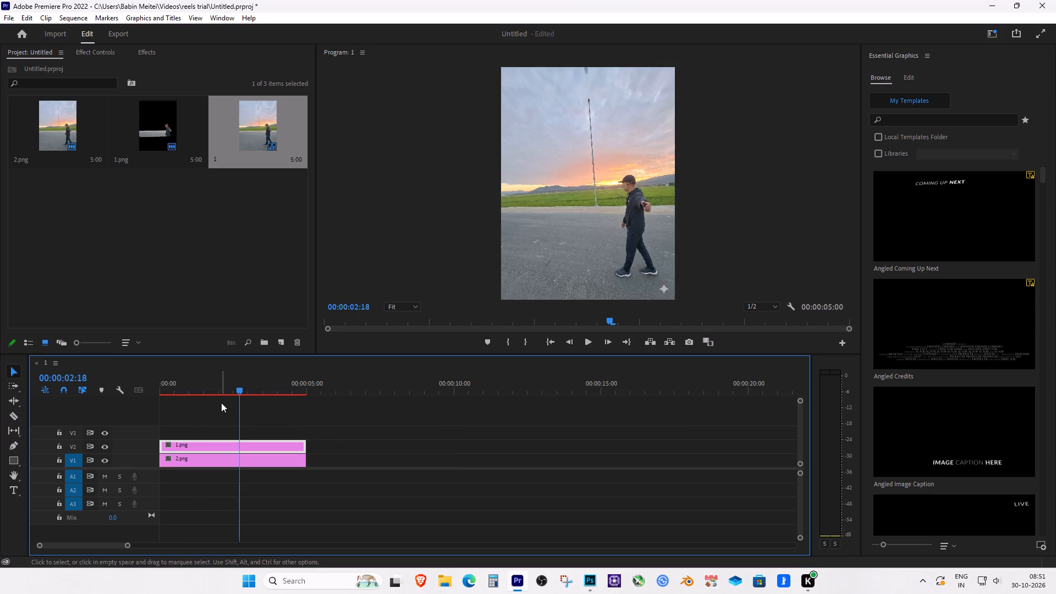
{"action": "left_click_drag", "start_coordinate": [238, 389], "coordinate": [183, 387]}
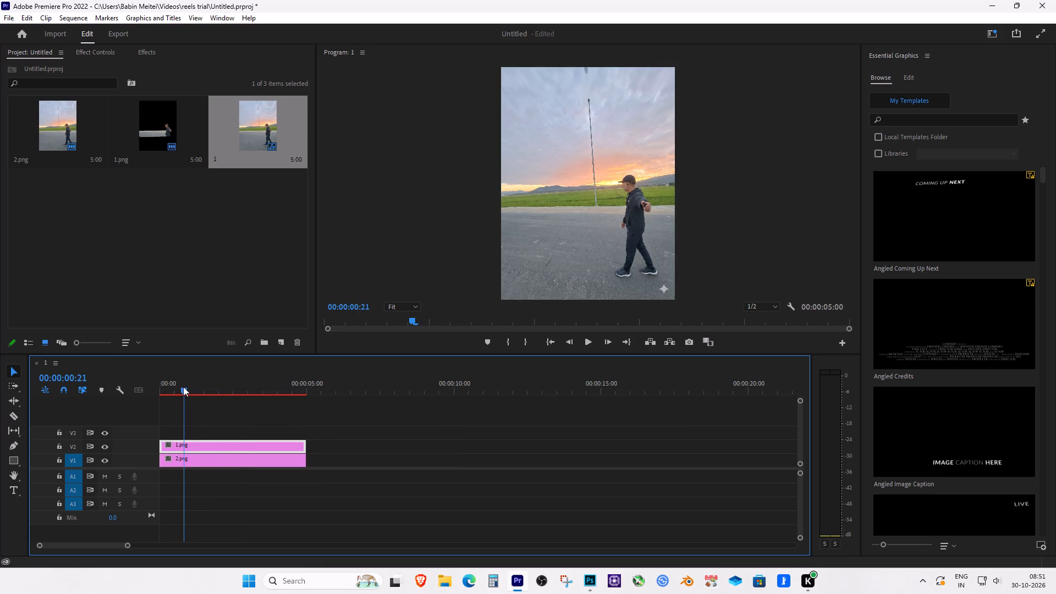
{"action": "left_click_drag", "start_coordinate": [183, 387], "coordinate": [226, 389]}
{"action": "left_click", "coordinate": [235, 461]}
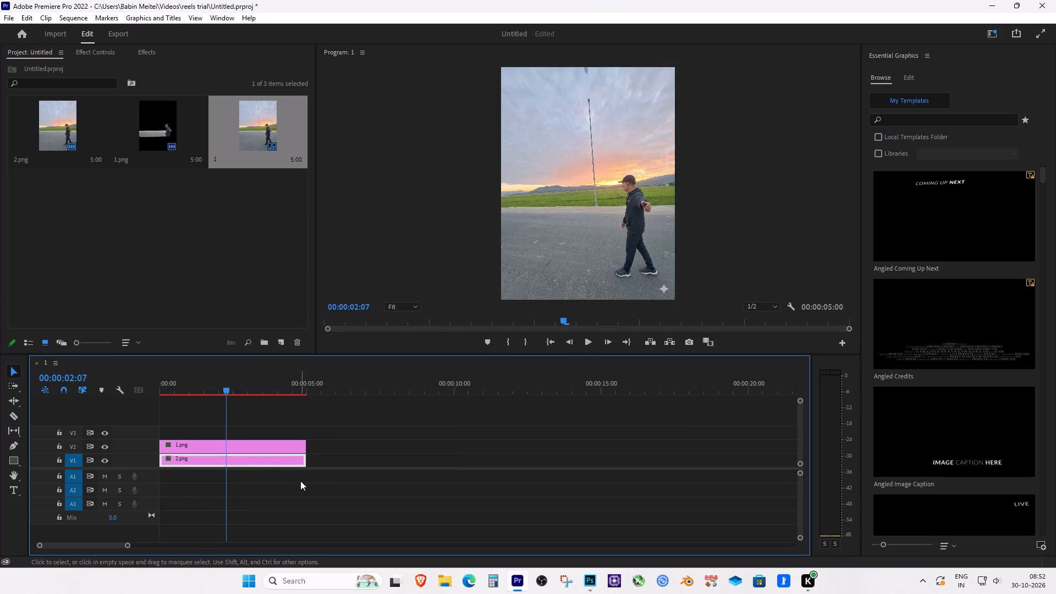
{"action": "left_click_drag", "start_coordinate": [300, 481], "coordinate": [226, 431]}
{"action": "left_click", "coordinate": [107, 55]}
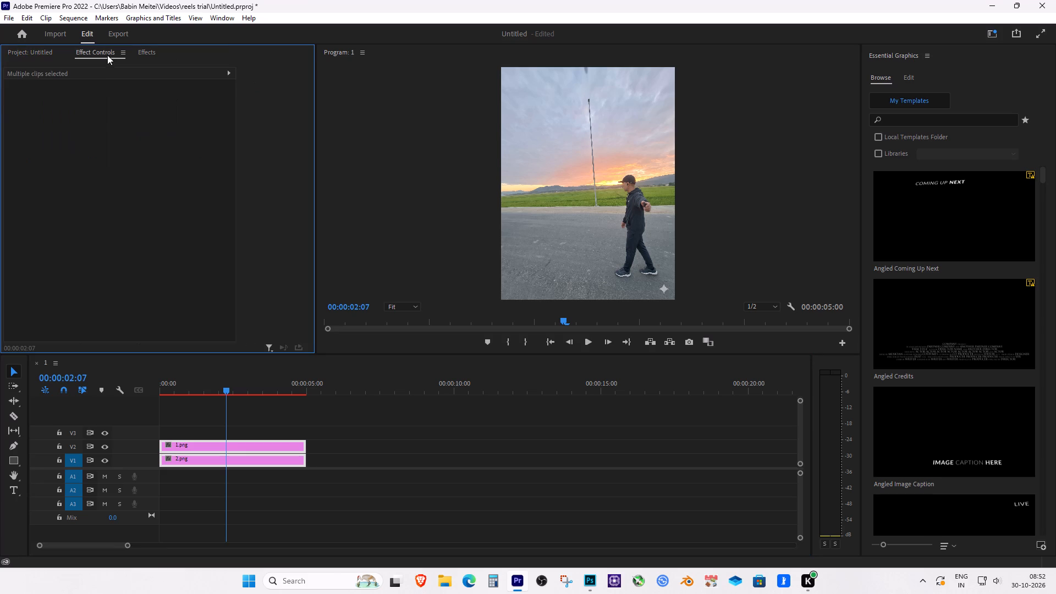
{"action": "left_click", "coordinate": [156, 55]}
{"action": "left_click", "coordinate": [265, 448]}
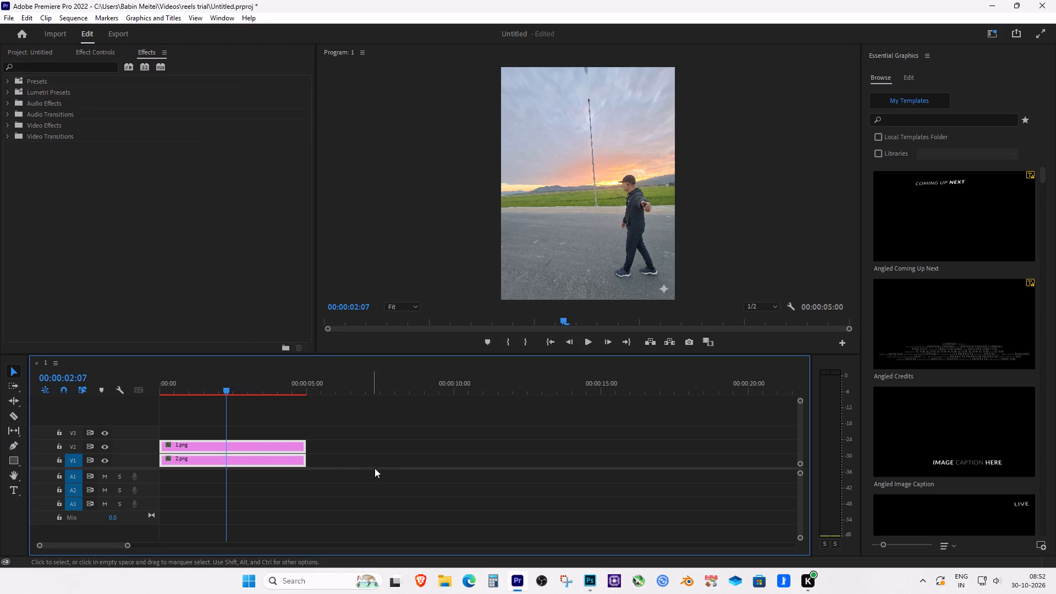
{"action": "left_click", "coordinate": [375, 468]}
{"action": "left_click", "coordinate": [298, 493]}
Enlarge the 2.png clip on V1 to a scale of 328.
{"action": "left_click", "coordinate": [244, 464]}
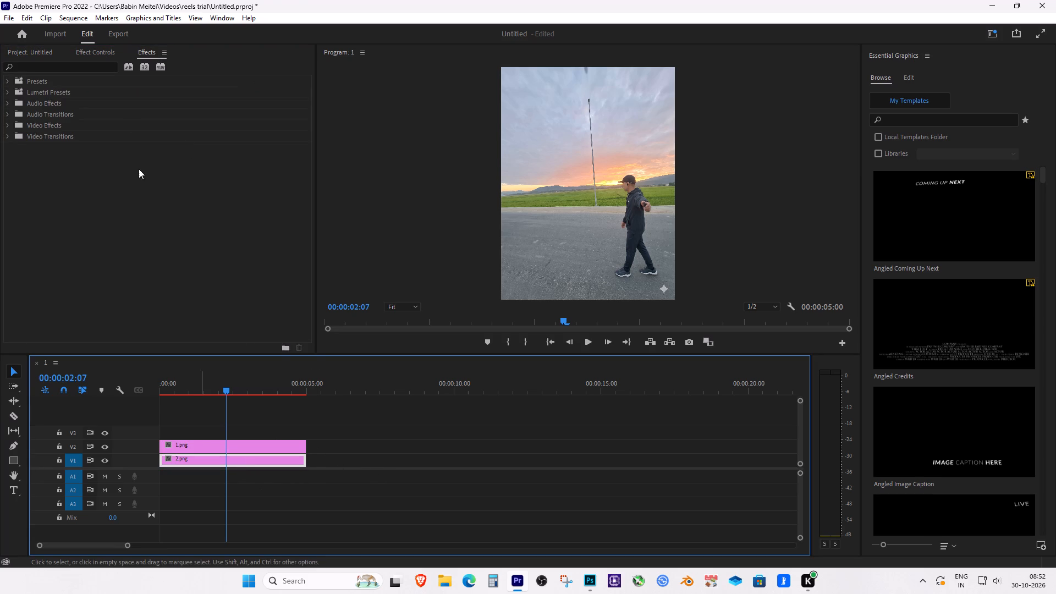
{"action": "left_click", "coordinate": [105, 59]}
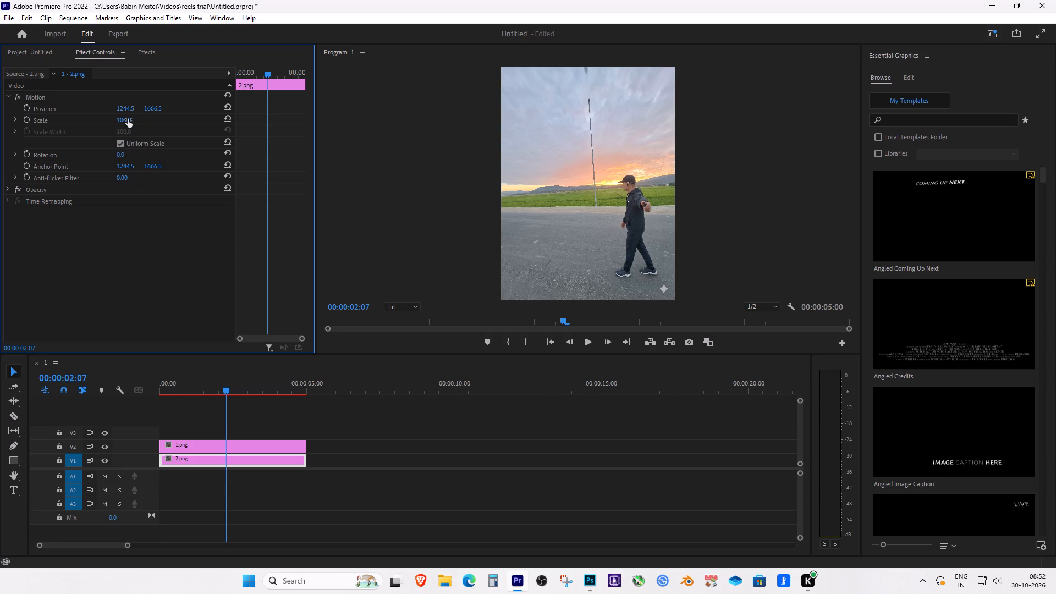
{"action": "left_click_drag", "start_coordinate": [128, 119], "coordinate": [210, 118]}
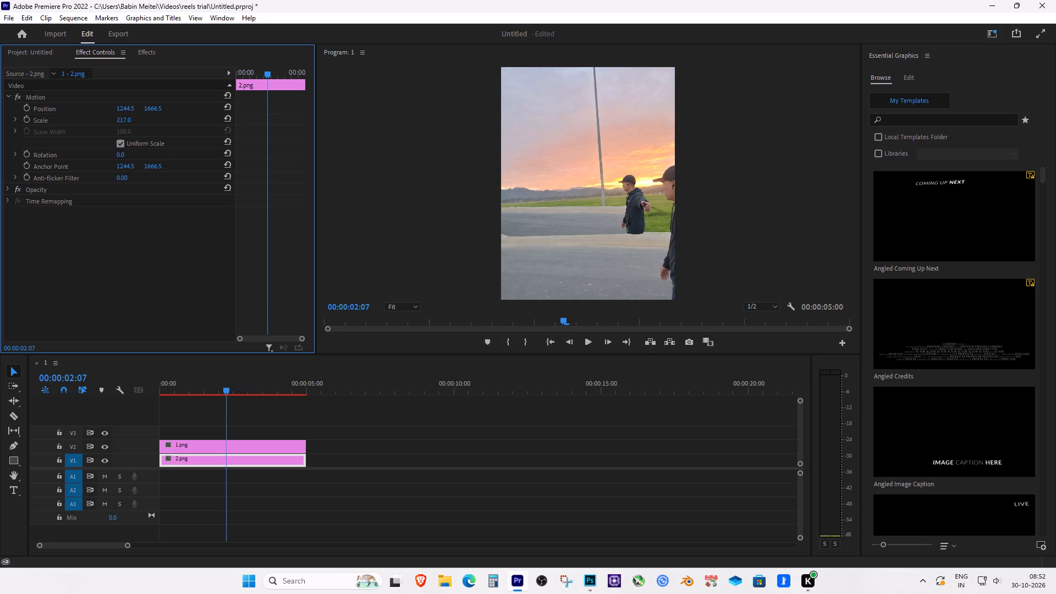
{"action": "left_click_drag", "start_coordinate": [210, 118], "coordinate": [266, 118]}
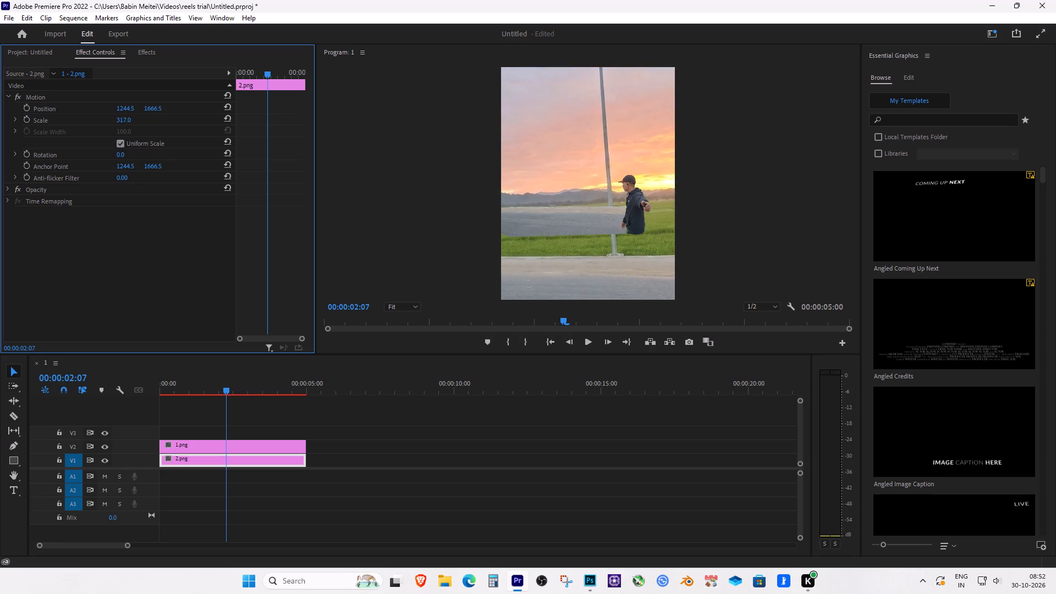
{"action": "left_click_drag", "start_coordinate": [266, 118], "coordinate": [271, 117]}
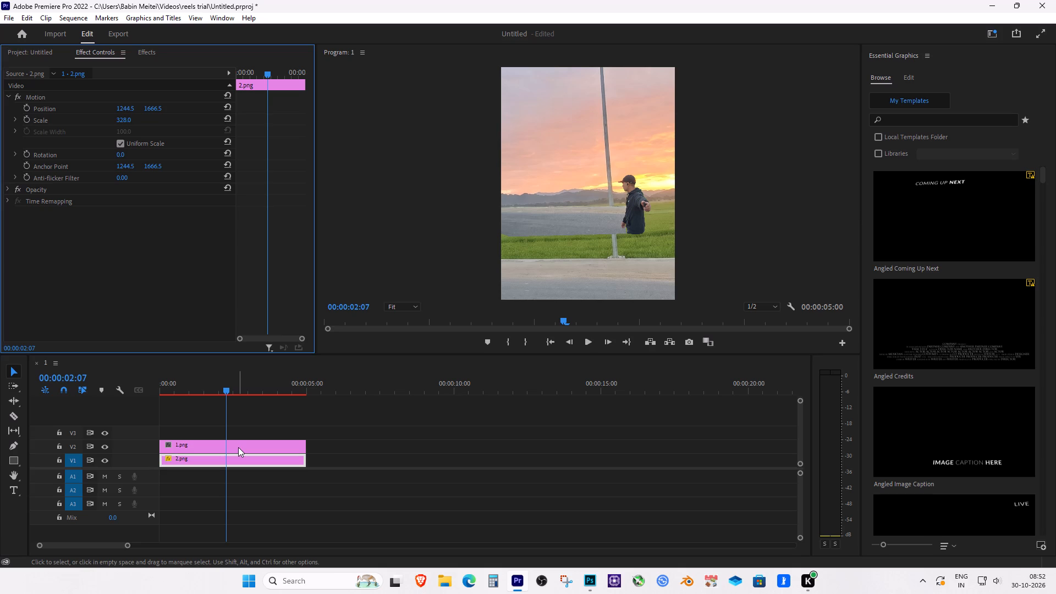
Set the scale of the 1.png clip on V2 to 328.
{"action": "left_click", "coordinate": [238, 447]}
{"action": "left_click", "coordinate": [125, 123]}
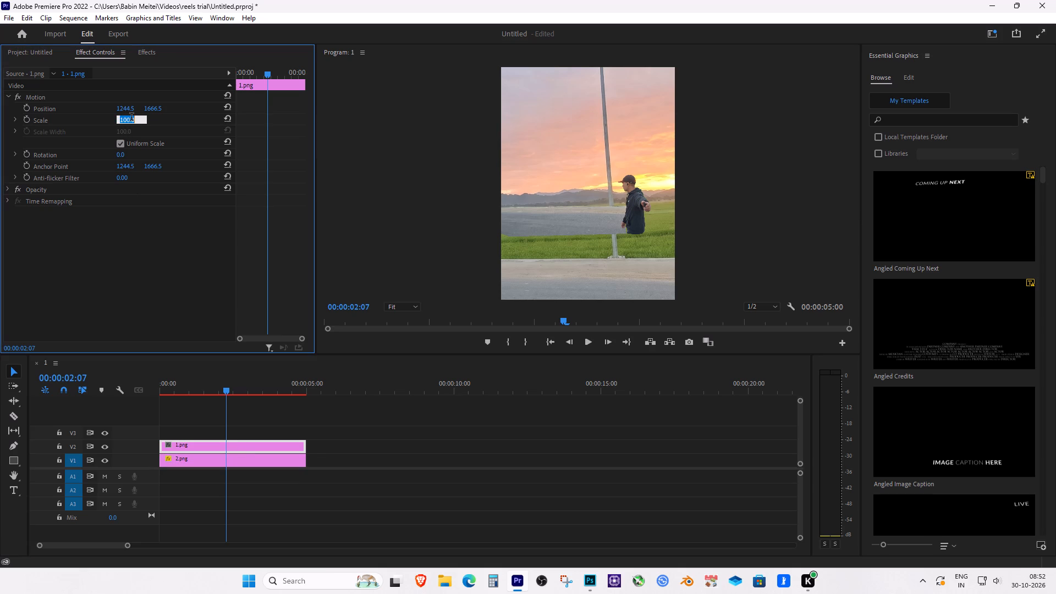
{"action": "type", "text": "328"}
{"action": "key", "text": "Return"}
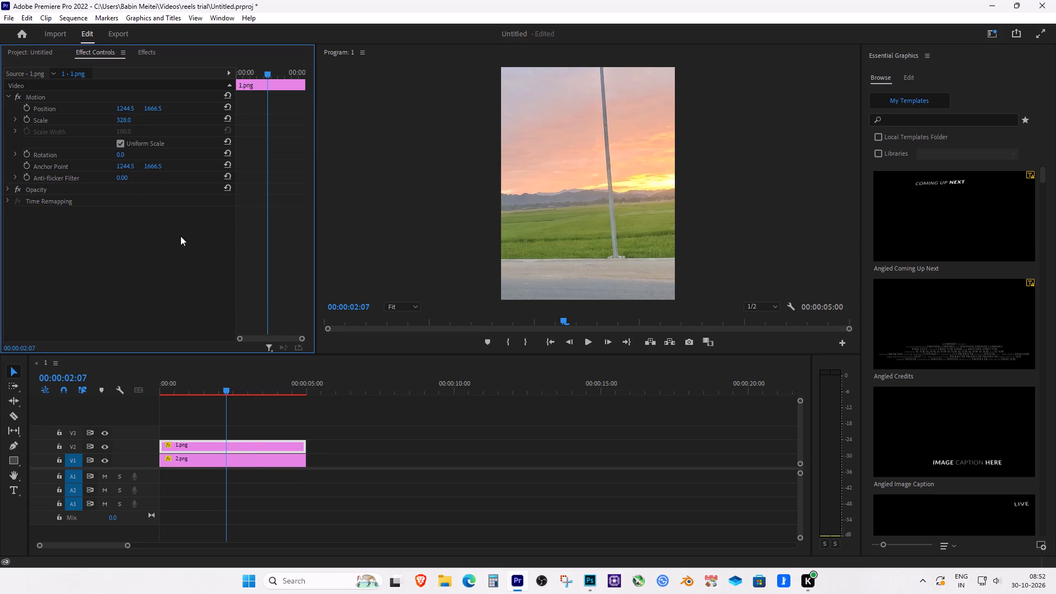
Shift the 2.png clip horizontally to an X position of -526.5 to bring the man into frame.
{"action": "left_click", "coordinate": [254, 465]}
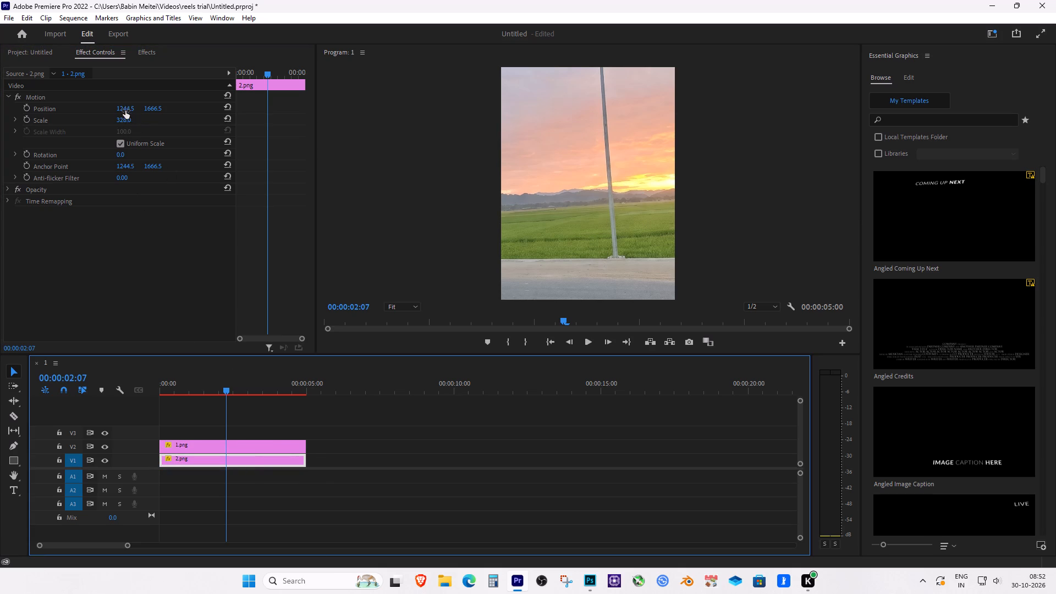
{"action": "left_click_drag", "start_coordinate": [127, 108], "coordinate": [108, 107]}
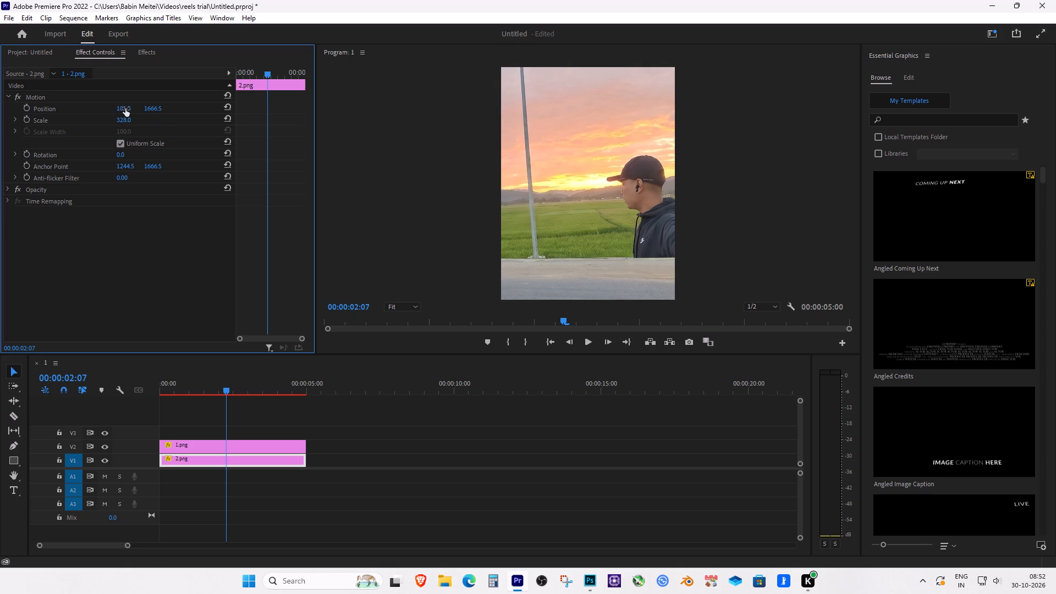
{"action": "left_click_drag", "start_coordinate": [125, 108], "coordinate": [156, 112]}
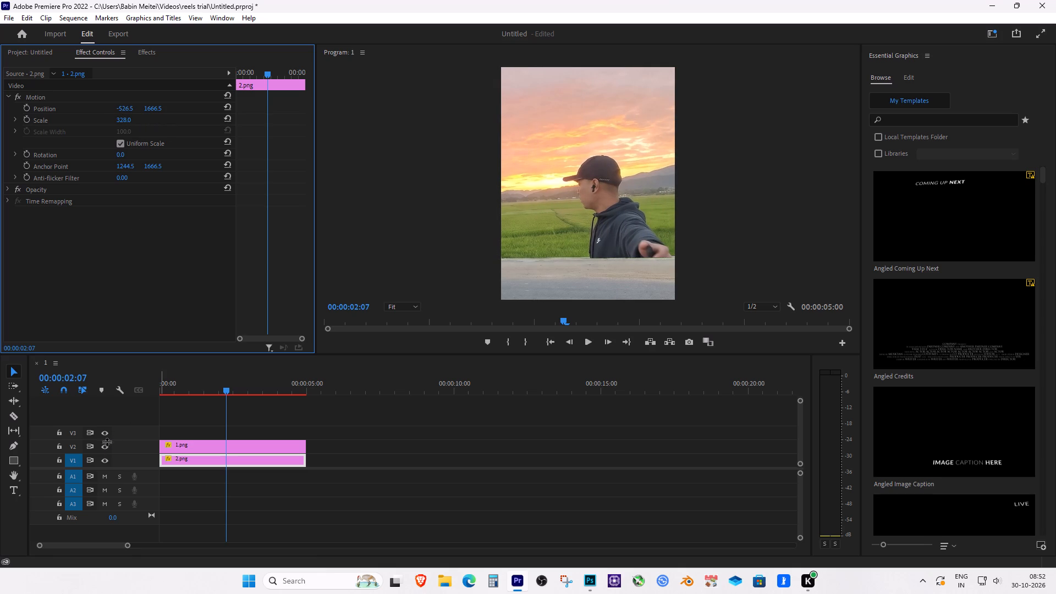
Hide track V2, reduce the 2.png clip's scale to 245 and reposition it to -209.5, 1723.5.
{"action": "left_click", "coordinate": [106, 444]}
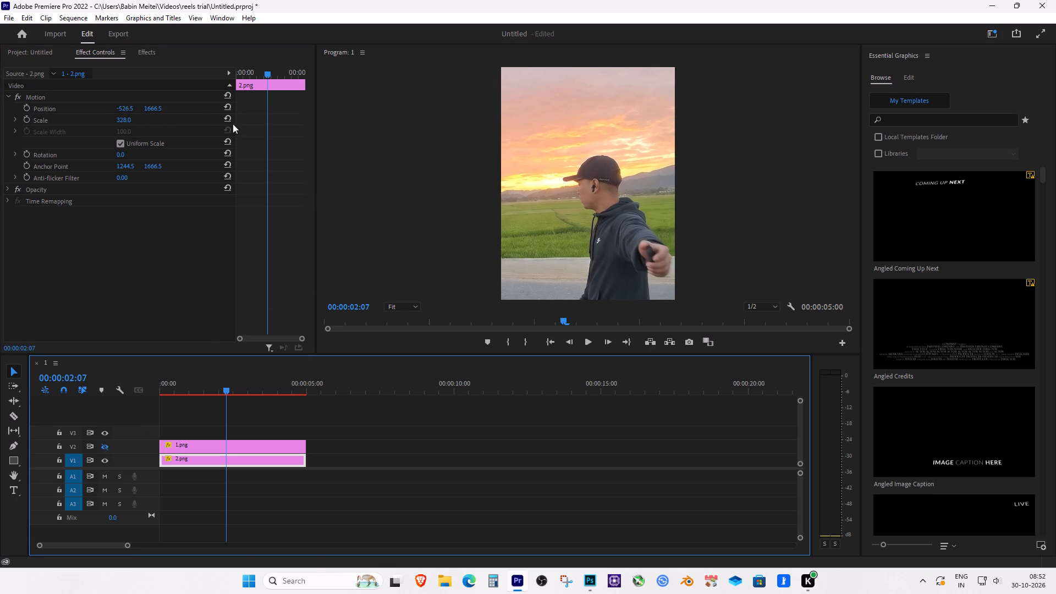
{"action": "left_click_drag", "start_coordinate": [124, 120], "coordinate": [73, 146]}
{"action": "left_click_drag", "start_coordinate": [128, 107], "coordinate": [294, 116]}
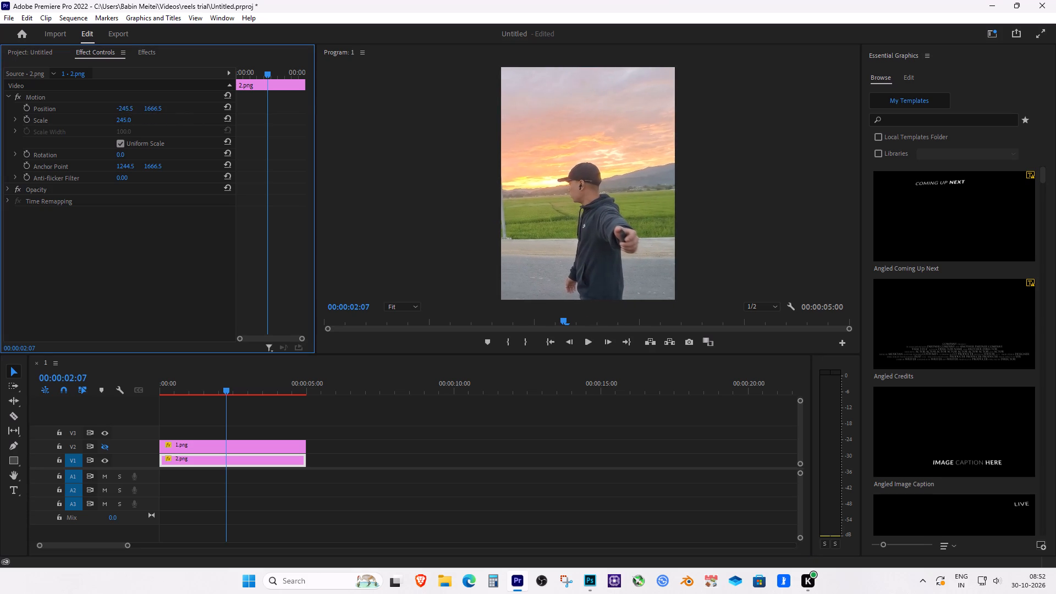
{"action": "left_click_drag", "start_coordinate": [294, 116], "coordinate": [316, 121]}
{"action": "left_click_drag", "start_coordinate": [155, 109], "coordinate": [183, 354]}
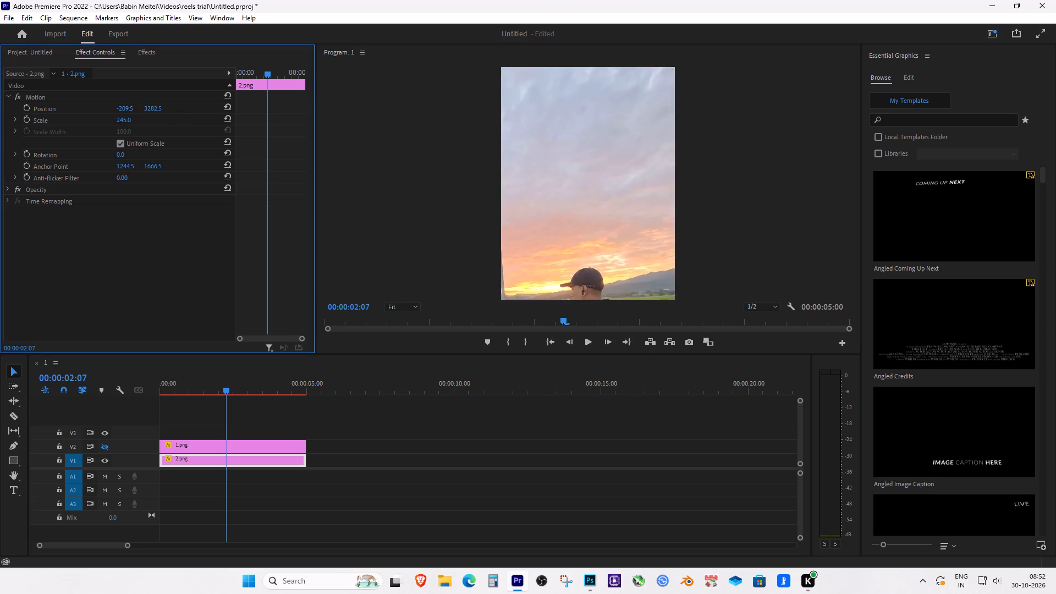
{"action": "left_click_drag", "start_coordinate": [183, 354], "coordinate": [225, 545]}
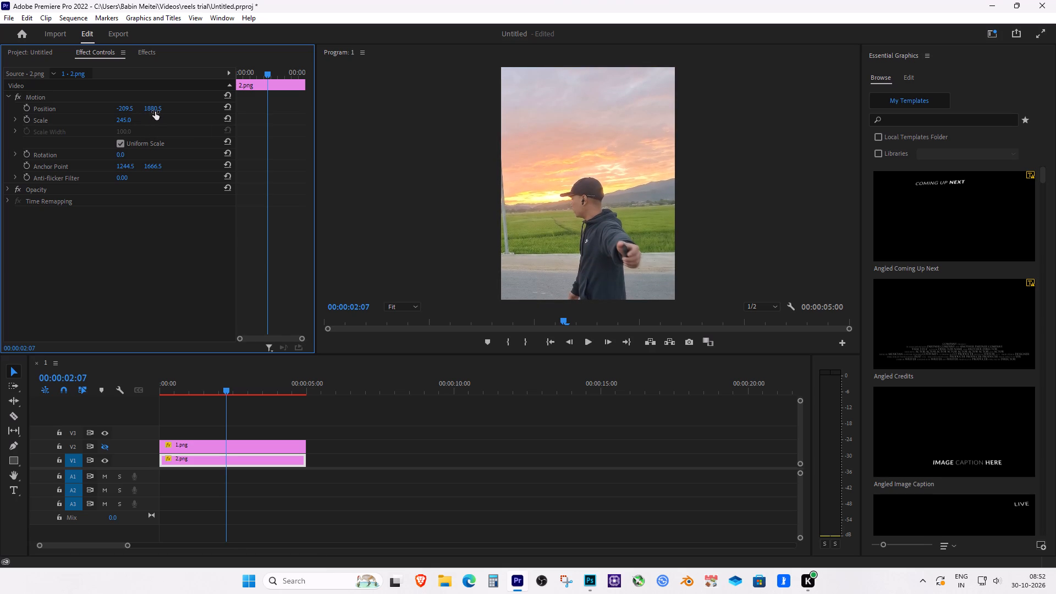
{"action": "left_click_drag", "start_coordinate": [155, 112], "coordinate": [197, 383]}
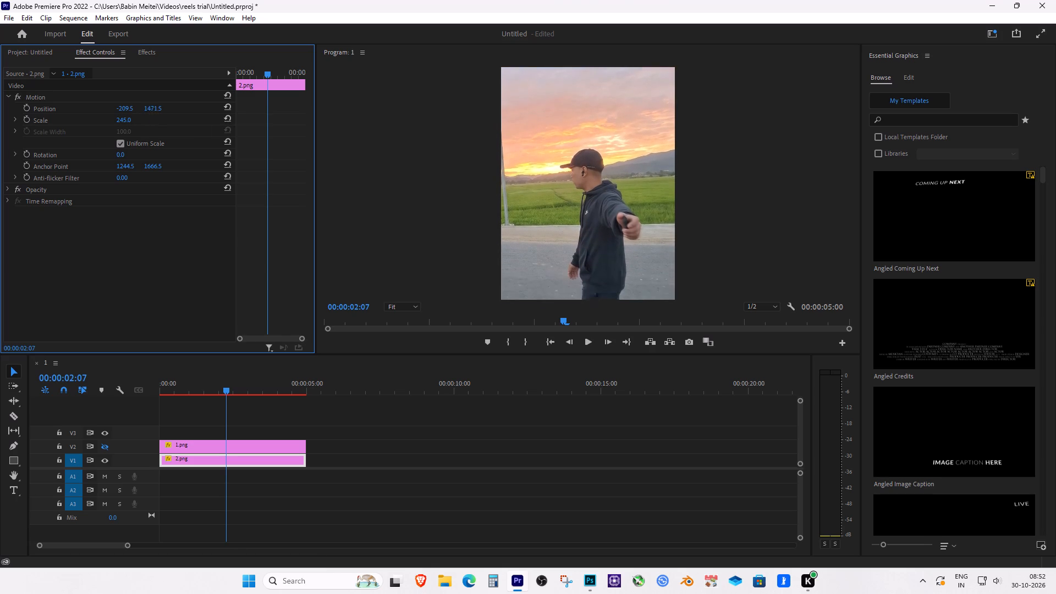
{"action": "left_click_drag", "start_coordinate": [197, 383], "coordinate": [217, 246]}
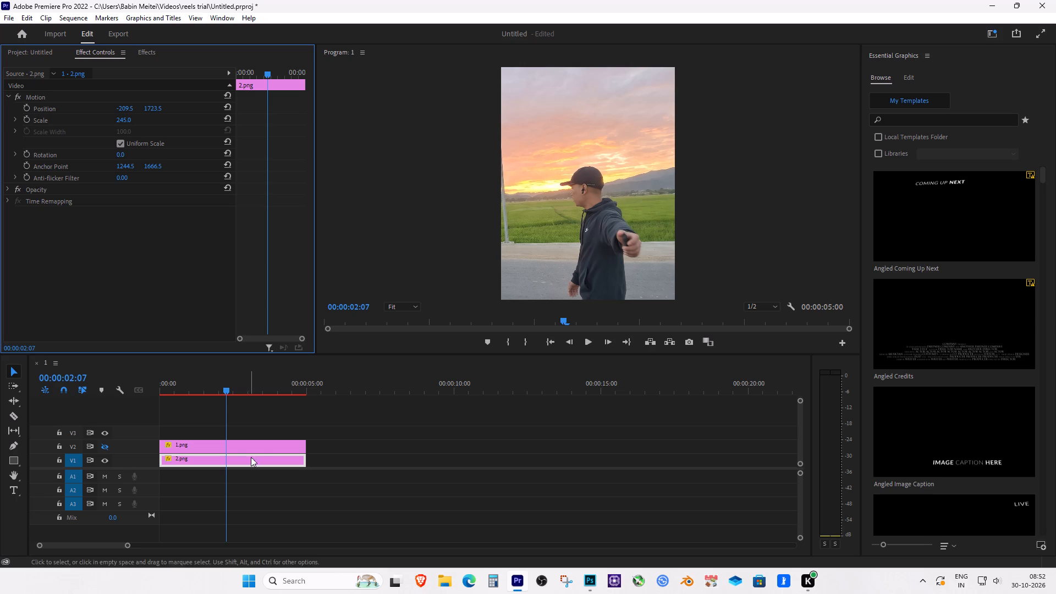
Show track V2 again and shift the 1.png clip horizontally to an X position of -95.5.
{"action": "left_click", "coordinate": [237, 448]}
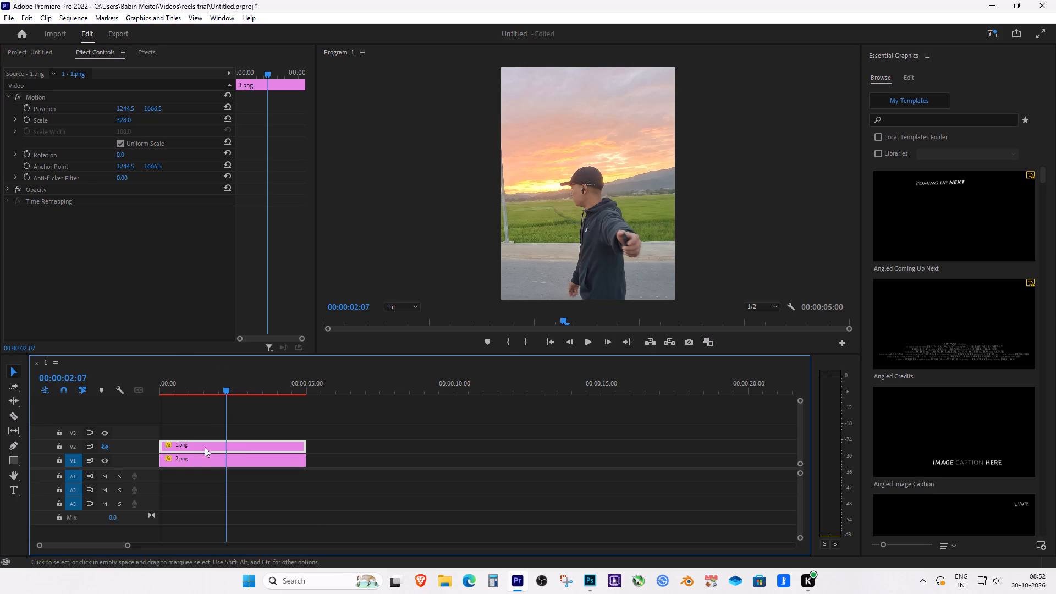
{"action": "left_click", "coordinate": [104, 447]}
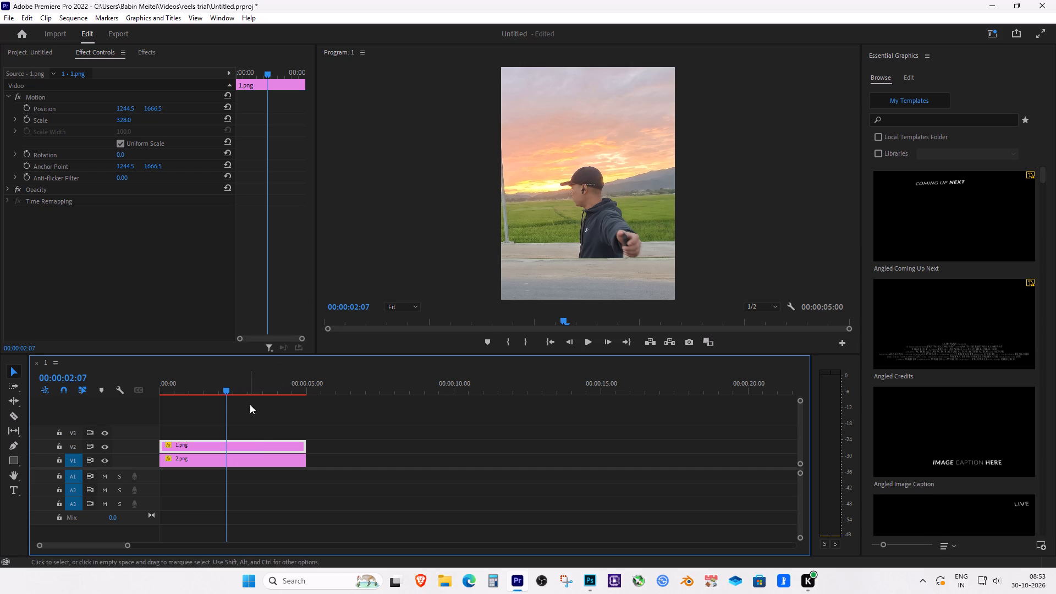
{"action": "left_click_drag", "start_coordinate": [125, 109], "coordinate": [32, 133]}
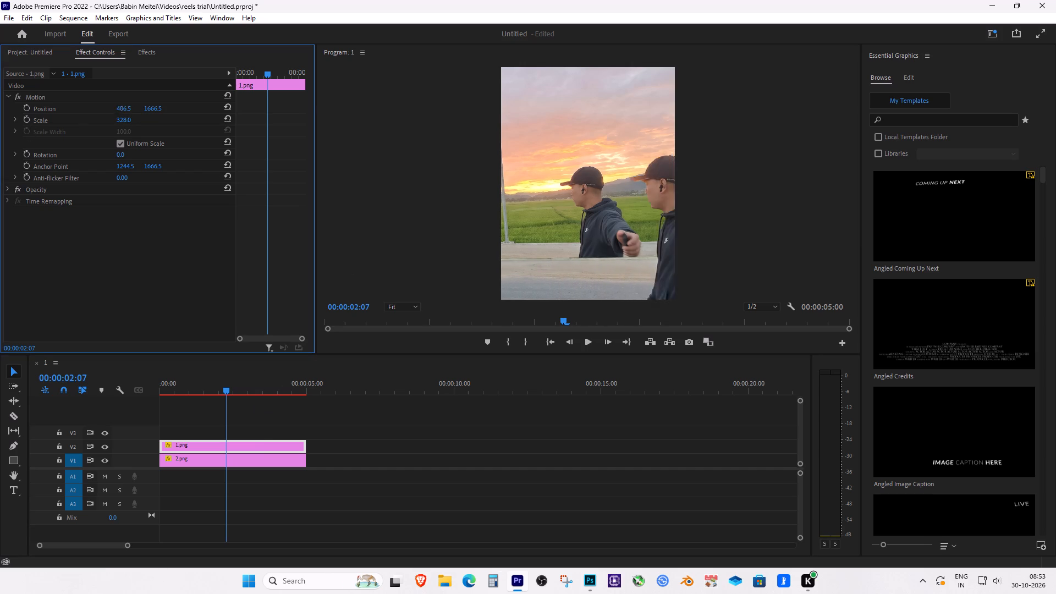
{"action": "left_click_drag", "start_coordinate": [32, 133], "coordinate": [101, 93]}
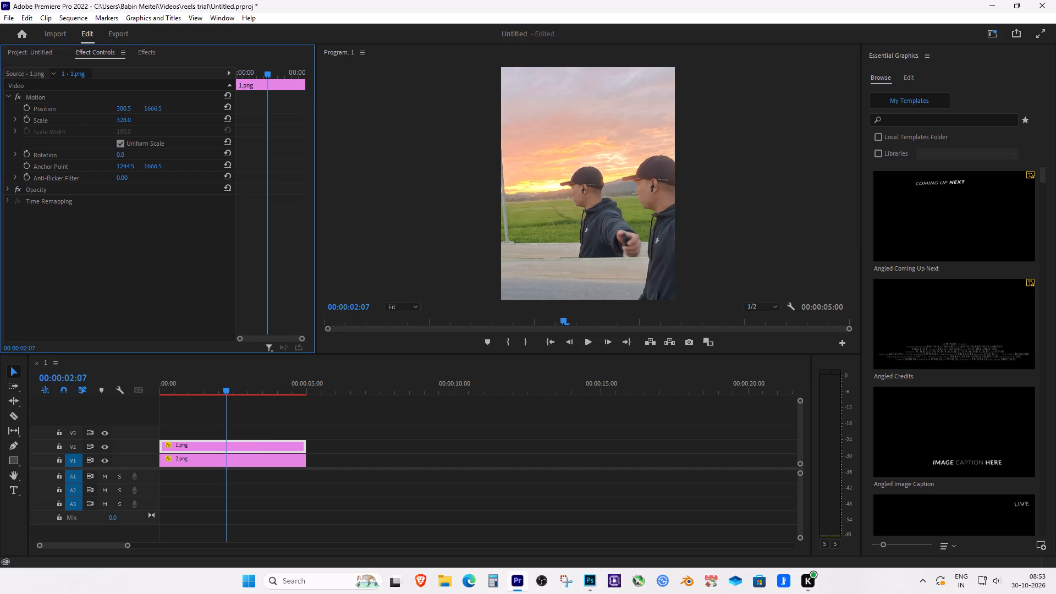
{"action": "left_click_drag", "start_coordinate": [101, 93], "coordinate": [100, 92]}
{"action": "left_click_drag", "start_coordinate": [128, 107], "coordinate": [113, 107]}
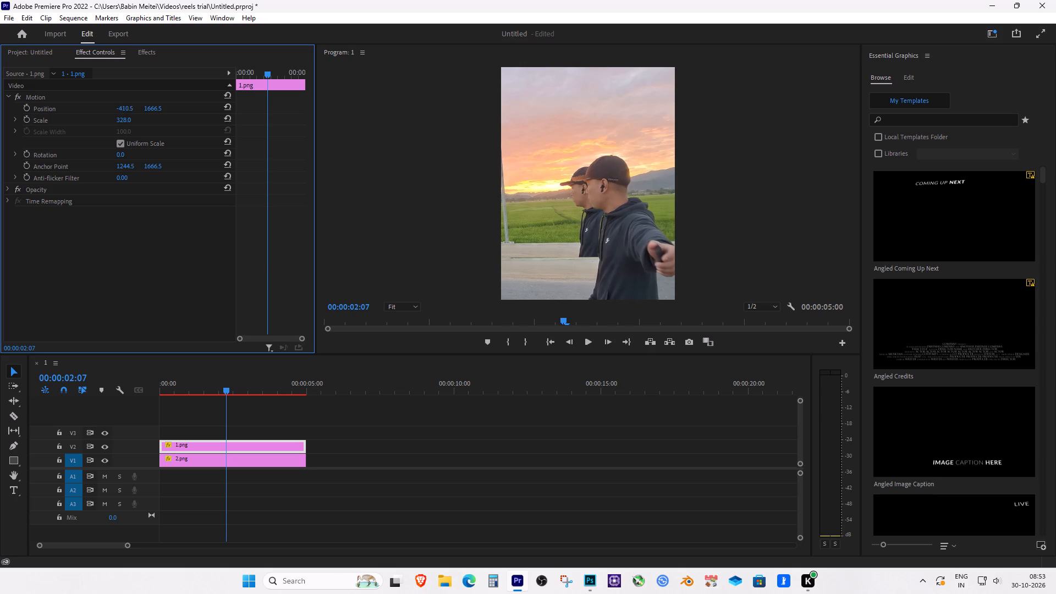
{"action": "left_click_drag", "start_coordinate": [113, 107], "coordinate": [289, 102]}
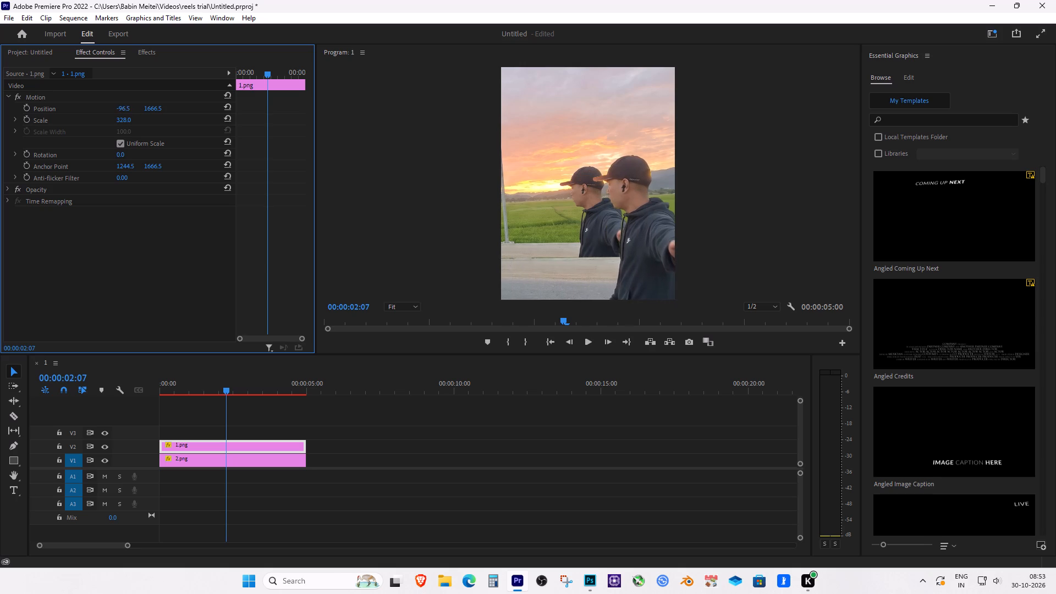
{"action": "left_click_drag", "start_coordinate": [289, 102], "coordinate": [290, 102]}
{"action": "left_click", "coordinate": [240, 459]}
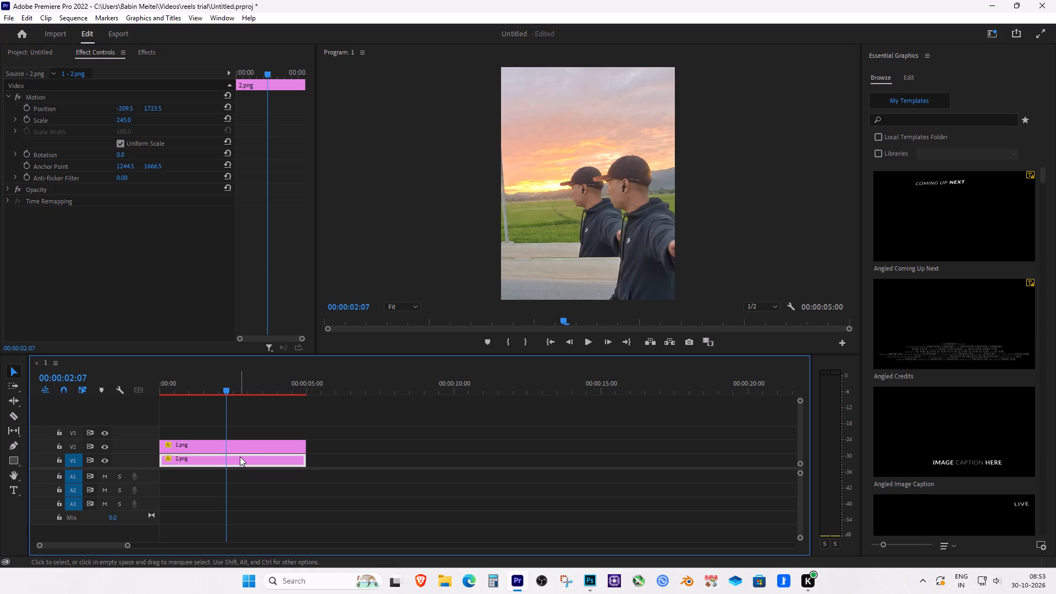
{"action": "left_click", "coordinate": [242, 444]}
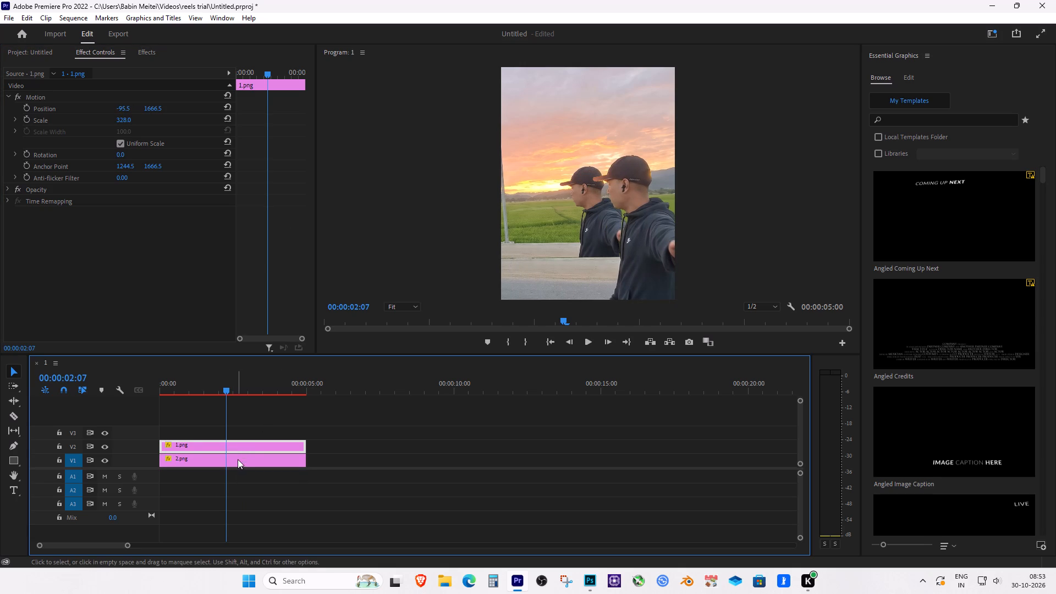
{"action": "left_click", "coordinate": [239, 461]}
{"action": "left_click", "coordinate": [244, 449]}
Set the 1.png clip's position to -209.5, 1723.5, matching the 2.png clip.
{"action": "left_click", "coordinate": [129, 109]}
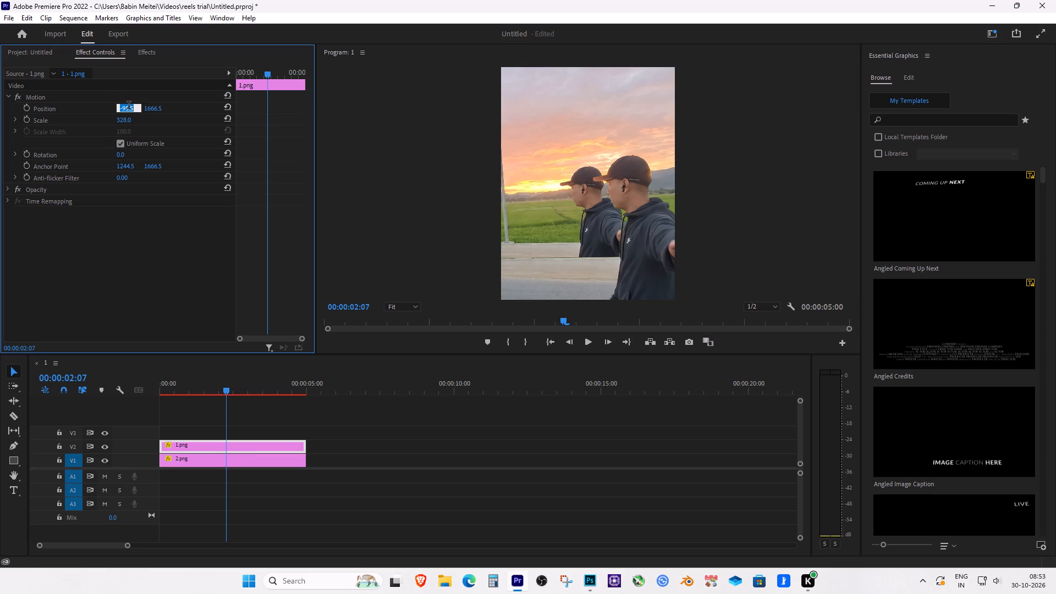
{"action": "type", "text": "-209.5"}
{"action": "key", "text": "Return"}
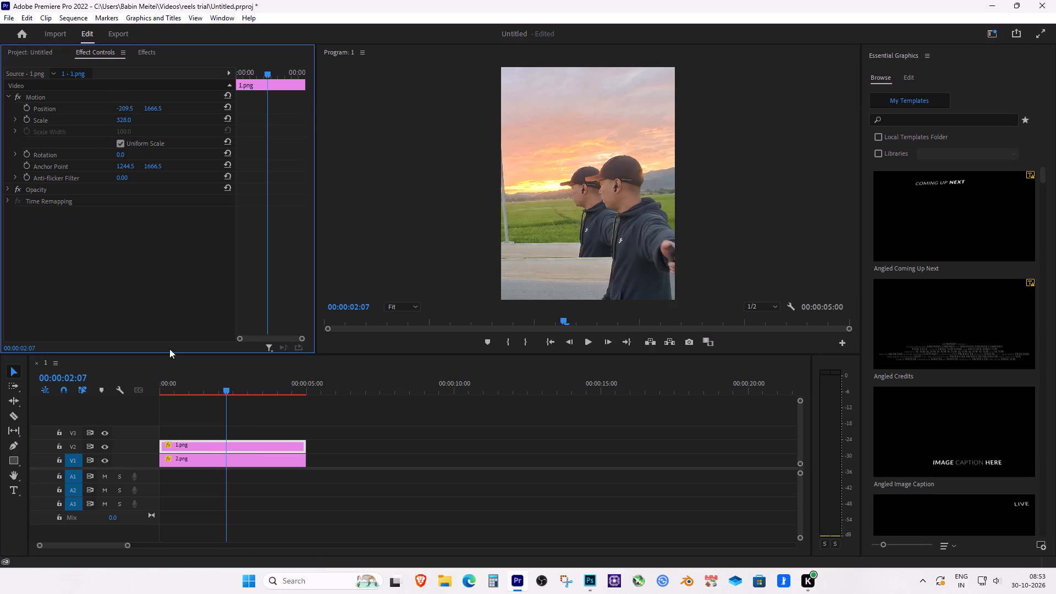
{"action": "left_click", "coordinate": [206, 459]}
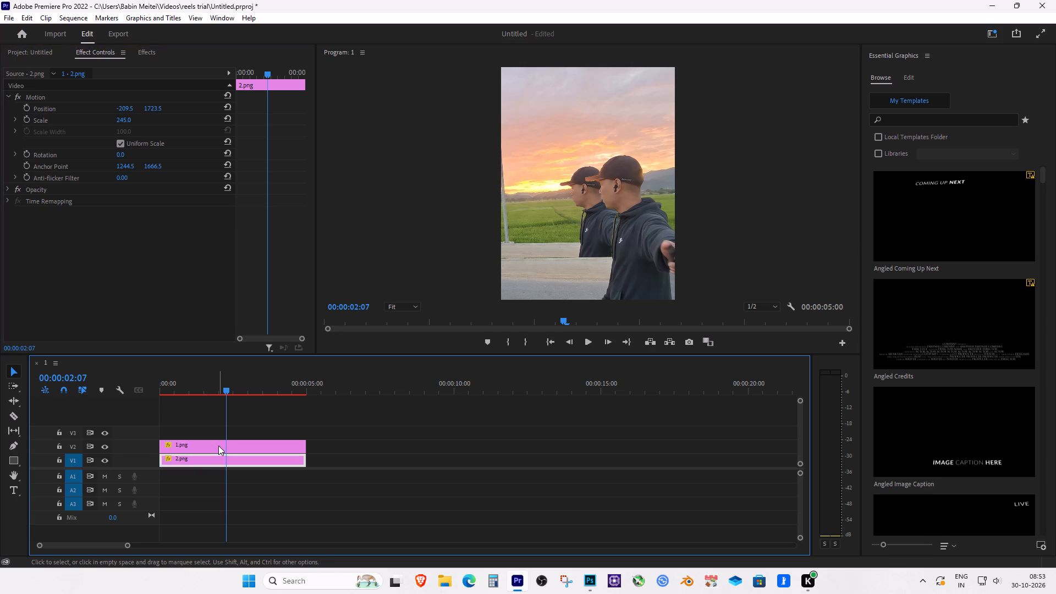
{"action": "left_click", "coordinate": [223, 441]}
{"action": "left_click", "coordinate": [230, 467]}
{"action": "left_click", "coordinate": [155, 109]}
{"action": "right_click", "coordinate": [156, 106]}
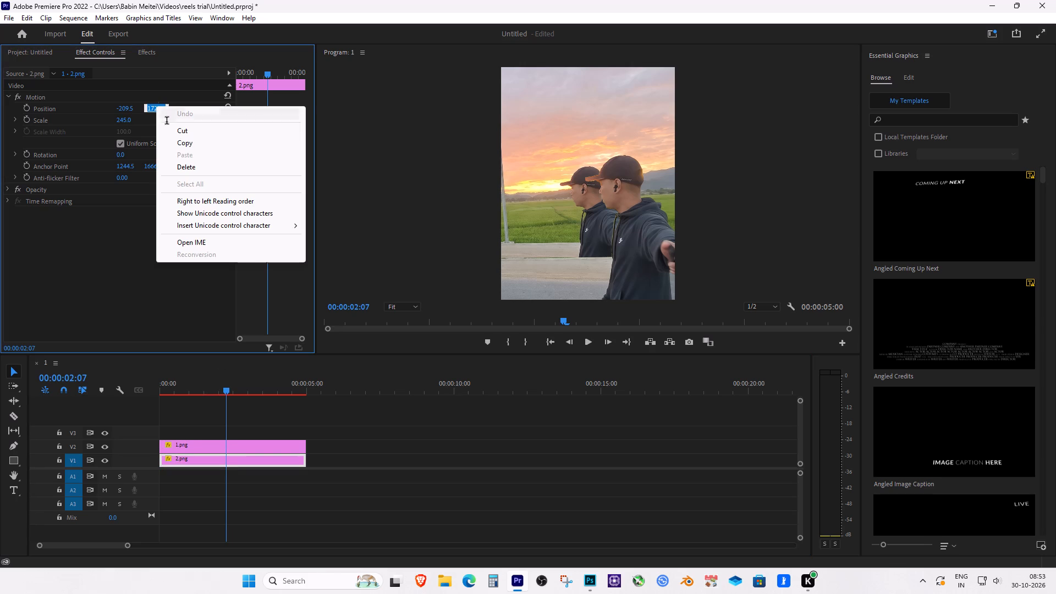
{"action": "left_click", "coordinate": [197, 146]}
{"action": "left_click", "coordinate": [226, 447]}
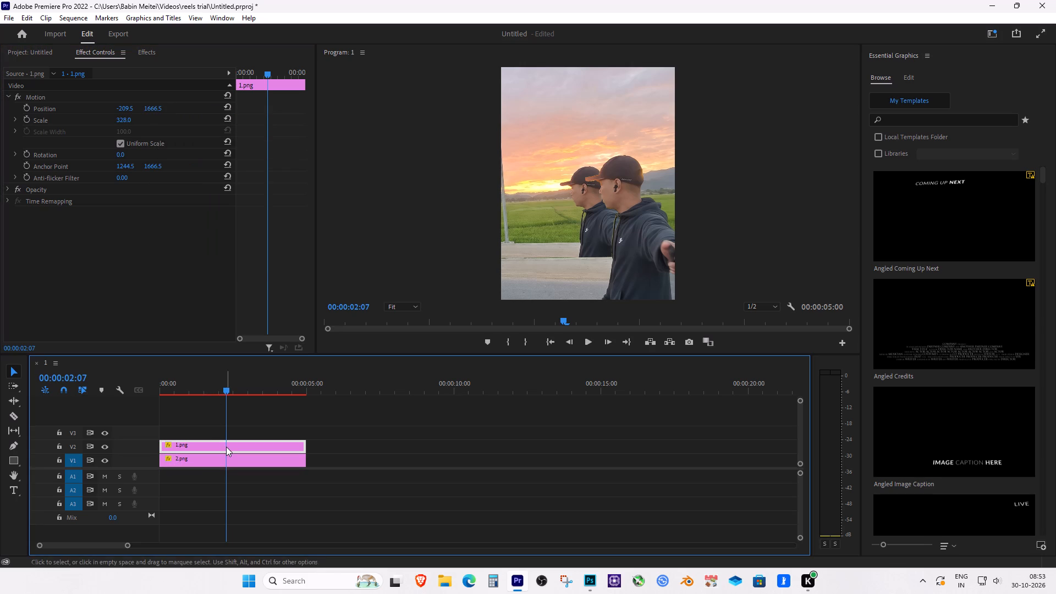
{"action": "left_click", "coordinate": [151, 108]}
{"action": "right_click", "coordinate": [156, 106]}
{"action": "left_click", "coordinate": [190, 157]}
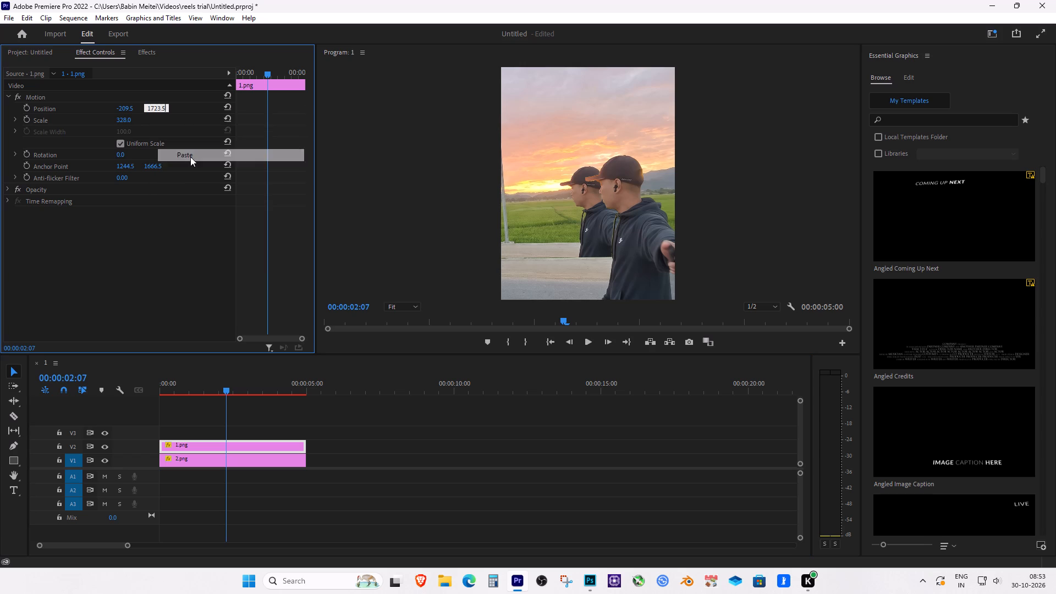
{"action": "key", "text": "Return"}
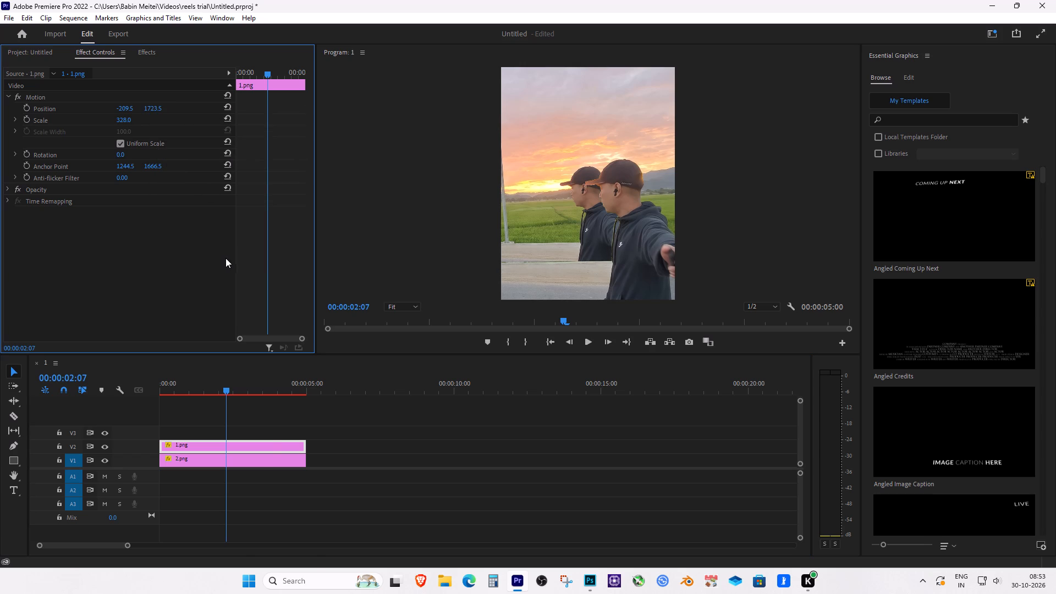
Copy the 2.png clip's scale of 245 to the 1.png clip on V2.
{"action": "left_click", "coordinate": [258, 459]}
{"action": "left_click", "coordinate": [131, 121]}
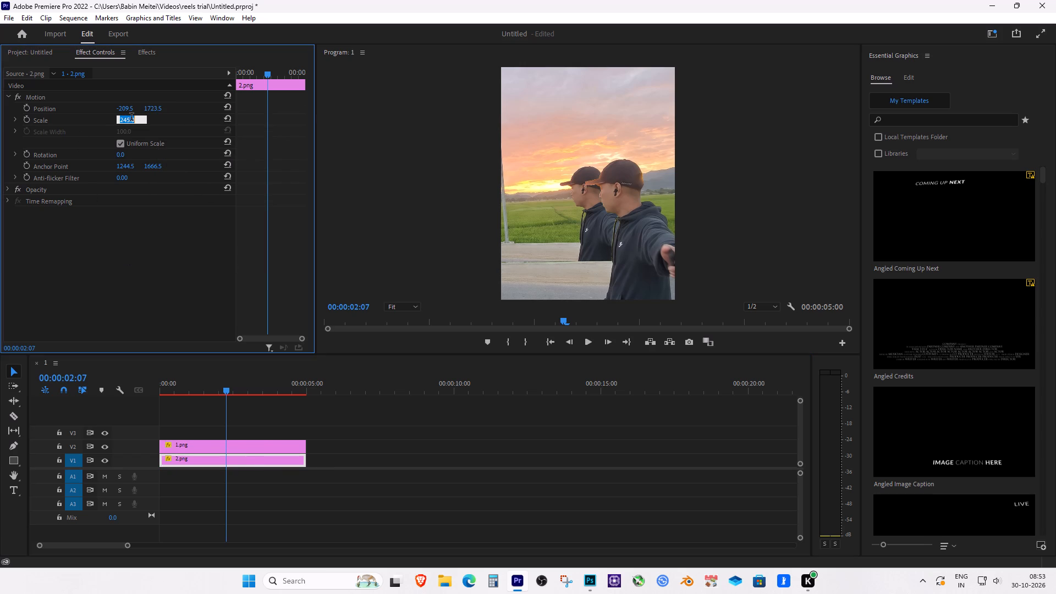
{"action": "right_click", "coordinate": [131, 118]}
{"action": "left_click", "coordinate": [169, 156]}
{"action": "left_click", "coordinate": [233, 448]}
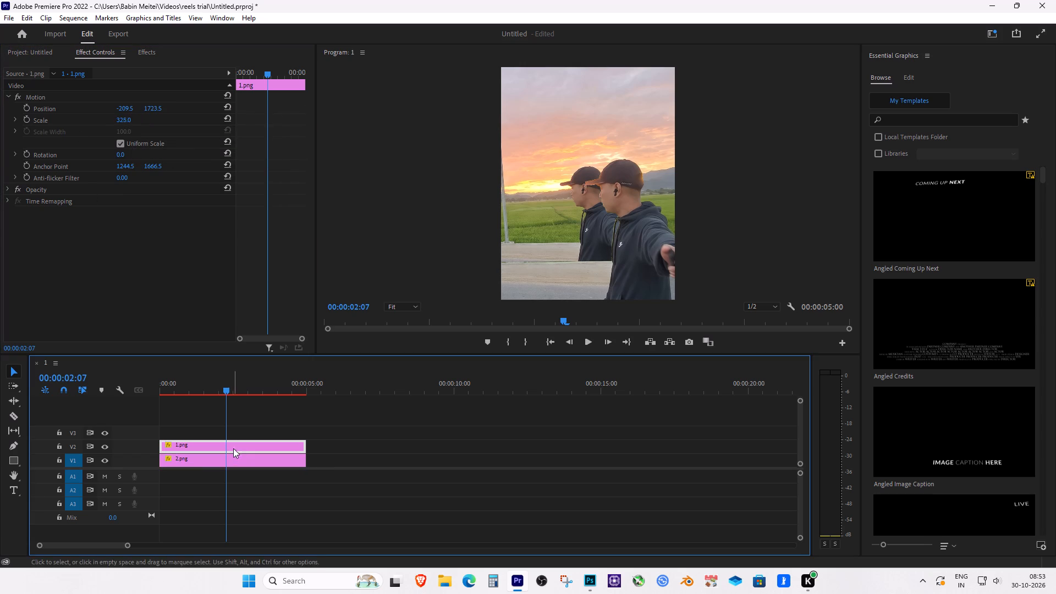
{"action": "left_click", "coordinate": [125, 123]}
{"action": "right_click", "coordinate": [131, 118]}
{"action": "left_click", "coordinate": [177, 168]}
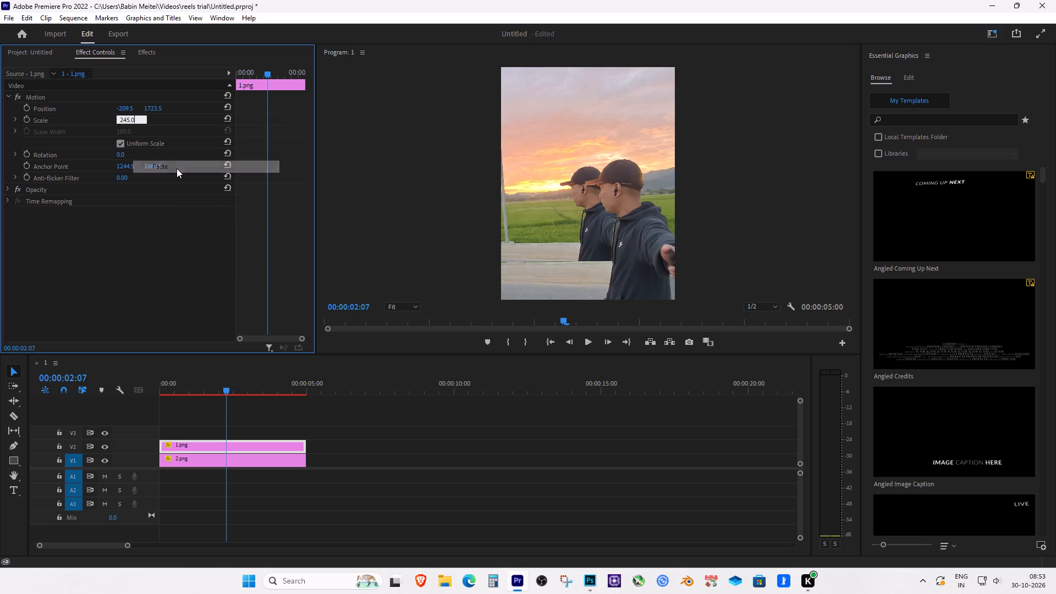
{"action": "key", "text": "Return"}
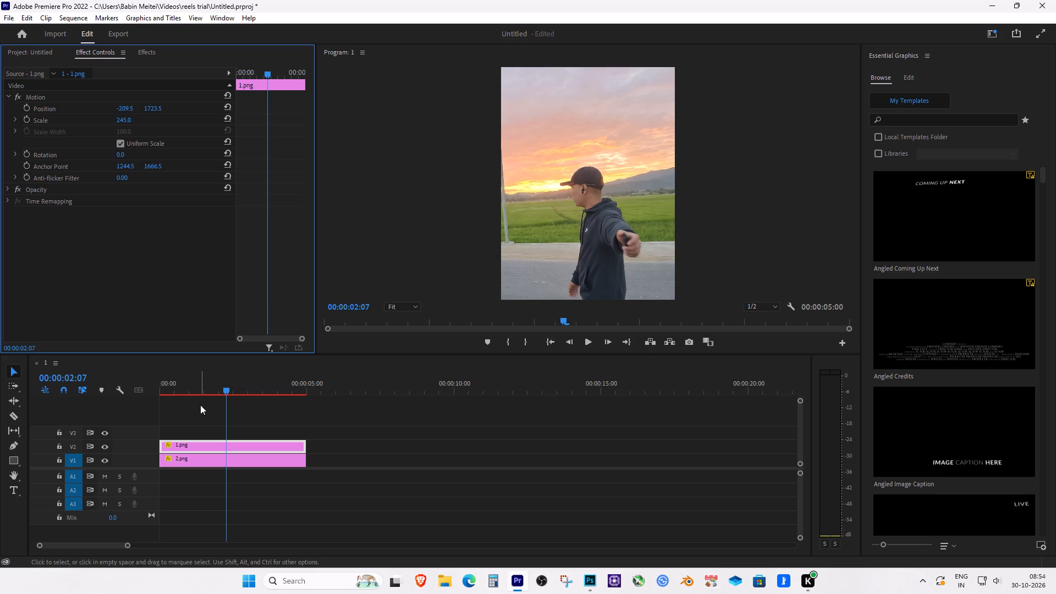
Go to the start of the sequence and toggle track V1's visibility to check how the two clips line up.
{"action": "left_click_drag", "start_coordinate": [196, 389], "coordinate": [185, 388]}
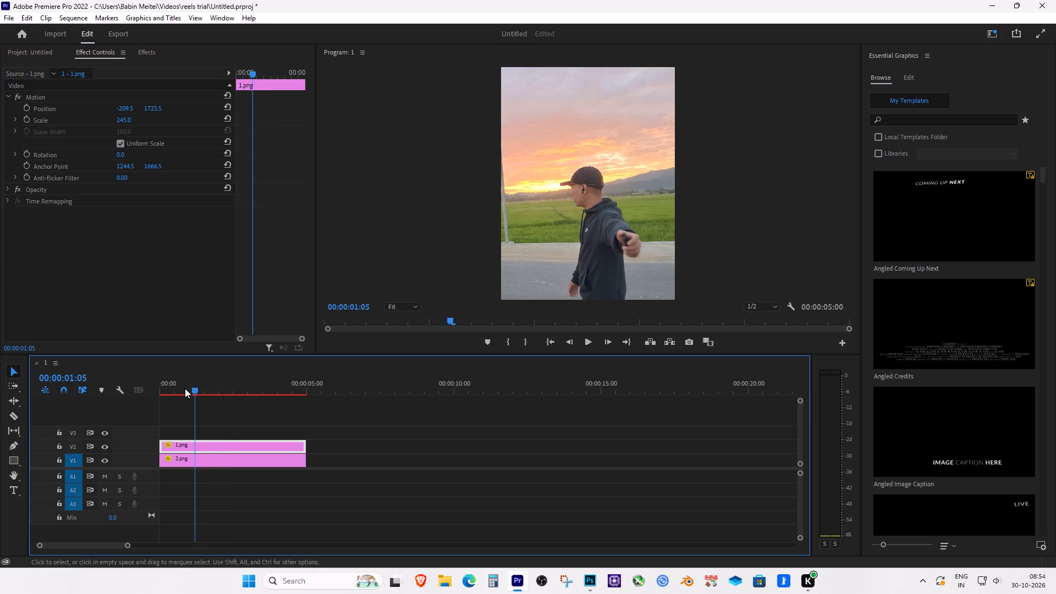
{"action": "left_click_drag", "start_coordinate": [185, 388], "coordinate": [117, 388]}
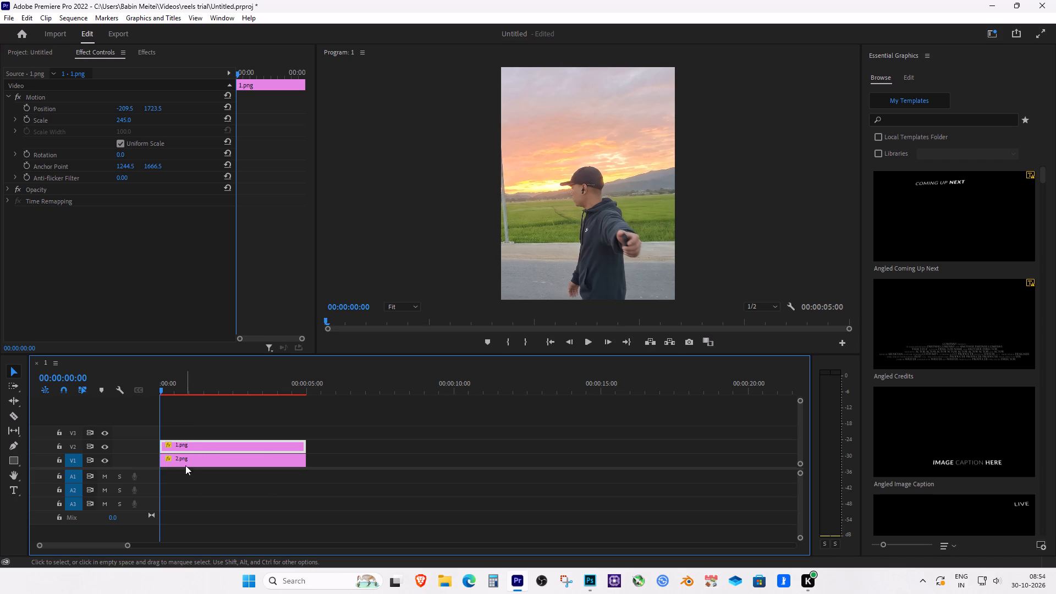
{"action": "left_click", "coordinate": [199, 471]}
{"action": "left_click", "coordinate": [198, 465]}
{"action": "left_click", "coordinate": [103, 460]}
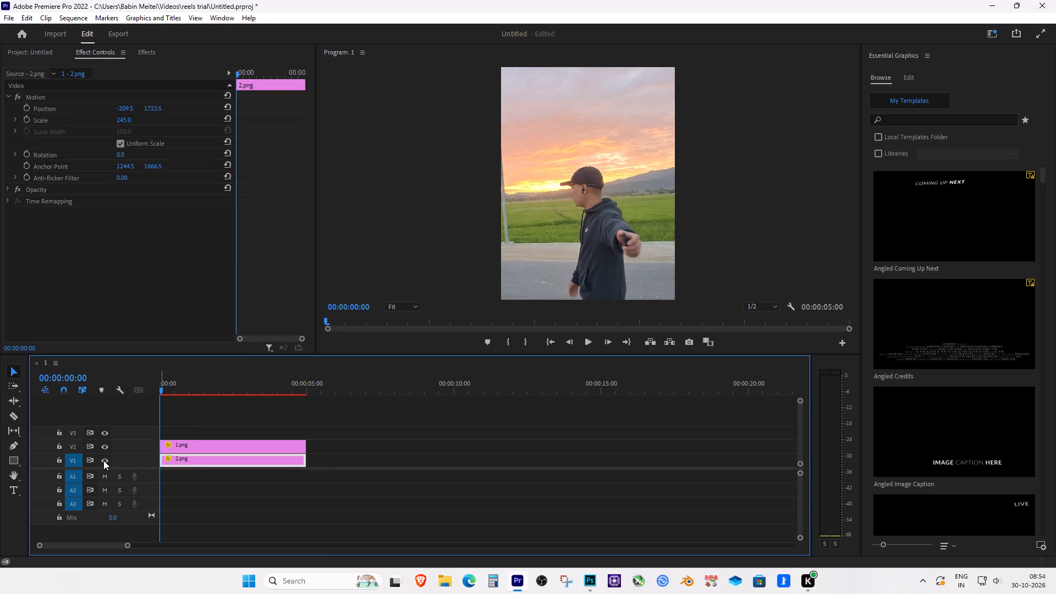
{"action": "left_click", "coordinate": [103, 460]}
{"action": "left_click", "coordinate": [103, 460]}
{"action": "left_click", "coordinate": [103, 460]}
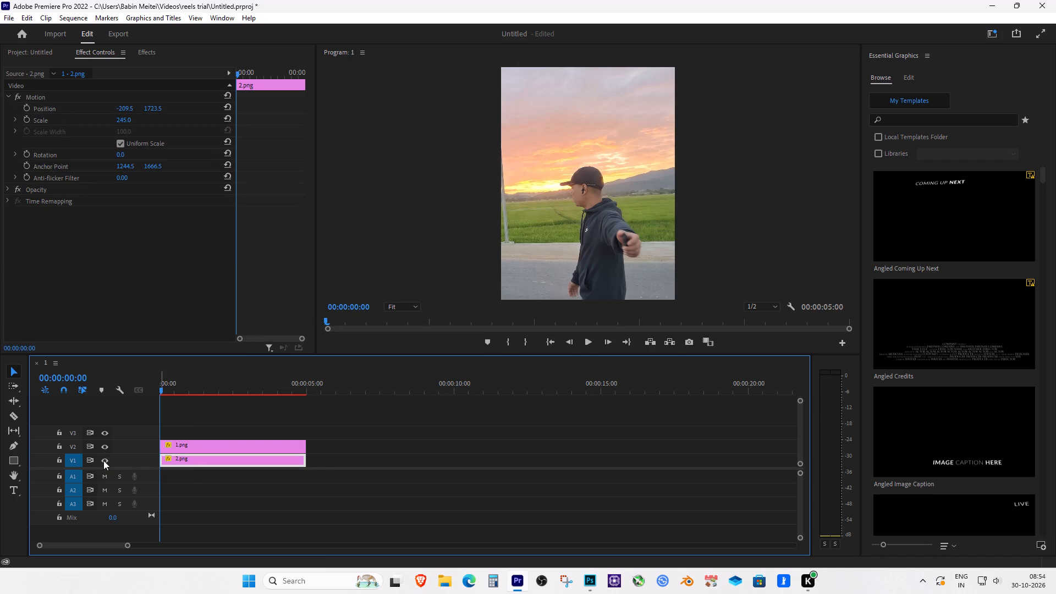
{"action": "left_click", "coordinate": [103, 460]}
{"action": "left_click", "coordinate": [103, 460]}
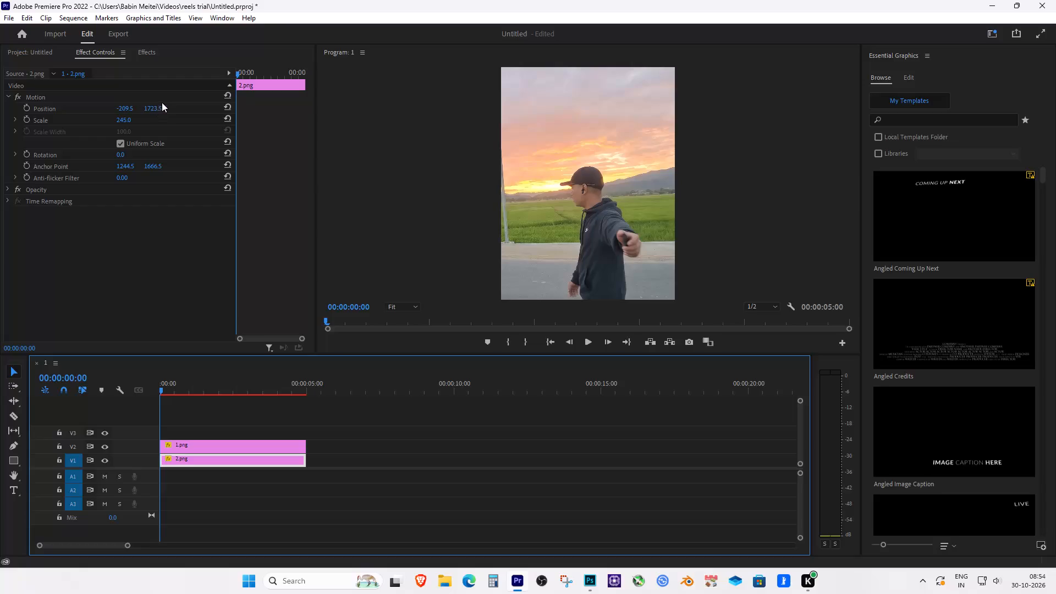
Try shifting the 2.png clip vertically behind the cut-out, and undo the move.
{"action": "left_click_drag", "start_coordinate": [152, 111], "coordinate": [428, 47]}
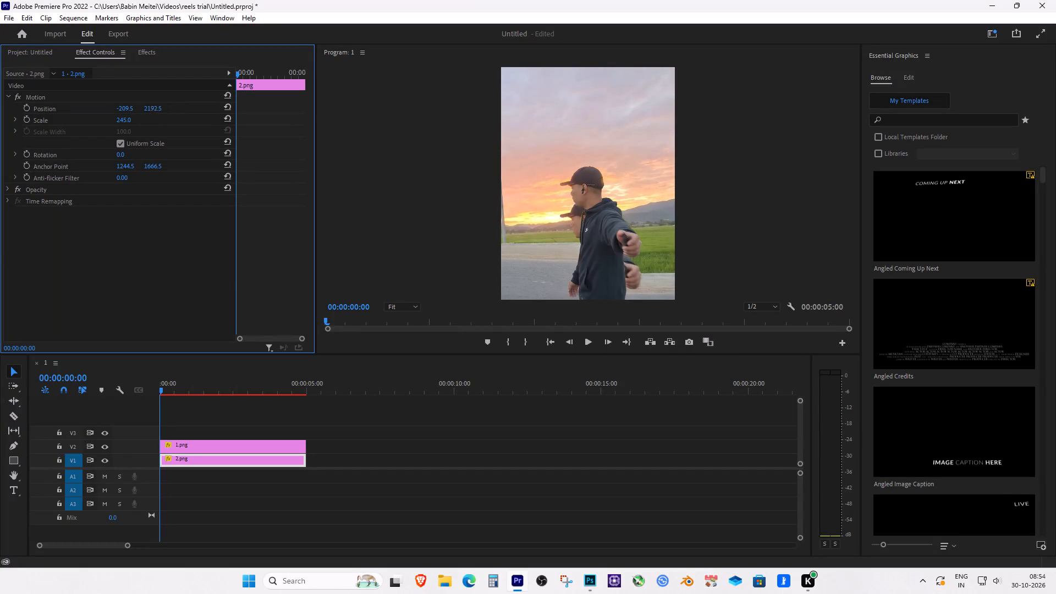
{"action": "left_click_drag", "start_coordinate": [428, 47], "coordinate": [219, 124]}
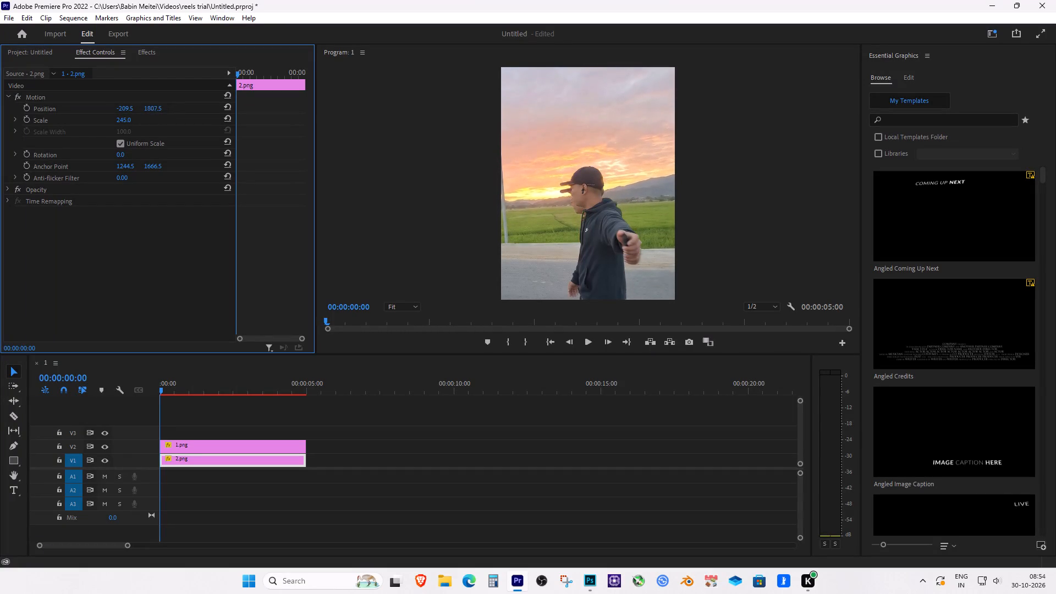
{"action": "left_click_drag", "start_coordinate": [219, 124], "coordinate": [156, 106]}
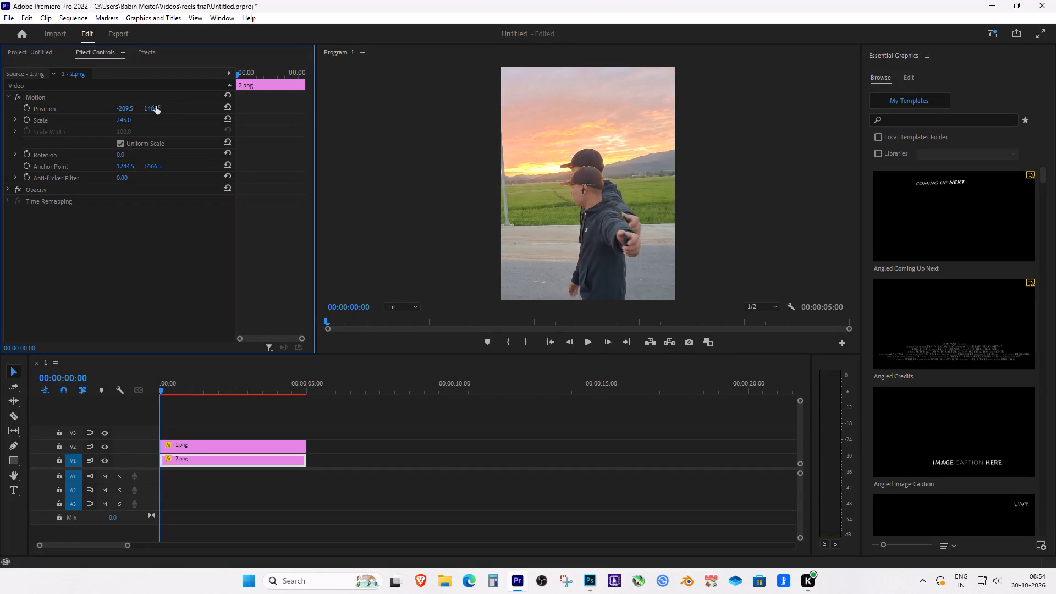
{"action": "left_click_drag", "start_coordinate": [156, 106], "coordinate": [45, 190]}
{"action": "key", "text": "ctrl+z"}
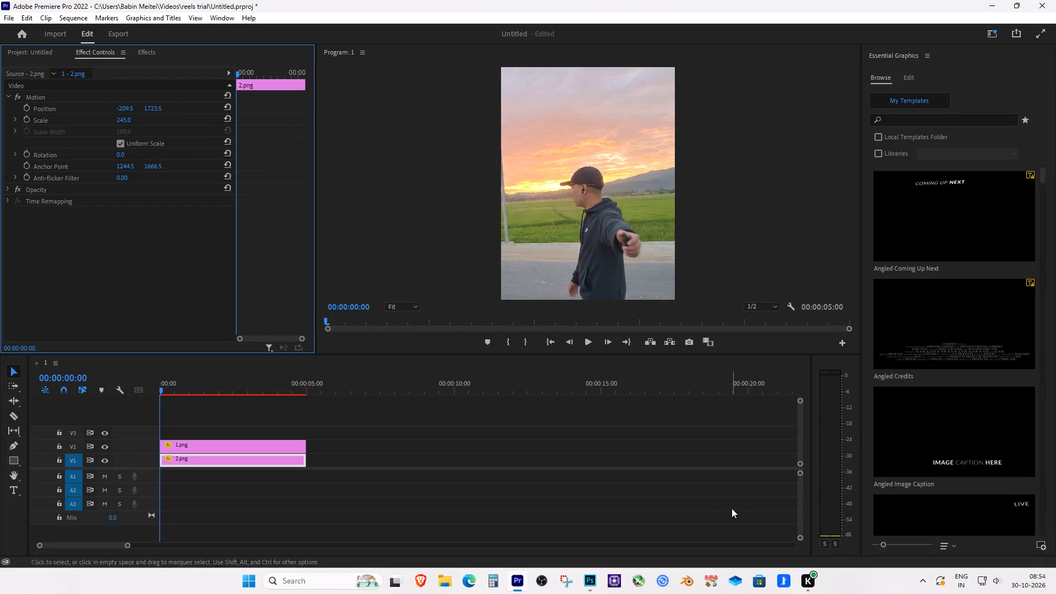
Switch to Photoshop, load Layer 2's outline as a selection, hide Layer 2 and make Layer 1 active.
{"action": "left_click", "coordinate": [587, 580]}
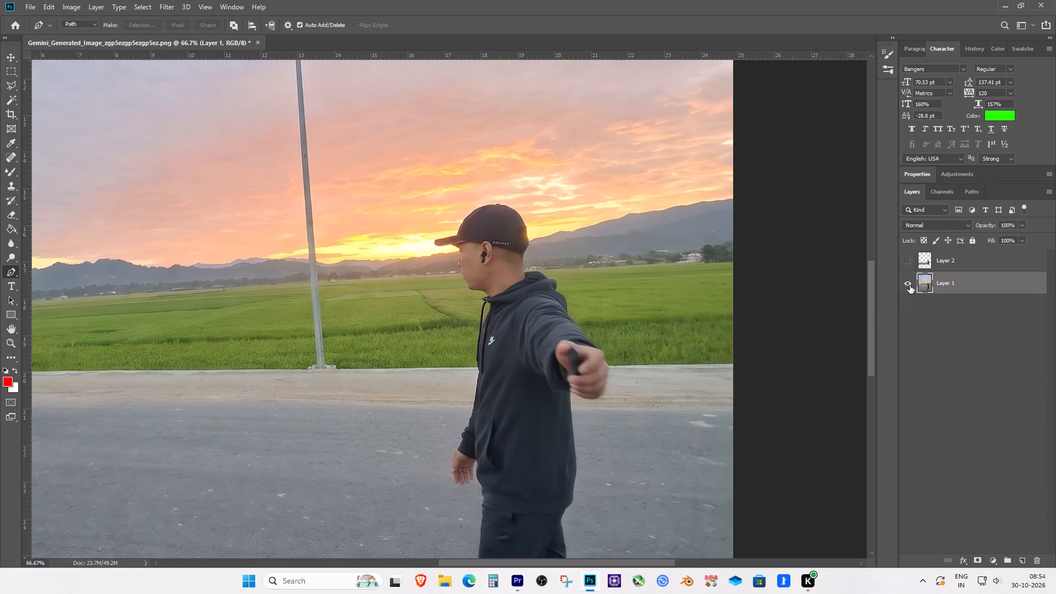
{"action": "left_click", "coordinate": [910, 262]}
{"action": "left_click", "coordinate": [958, 268]}
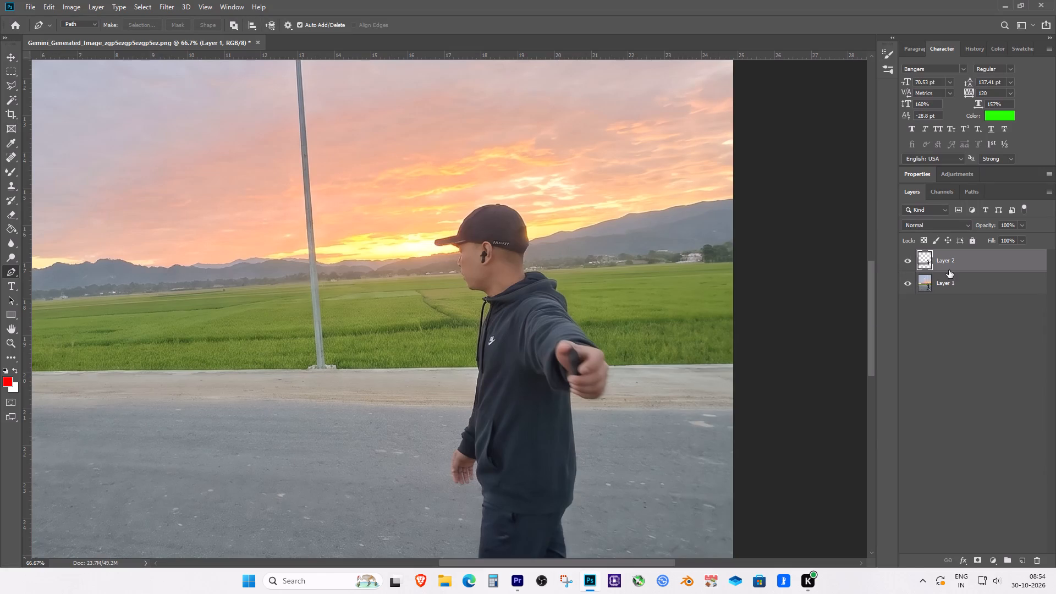
{"action": "left_click", "coordinate": [910, 263]}
{"action": "left_click", "coordinate": [910, 263]}
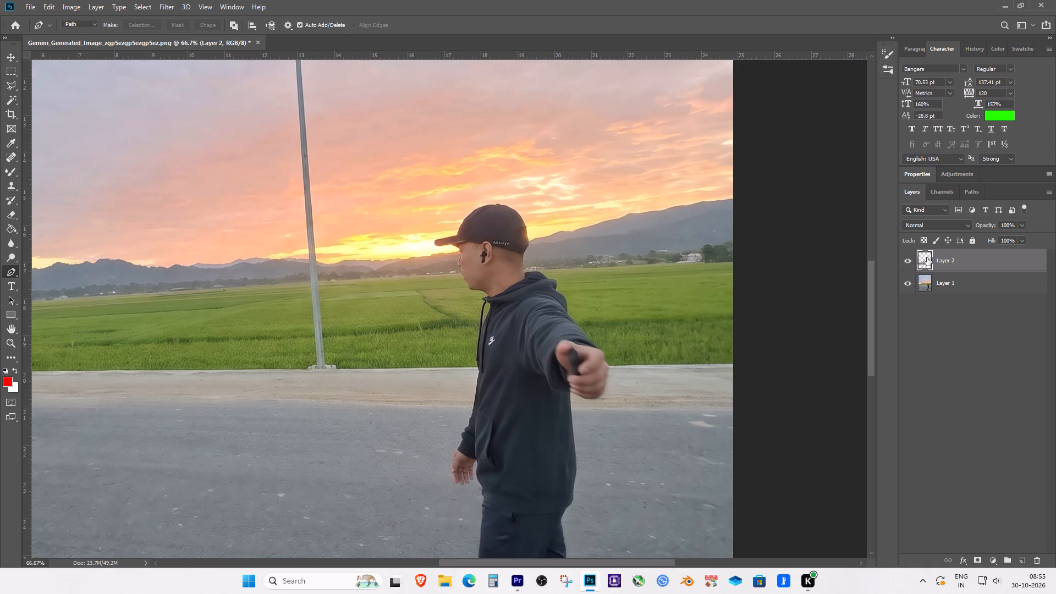
{"action": "left_click", "coordinate": [927, 257], "text": "ctrl"}
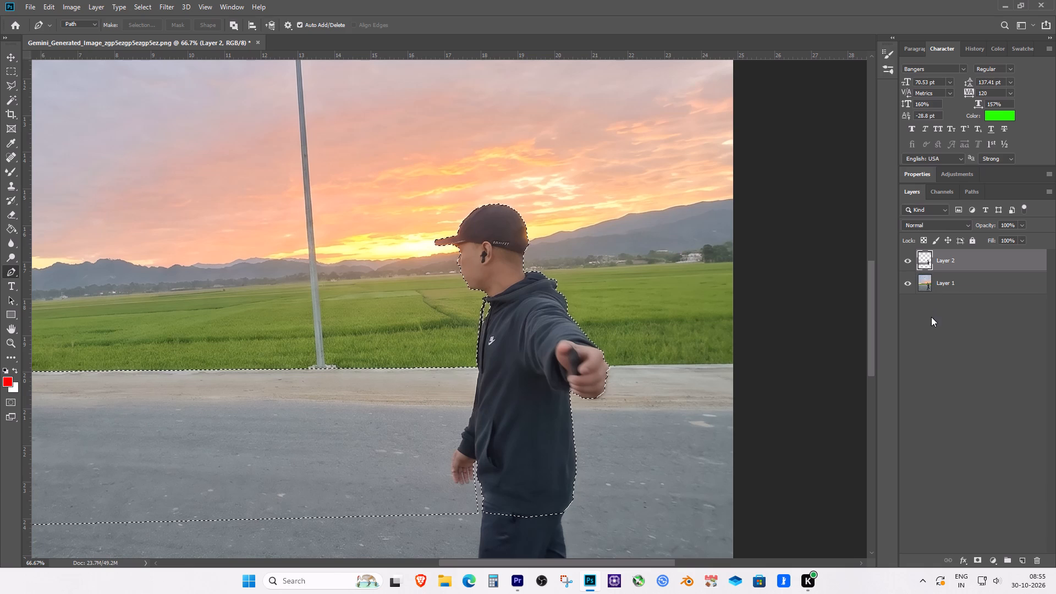
{"action": "left_click", "coordinate": [950, 289]}
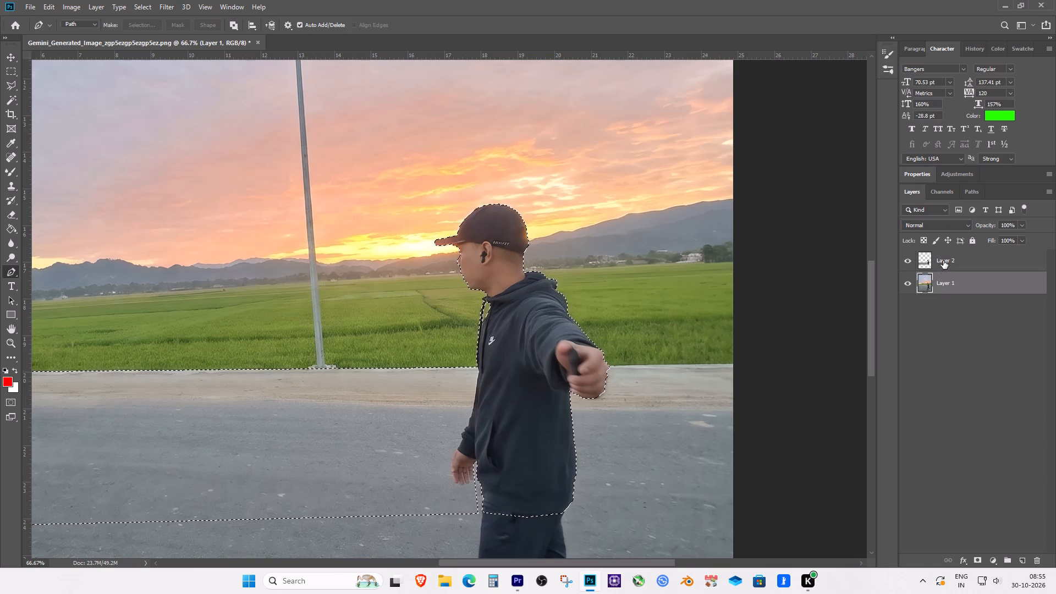
{"action": "left_click", "coordinate": [943, 261]}
{"action": "left_click", "coordinate": [909, 262]}
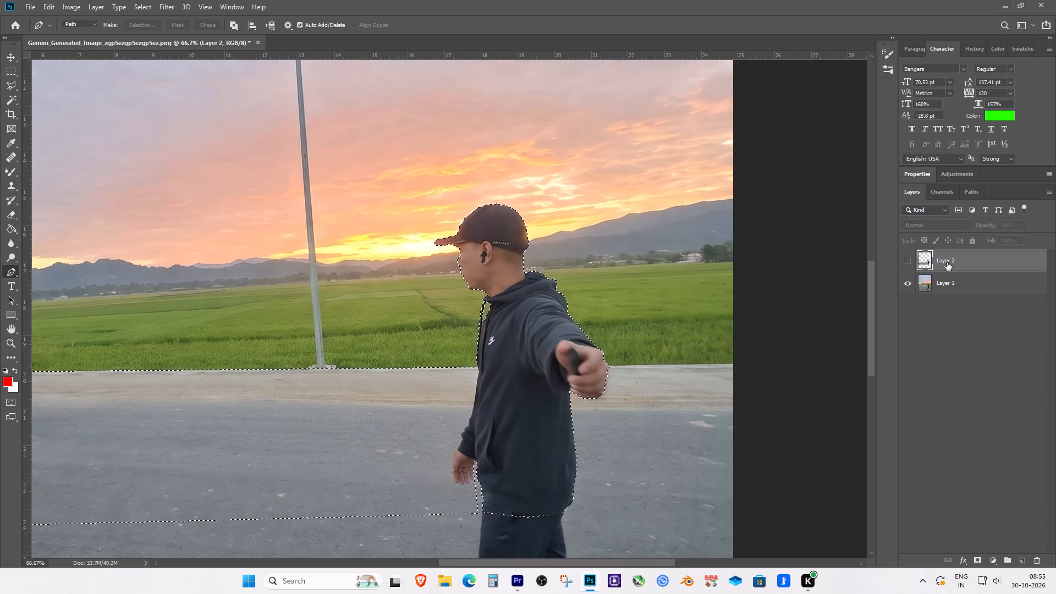
{"action": "left_click", "coordinate": [950, 280]}
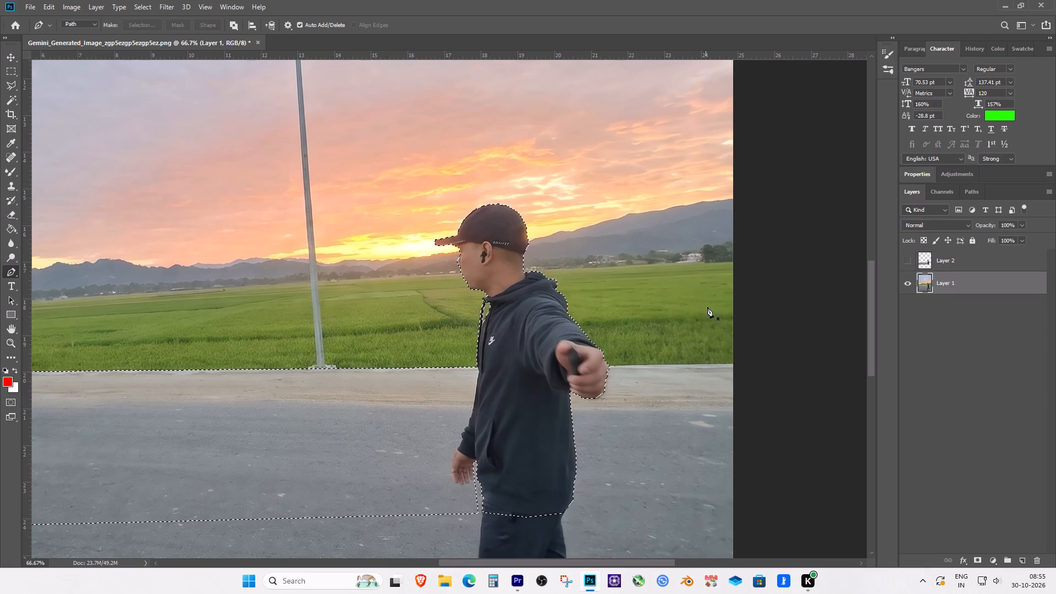
With the Pen tool, outline the road right of the man from his hand along the roadside edge, past the canvas edge and back to his hoodie hem.
{"action": "key", "text": "p"}
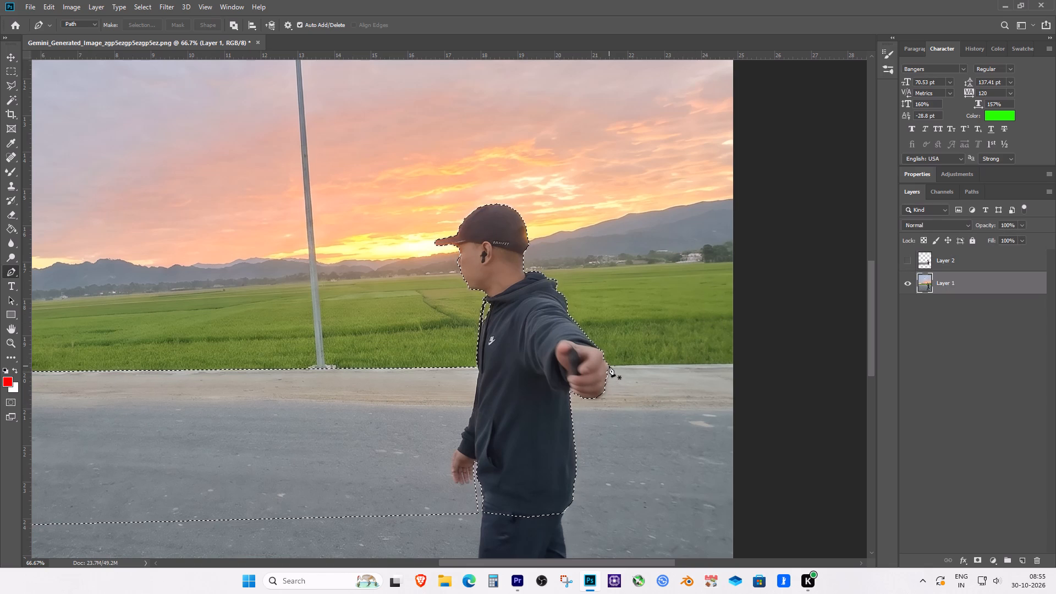
{"action": "left_click", "coordinate": [609, 366]}
{"action": "left_click", "coordinate": [733, 364]}
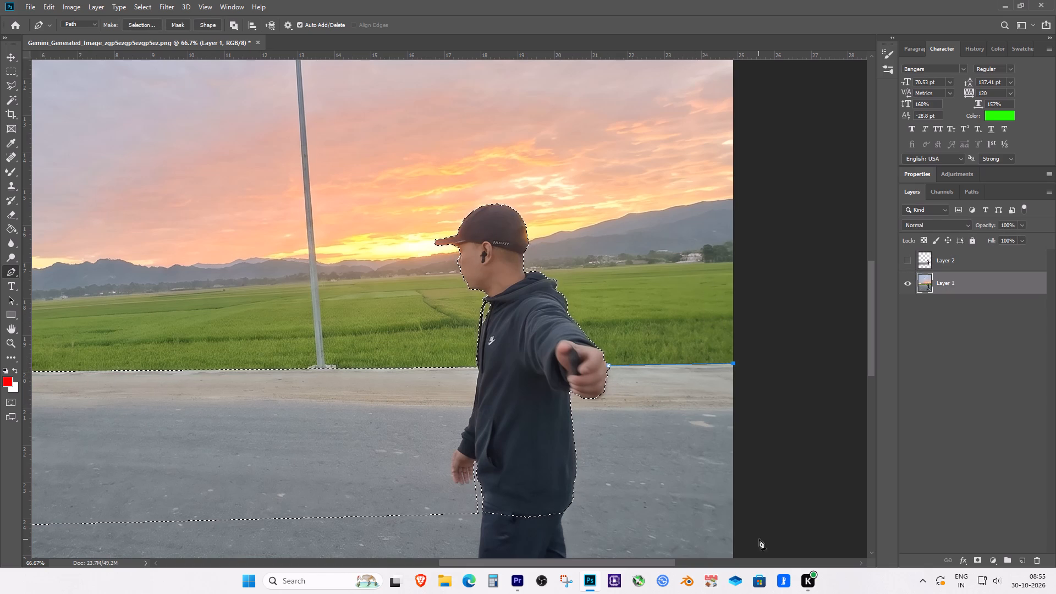
{"action": "left_click", "coordinate": [741, 510]}
{"action": "left_click", "coordinate": [741, 529]}
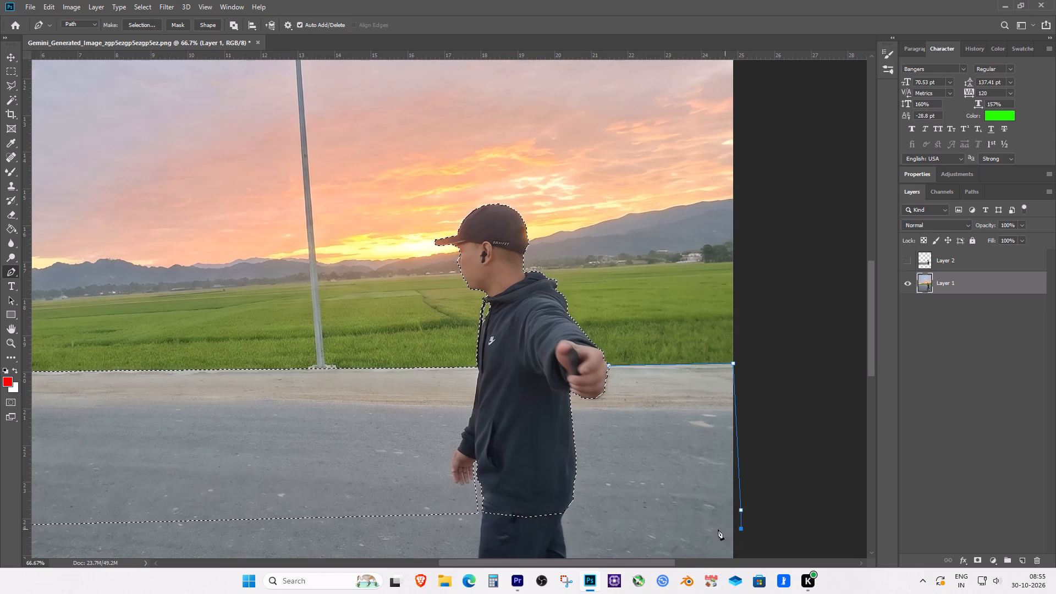
{"action": "left_click", "coordinate": [703, 530]}
{"action": "left_click", "coordinate": [563, 514]}
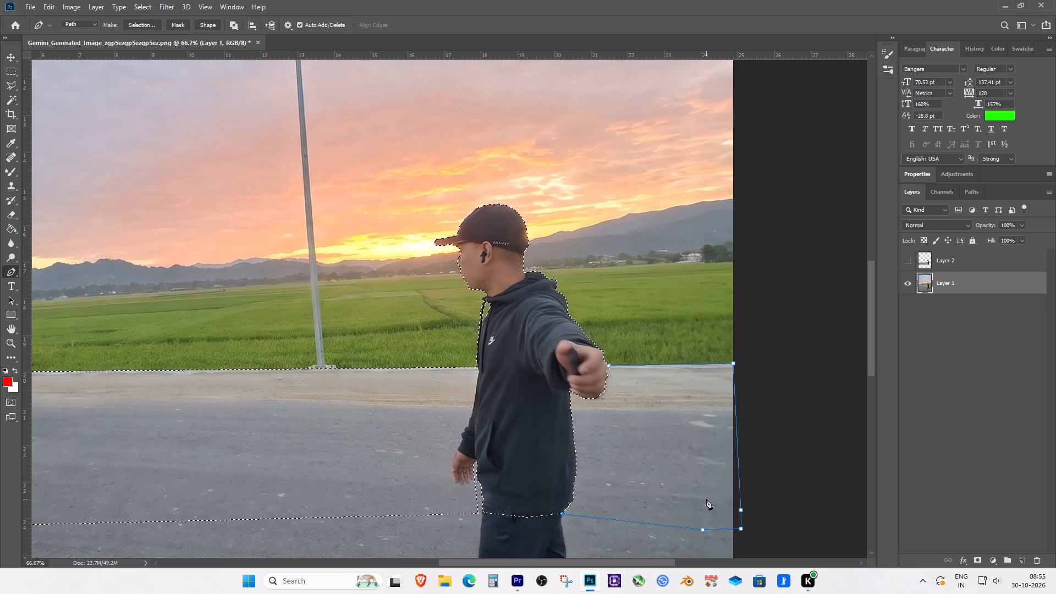
Trace the path closely up the right edge of the man's hoodie, from the hem to just beneath his outstretched hand.
{"action": "left_click", "coordinate": [540, 376]}
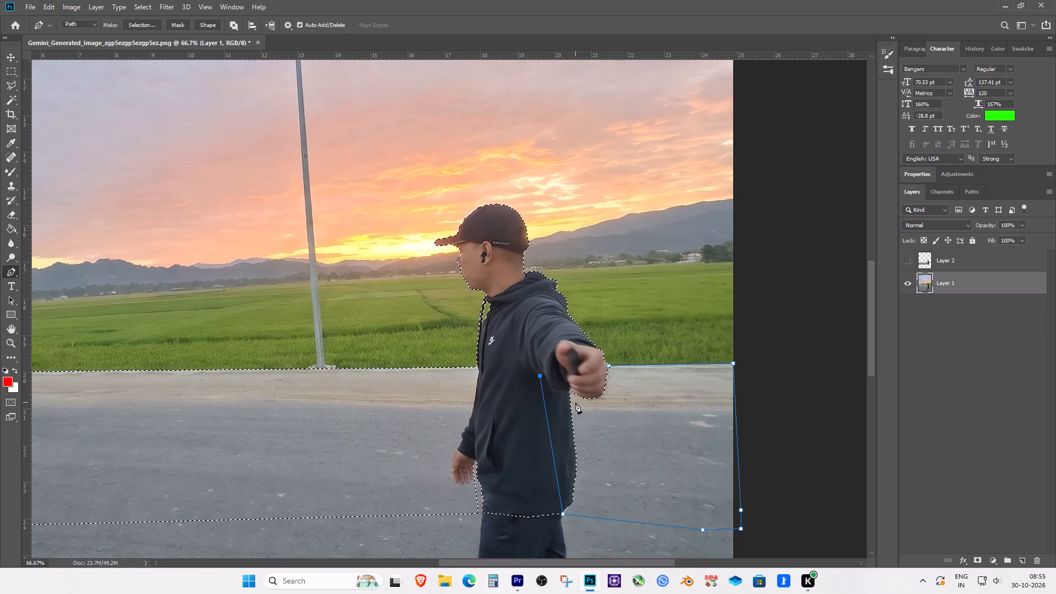
{"action": "key", "text": "Delete"}
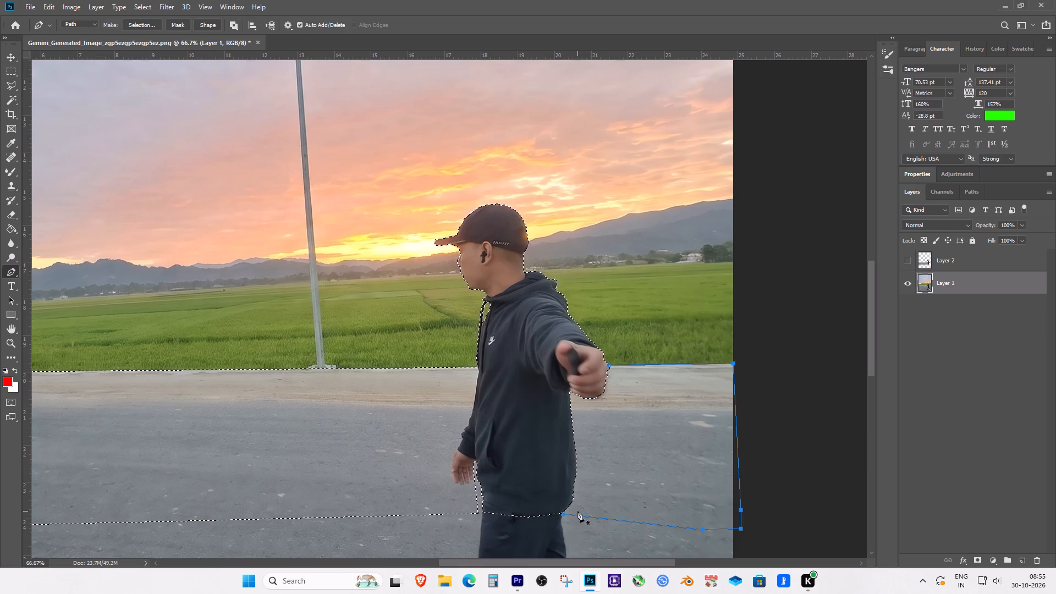
{"action": "left_click", "coordinate": [573, 501]}
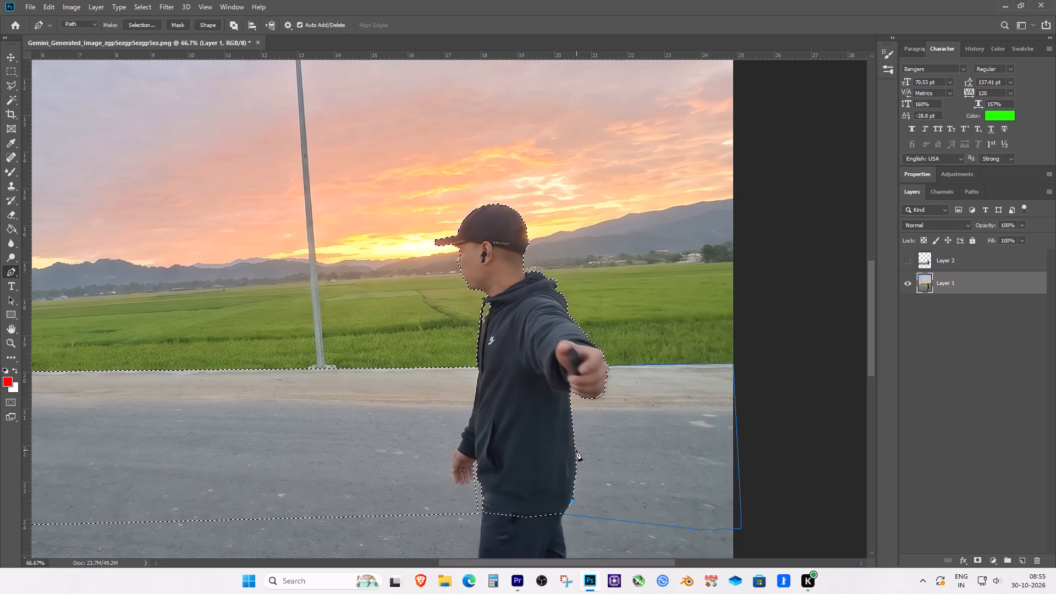
{"action": "left_click", "coordinate": [576, 449]}
{"action": "key", "text": "ctrl+z"}
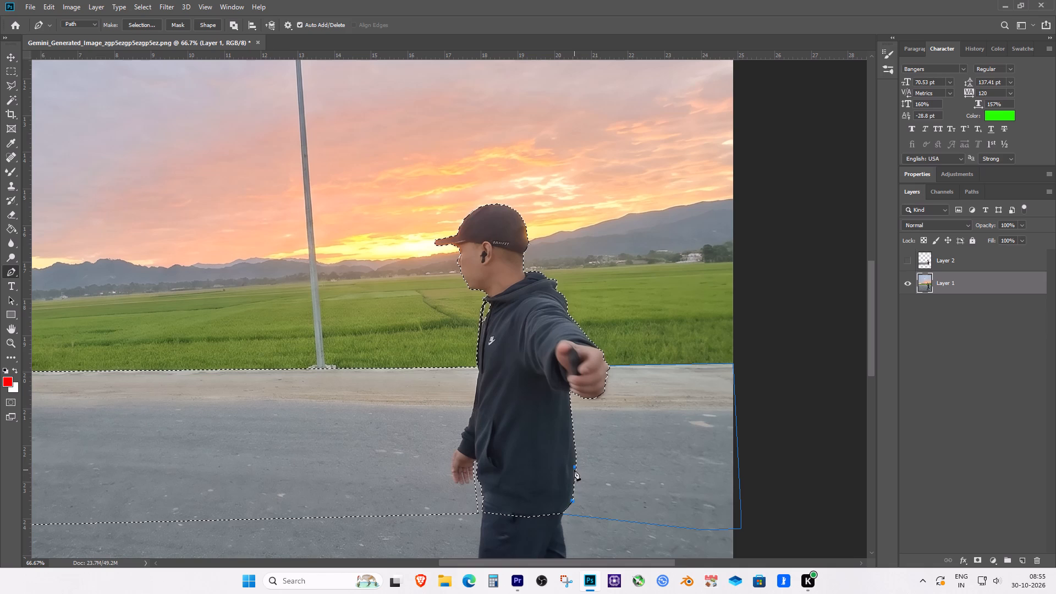
{"action": "key", "text": "ctrl+equal"}
{"action": "key", "text": "space"}
{"action": "key", "text": "space"}
{"action": "key", "text": "space"}
{"action": "key", "text": "space"}
{"action": "key", "text": "space"}
{"action": "key", "text": "space"}
{"action": "key", "text": "space"}
{"action": "key", "text": "space"}
{"action": "left_click_drag", "start_coordinate": [666, 496], "coordinate": [665, 494]}
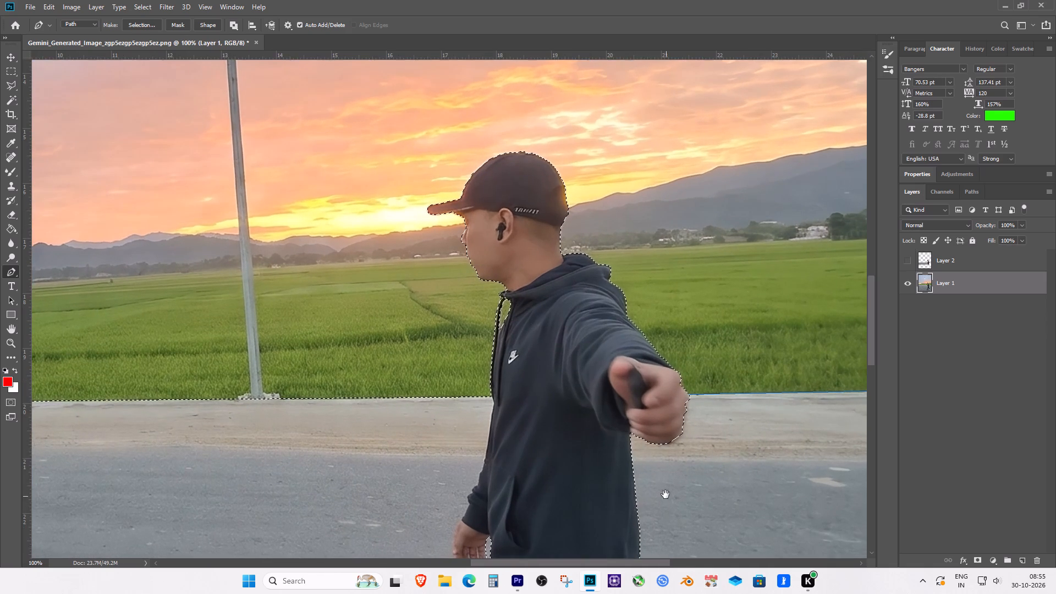
{"action": "left_click_drag", "start_coordinate": [665, 494], "coordinate": [520, 348]}
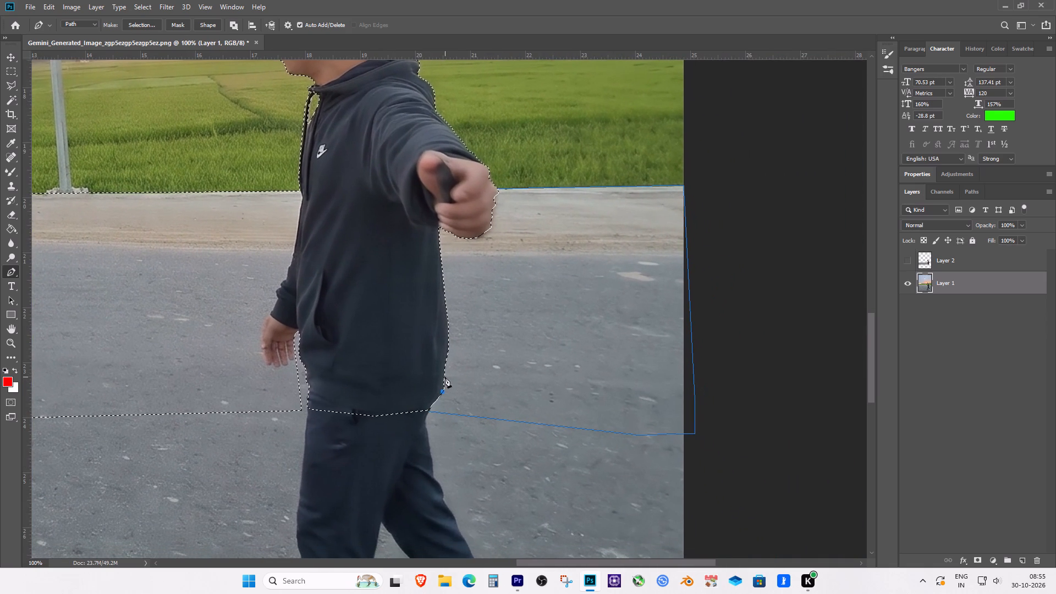
{"action": "left_click", "coordinate": [444, 380]}
{"action": "left_click", "coordinate": [447, 356]}
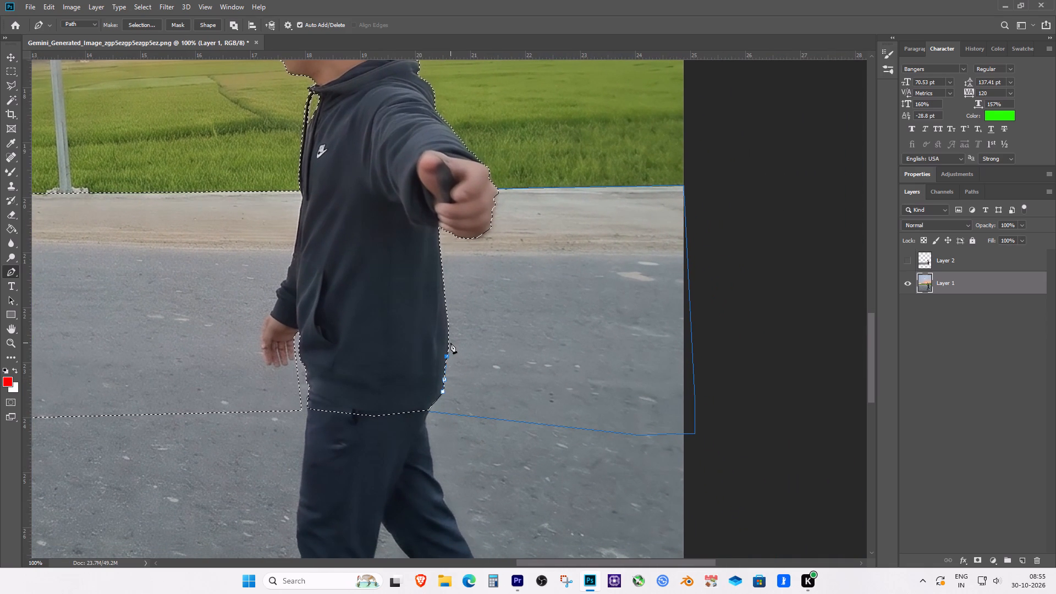
{"action": "left_click", "coordinate": [449, 344]}
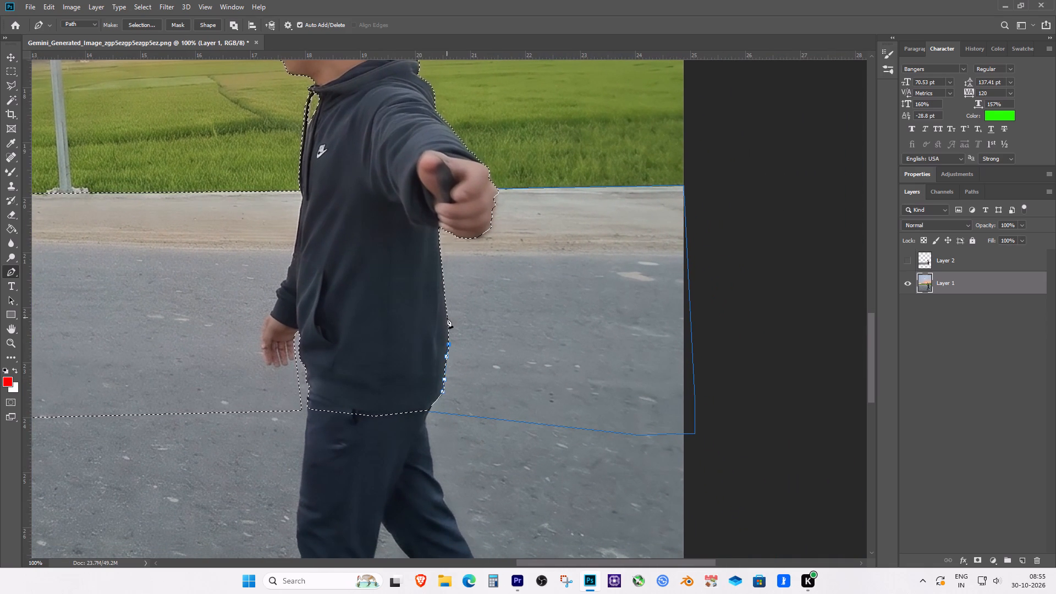
{"action": "left_click", "coordinate": [447, 319]}
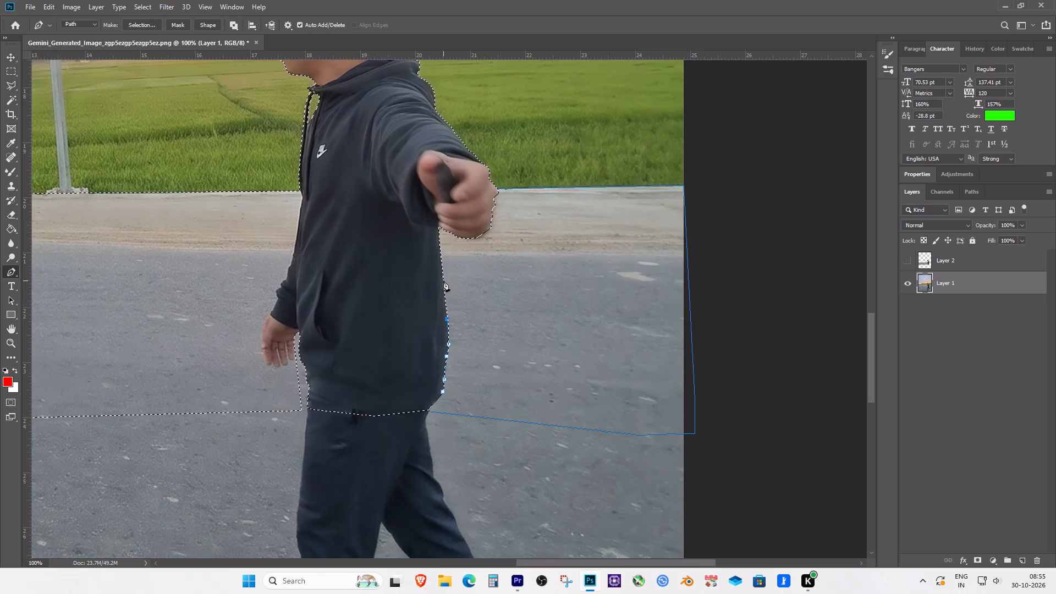
{"action": "left_click", "coordinate": [443, 280]}
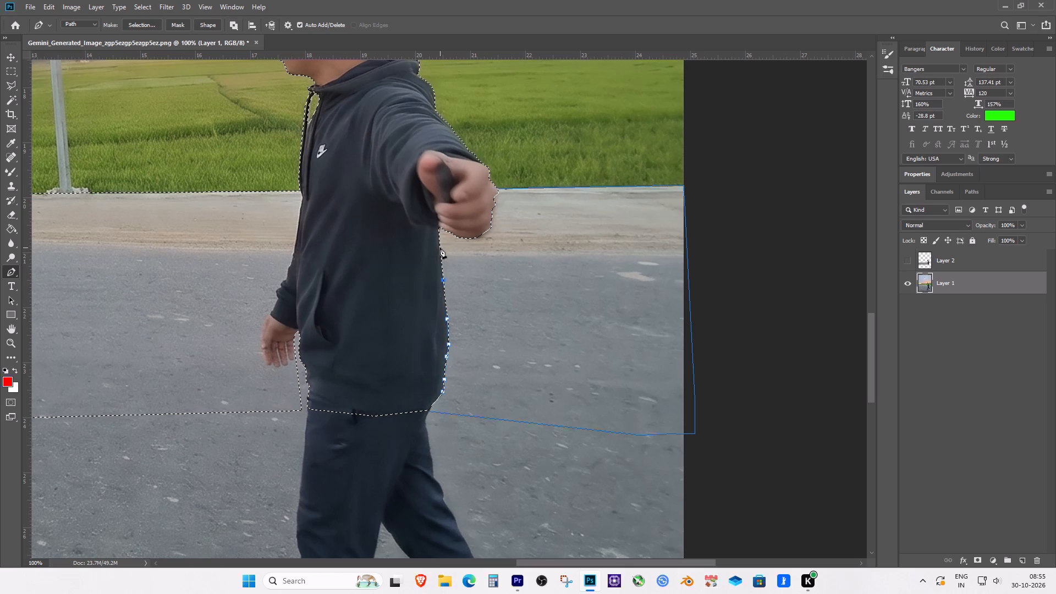
{"action": "left_click", "coordinate": [440, 248]}
{"action": "left_click", "coordinate": [438, 229]}
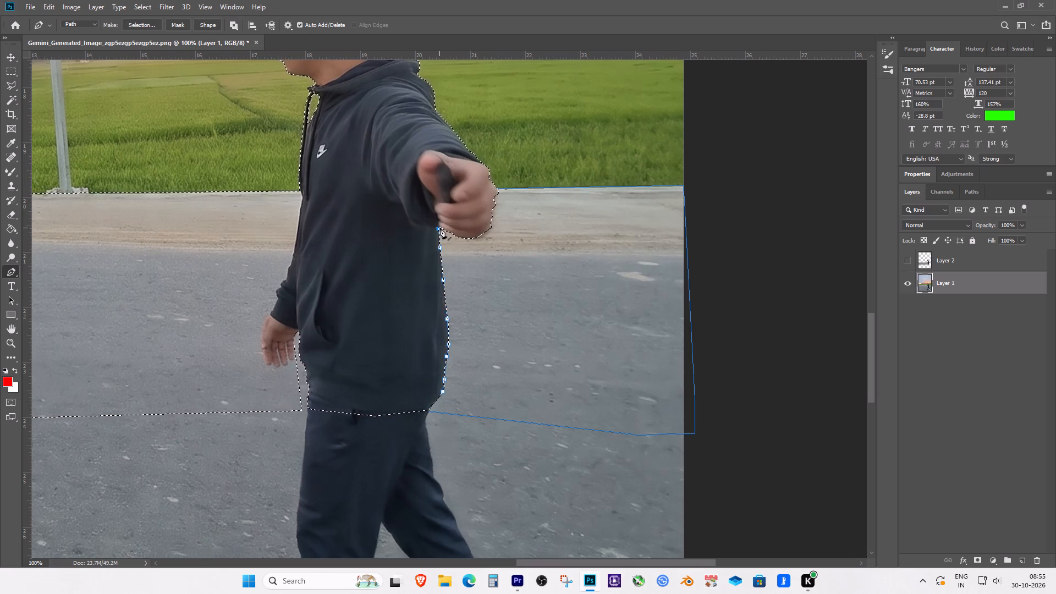
Trace the path around the underside and outer edge of the hand, up to its starting point at the roadside edge.
{"action": "left_click", "coordinate": [441, 228]}
{"action": "left_click", "coordinate": [453, 234]}
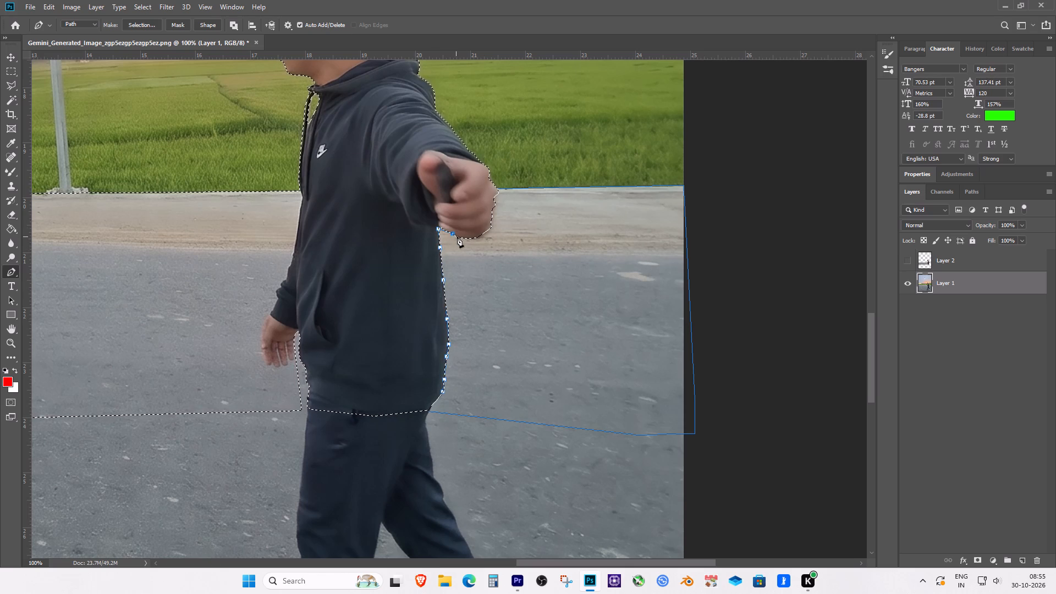
{"action": "left_click", "coordinate": [459, 238]}
{"action": "left_click", "coordinate": [470, 238]}
{"action": "left_click", "coordinate": [476, 238]}
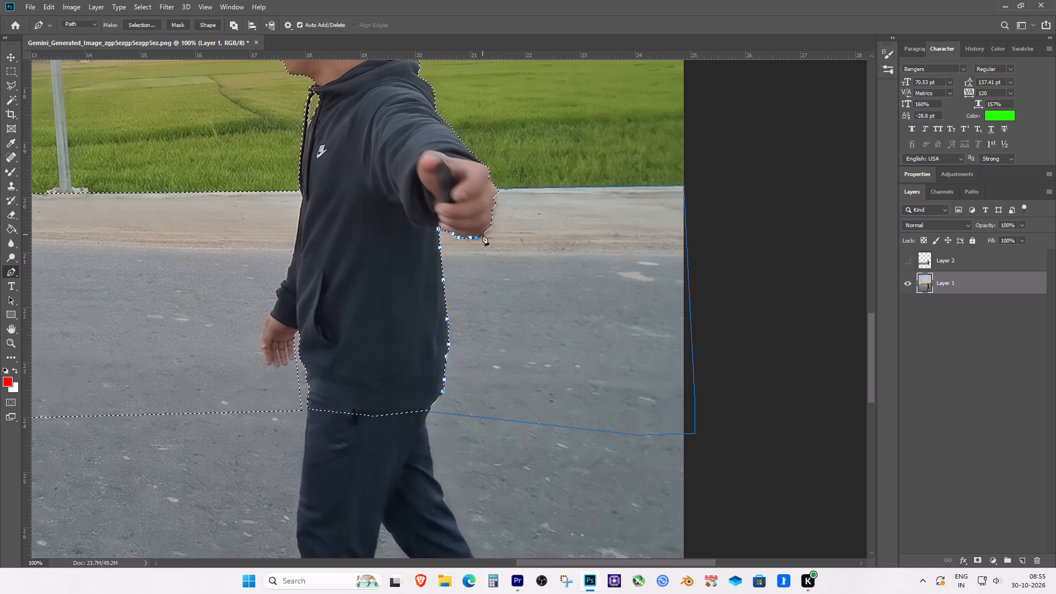
{"action": "left_click", "coordinate": [482, 234]}
{"action": "left_click", "coordinate": [488, 230]}
{"action": "left_click", "coordinate": [490, 228]}
{"action": "left_click", "coordinate": [491, 224]}
{"action": "left_click", "coordinate": [492, 218]}
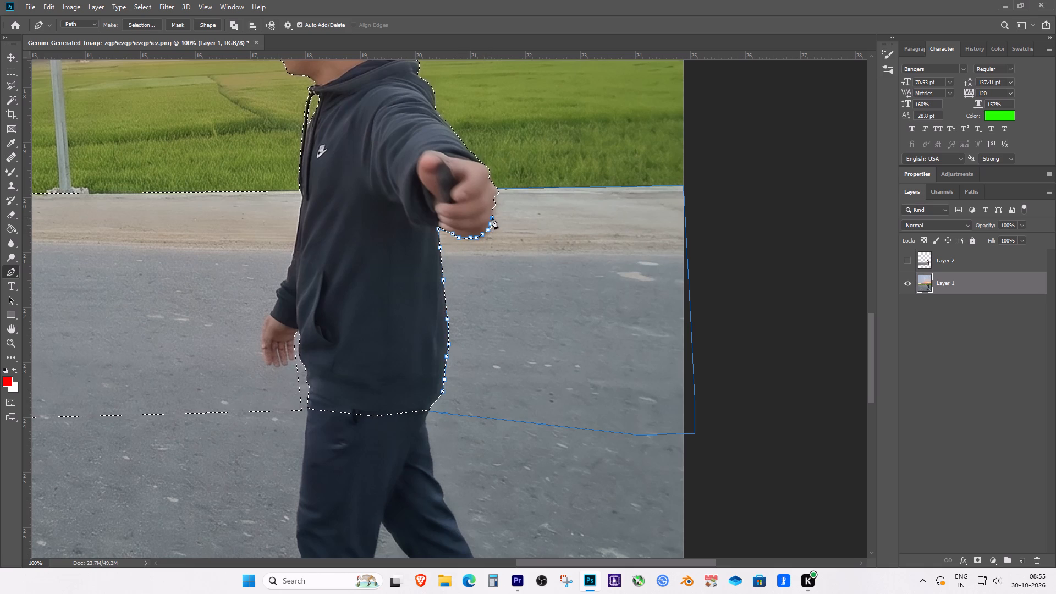
{"action": "left_click", "coordinate": [492, 212]}
{"action": "left_click", "coordinate": [493, 209]}
{"action": "left_click", "coordinate": [494, 206]}
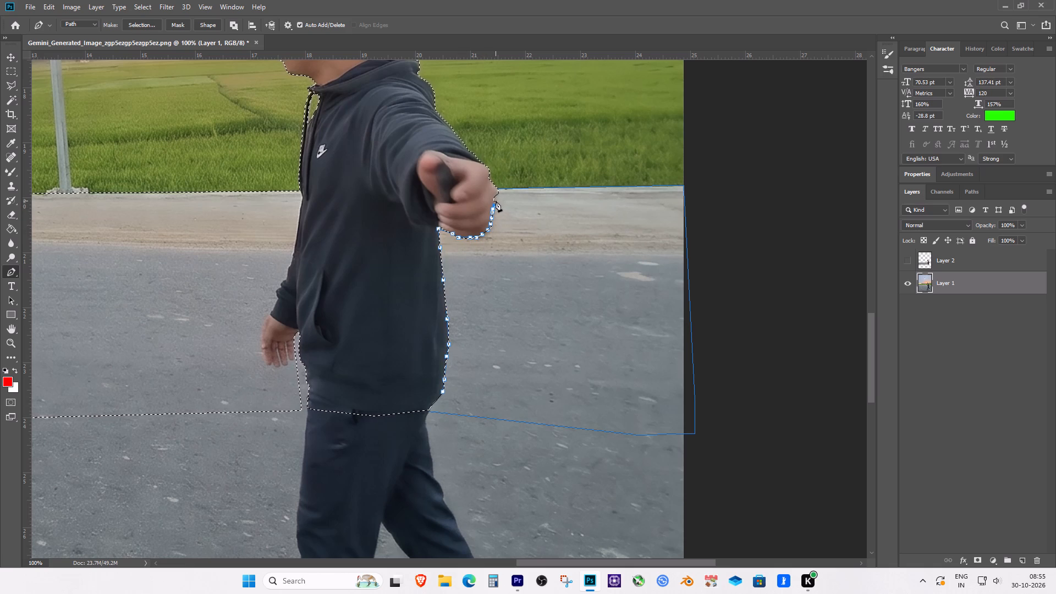
{"action": "left_click", "coordinate": [495, 201]}
{"action": "left_click", "coordinate": [495, 196]}
{"action": "left_click", "coordinate": [498, 194]}
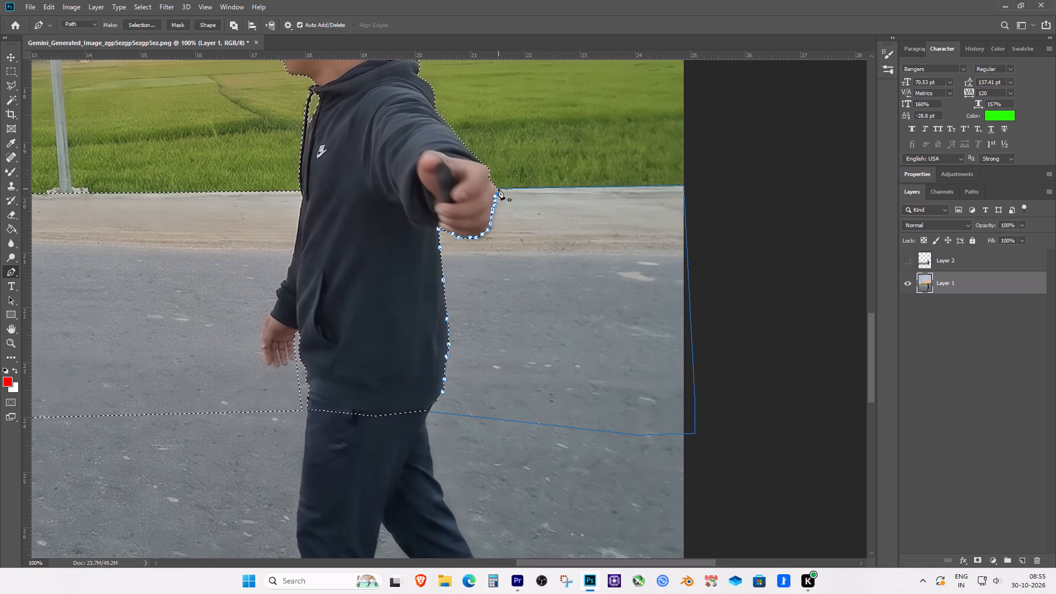
{"action": "left_click", "coordinate": [498, 189]}
Turn the path into a selection and copy the enclosed road area of Layer 1 to a new layer.
{"action": "key", "text": "ctrl+Return"}
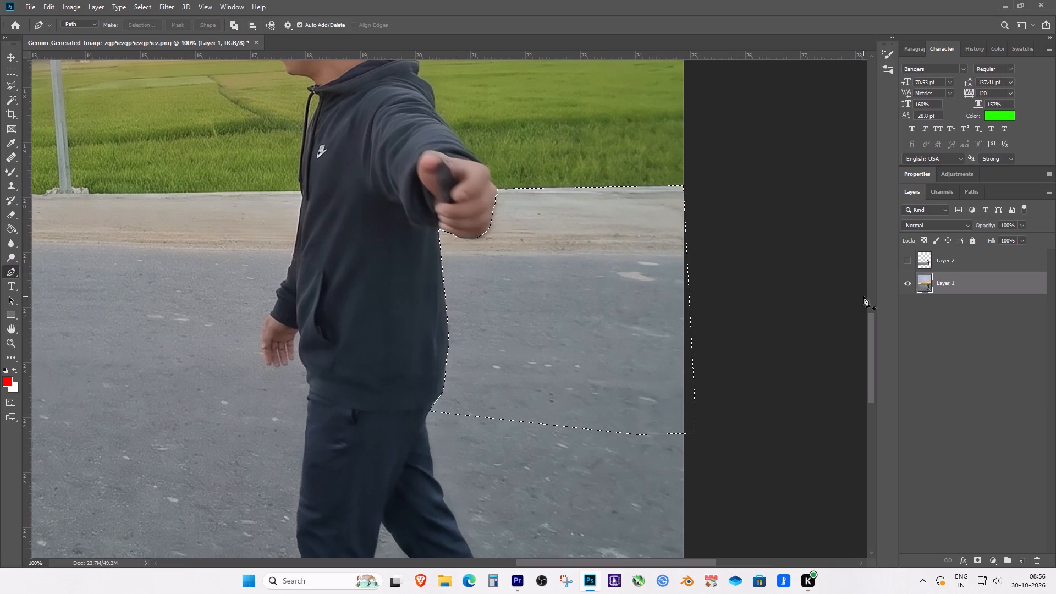
{"action": "key", "text": "ctrl+j"}
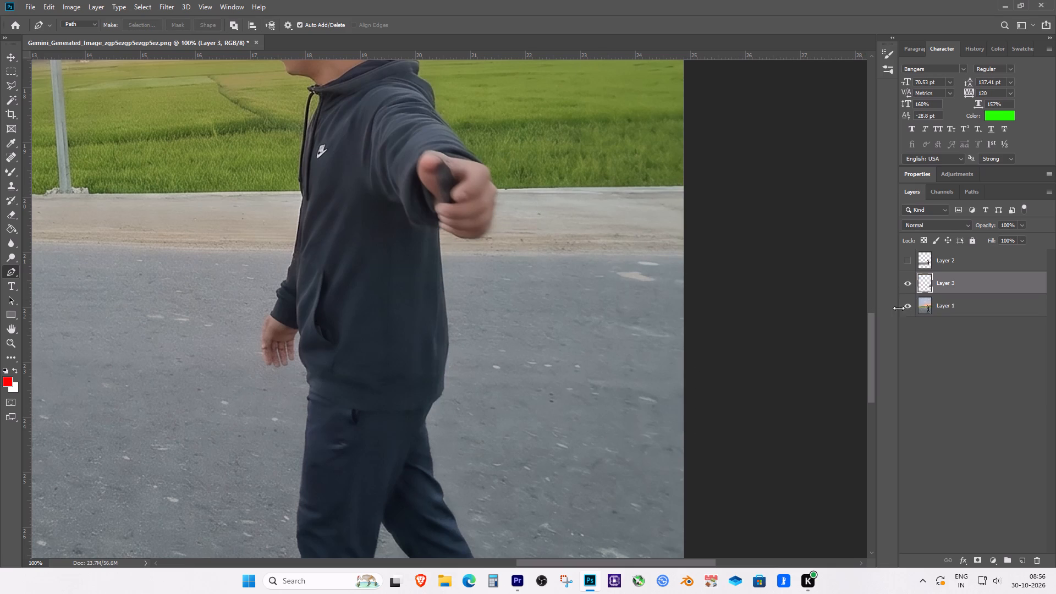
Hide Layer 1 and show Layer 2 to check the new road piece against the man cut-out.
{"action": "left_click", "coordinate": [899, 308]}
{"action": "left_click", "coordinate": [909, 304]}
{"action": "left_click", "coordinate": [905, 262]}
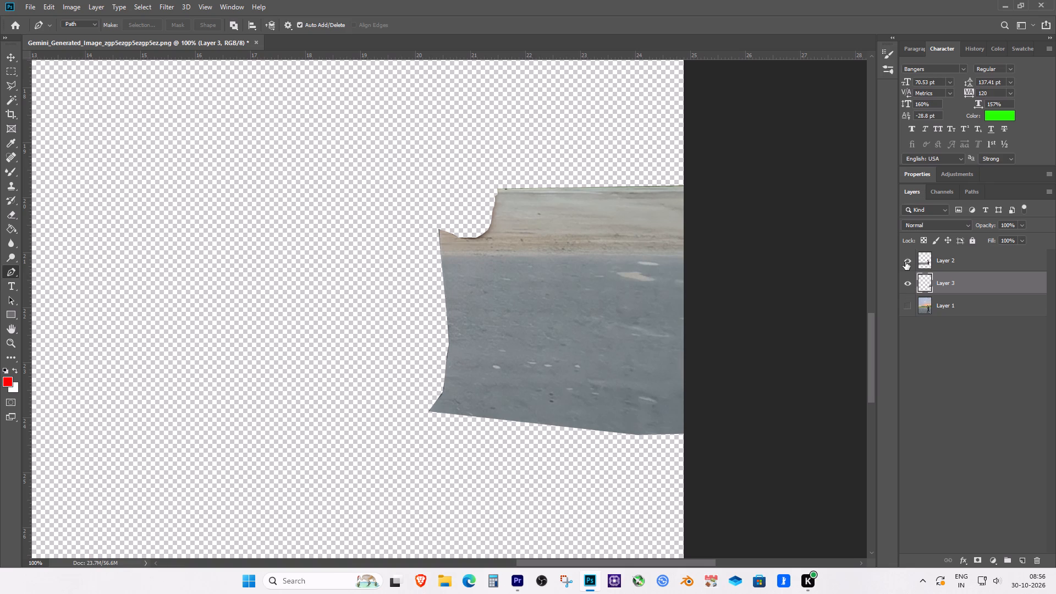
{"action": "key", "text": "ctrl+minus"}
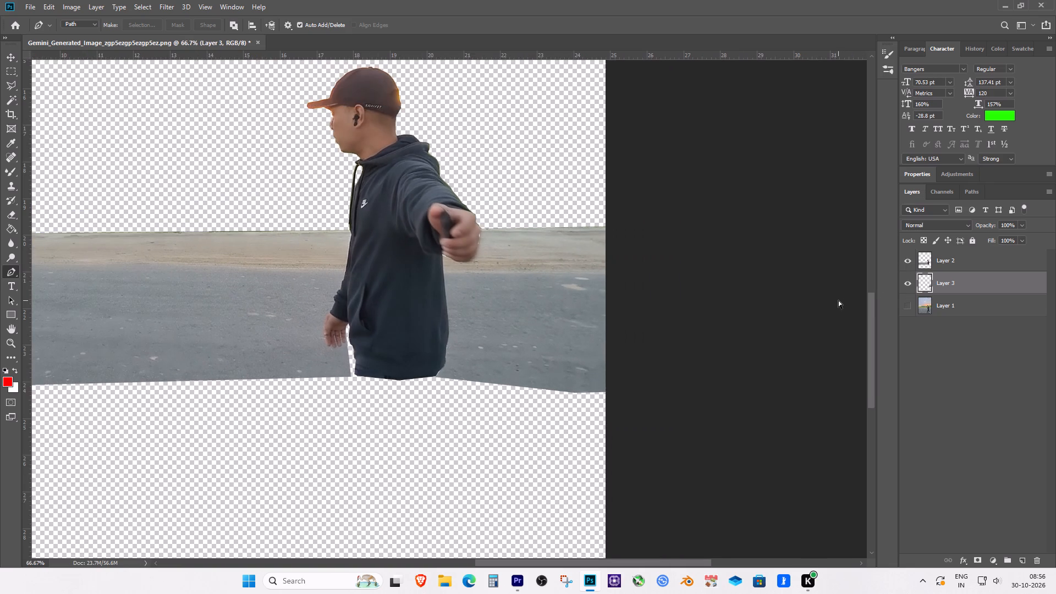
{"action": "key", "text": "ctrl+minus"}
{"action": "key", "text": "ctrl+minus"}
{"action": "key", "text": "ctrl+equal"}
{"action": "key", "text": "ctrl+equal"}
Merge Layer 2 down into Layer 3, joining the man cut-out with the added road piece.
{"action": "left_click", "coordinate": [955, 263], "text": "ctrl"}
{"action": "key", "text": "ctrl+e"}
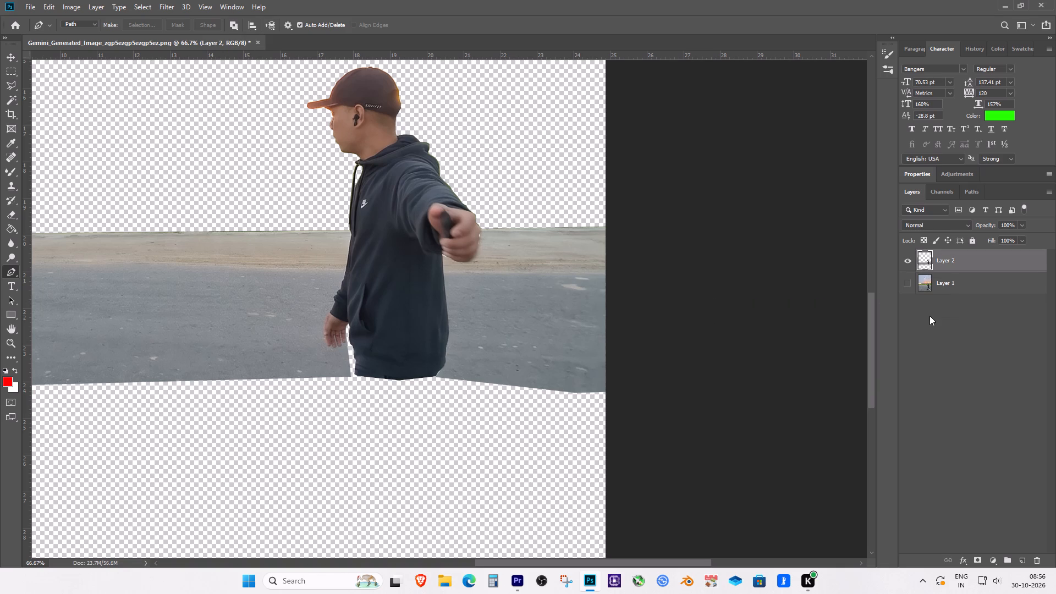
Using the Mixer Brush at size 6 with a sampled roadside sand colour, paint over the white gap under the outstretched hand.
{"action": "key", "text": "ctrl+minus"}
{"action": "key", "text": "ctrl+equal"}
{"action": "key", "text": "ctrl+minus"}
{"action": "key", "text": "ctrl+minus"}
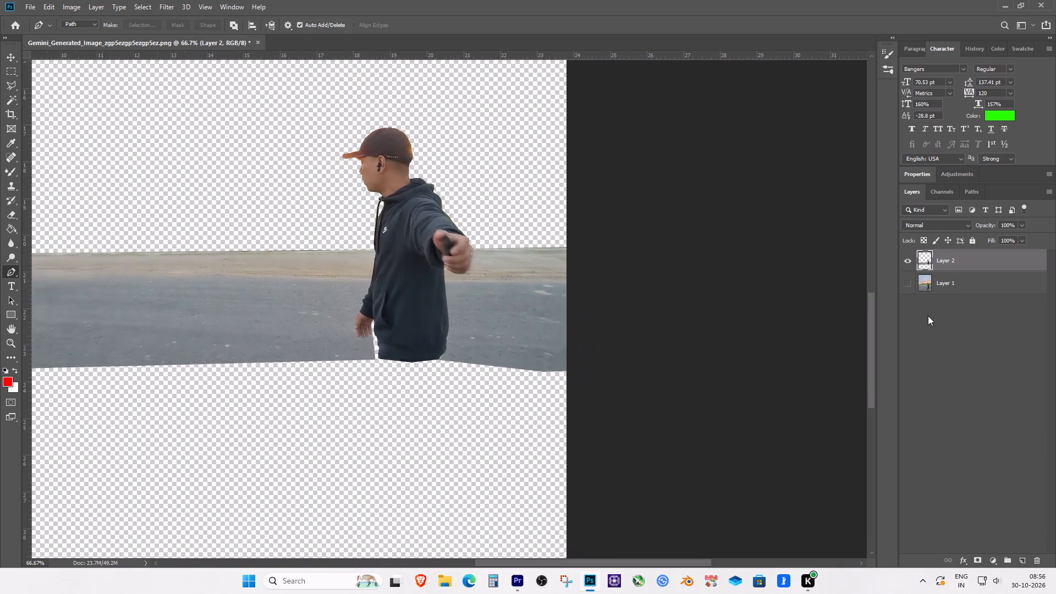
{"action": "key", "text": "ctrl+minus"}
{"action": "key", "text": "ctrl+equal"}
{"action": "key", "text": "ctrl+equal"}
{"action": "key", "text": "ctrl+equal"}
{"action": "key", "text": "ctrl+equal"}
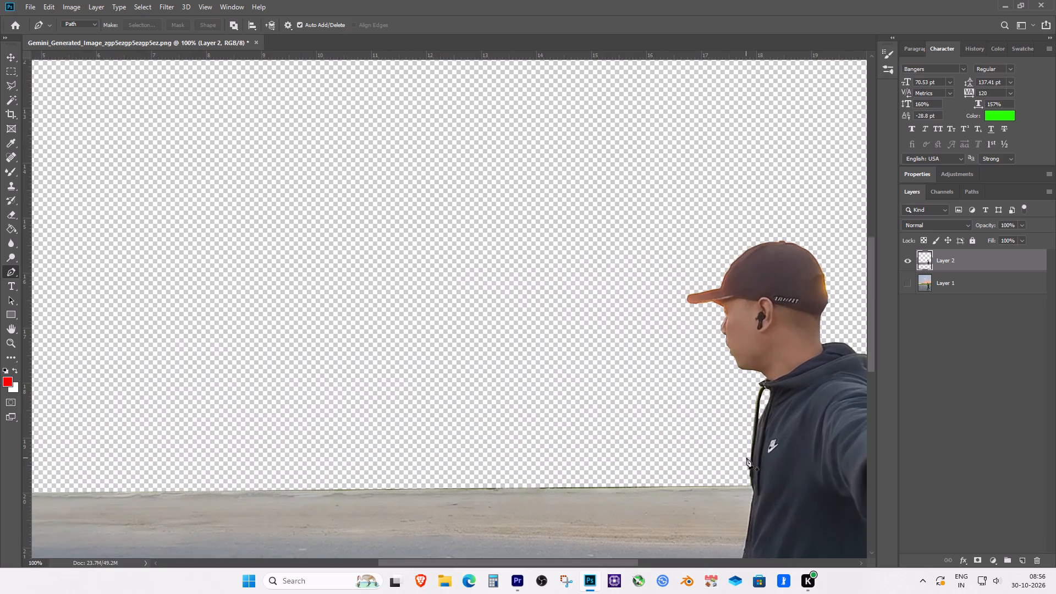
{"action": "key", "text": "space"}
{"action": "key", "text": "space"}
{"action": "key", "text": "space"}
{"action": "key", "text": "space"}
{"action": "key", "text": "space"}
{"action": "key", "text": "space"}
{"action": "key", "text": "space"}
{"action": "key", "text": "space"}
{"action": "key", "text": "space"}
{"action": "key", "text": "space"}
{"action": "key", "text": "space"}
{"action": "key", "text": "space"}
{"action": "key", "text": "space"}
{"action": "key", "text": "space"}
{"action": "key", "text": "space"}
{"action": "key", "text": "space"}
{"action": "key", "text": "space"}
{"action": "key", "text": "space"}
{"action": "key", "text": "space"}
{"action": "key", "text": "space"}
{"action": "left_click_drag", "start_coordinate": [740, 438], "coordinate": [495, 292]}
{"action": "left_click_drag", "start_coordinate": [591, 327], "coordinate": [636, 338]}
{"action": "left_click_drag", "start_coordinate": [552, 347], "coordinate": [613, 354]}
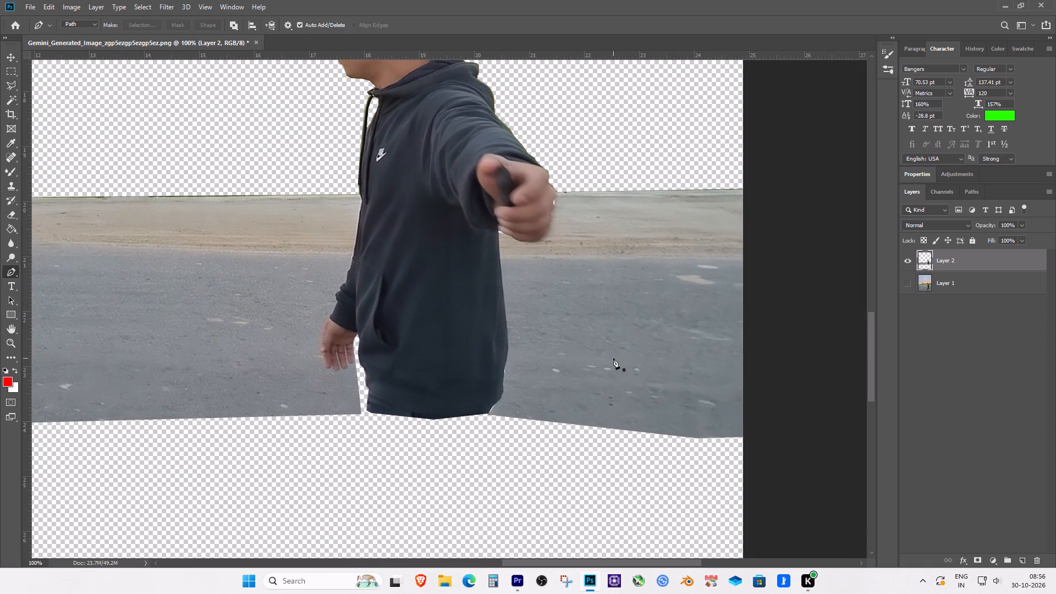
{"action": "key", "text": "ctrl+equal"}
{"action": "key", "text": "ctrl+equal"}
{"action": "key", "text": "space"}
{"action": "key", "text": "space"}
{"action": "key", "text": "space"}
{"action": "key", "text": "space"}
{"action": "key", "text": "space"}
{"action": "key", "text": "space"}
{"action": "key", "text": "space"}
{"action": "key", "text": "space"}
{"action": "left_click_drag", "start_coordinate": [640, 324], "coordinate": [634, 386]}
{"action": "left_click", "coordinate": [643, 344]}
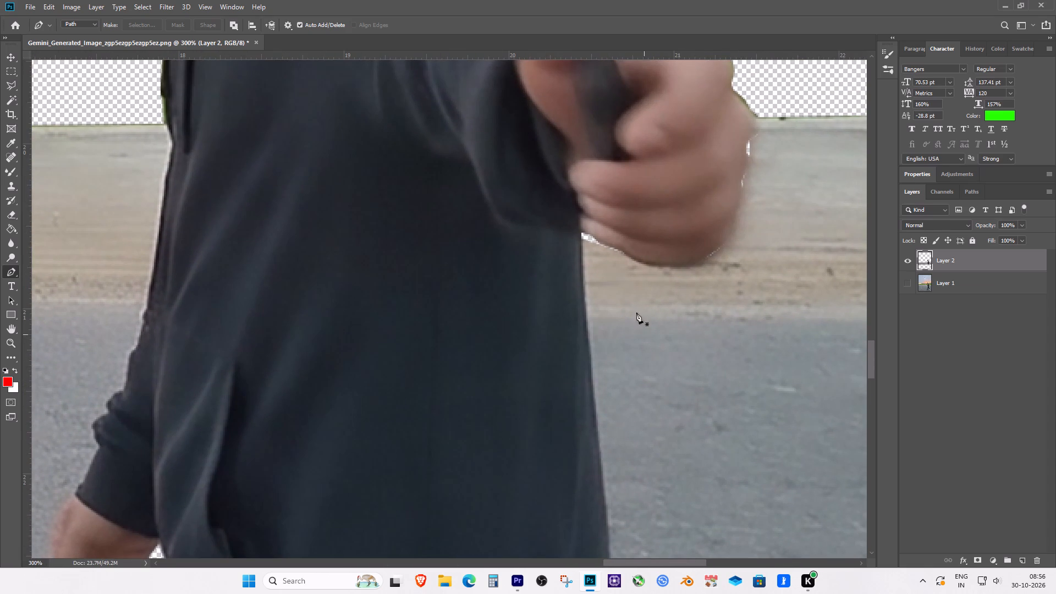
{"action": "key", "text": "b"}
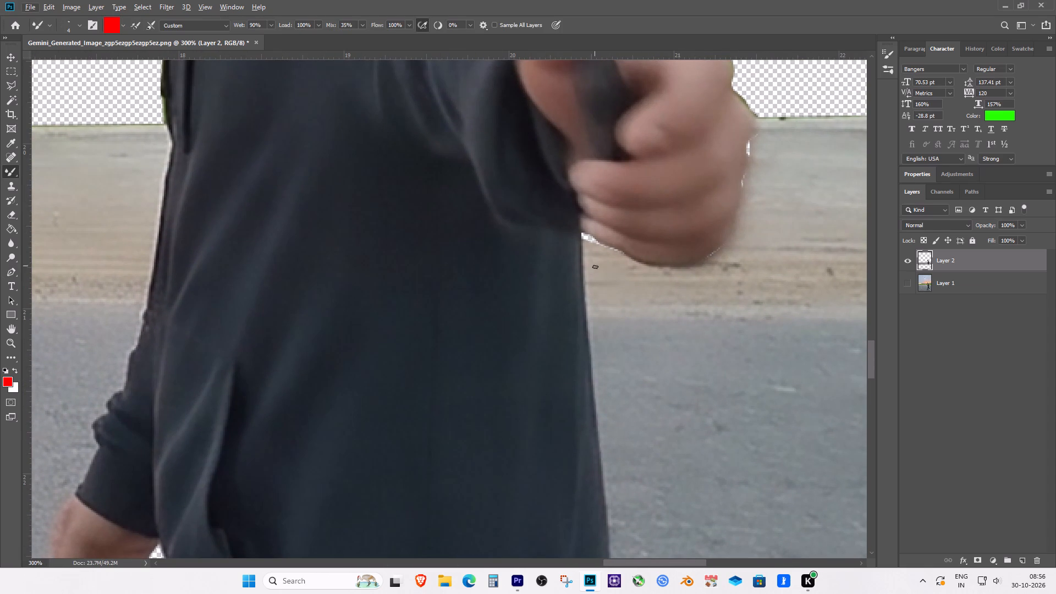
{"action": "left_click", "coordinate": [591, 256], "text": "alt"}
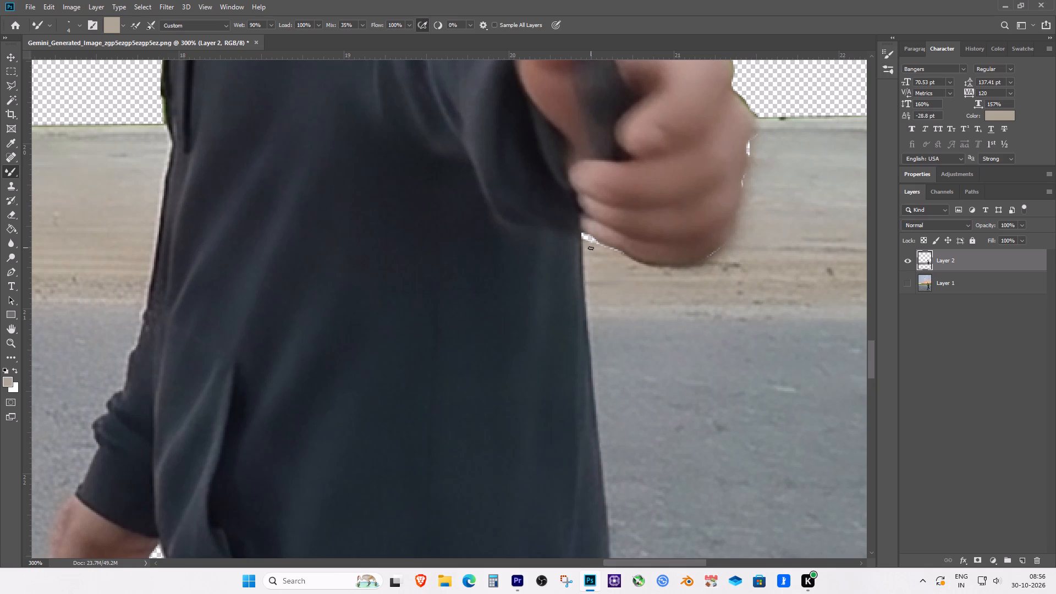
{"action": "key", "text": "period"}
{"action": "type", "text": "]]]"}
{"action": "key", "text": "bracketleft"}
{"action": "left_click_drag", "start_coordinate": [585, 239], "coordinate": [584, 237]}
{"action": "left_click_drag", "start_coordinate": [584, 237], "coordinate": [600, 249]}
{"action": "left_click_drag", "start_coordinate": [600, 249], "coordinate": [628, 274]}
Paint over the white gaps along the outer edge of the outstretched hand with colours sampled from the adjacent roadside.
{"action": "left_click", "coordinate": [758, 158], "text": "alt"}
{"action": "left_click_drag", "start_coordinate": [750, 146], "coordinate": [750, 157]}
{"action": "left_click_drag", "start_coordinate": [750, 157], "coordinate": [748, 184]}
{"action": "left_click", "coordinate": [751, 190], "text": "alt"}
{"action": "left_click_drag", "start_coordinate": [744, 179], "coordinate": [745, 190]}
{"action": "left_click_drag", "start_coordinate": [745, 190], "coordinate": [746, 190]}
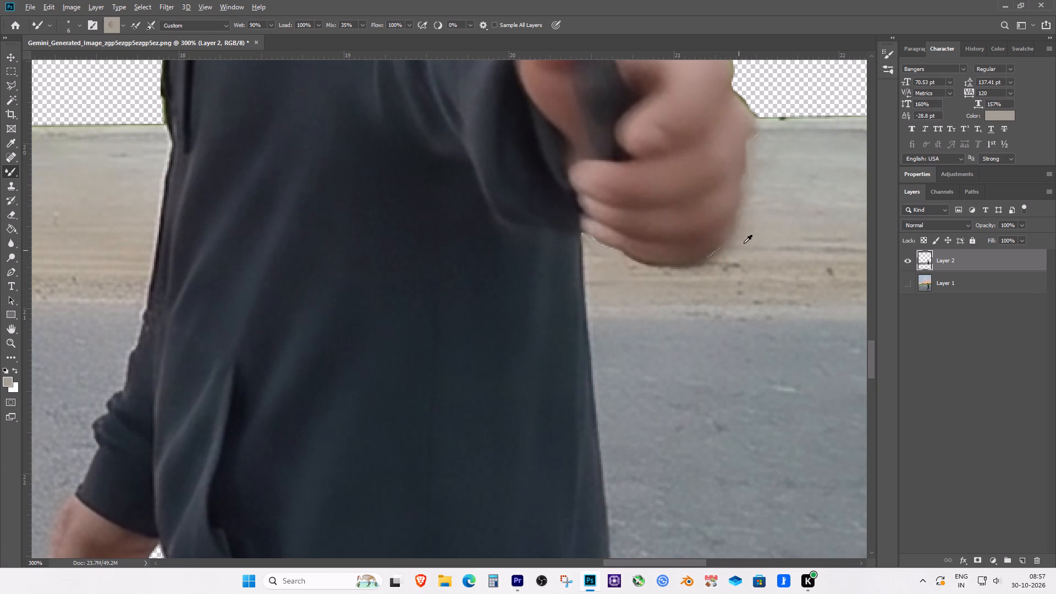
{"action": "left_click", "coordinate": [722, 254], "text": "alt"}
{"action": "left_click", "coordinate": [712, 257]}
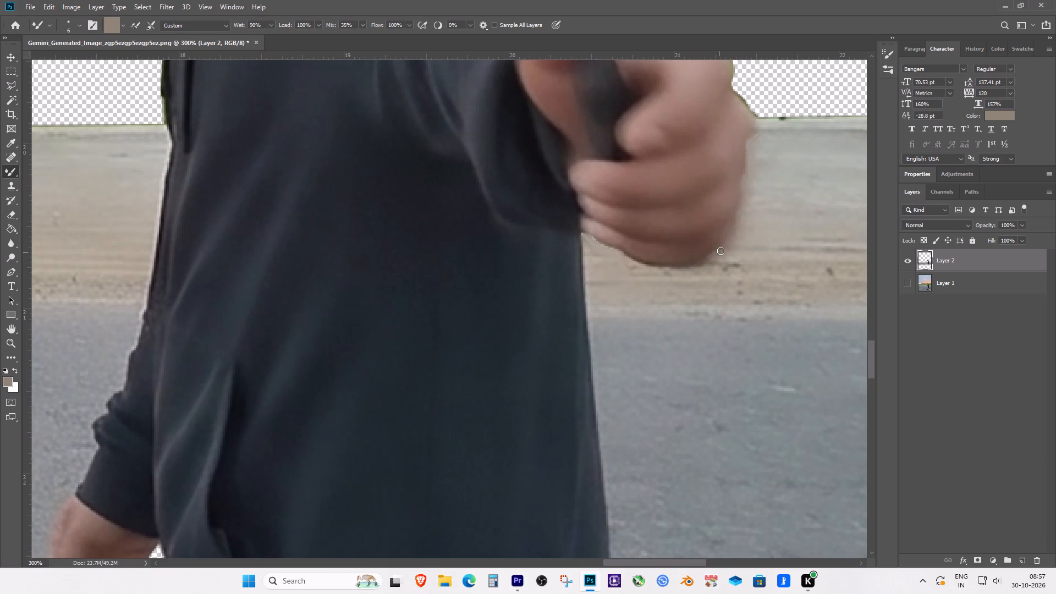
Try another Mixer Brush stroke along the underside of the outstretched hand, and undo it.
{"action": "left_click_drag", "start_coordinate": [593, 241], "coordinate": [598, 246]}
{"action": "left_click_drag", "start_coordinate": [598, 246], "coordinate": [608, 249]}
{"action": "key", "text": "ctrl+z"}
With the Mixer Brush at size 8 and sampled road grey, fill the transparent gap between the lowered hand and the hoodie.
{"action": "key", "text": "space"}
{"action": "key", "text": "space"}
{"action": "key", "text": "space"}
{"action": "key", "text": "space"}
{"action": "key", "text": "space"}
{"action": "key", "text": "space"}
{"action": "key", "text": "space"}
{"action": "key", "text": "space"}
{"action": "key", "text": "space"}
{"action": "key", "text": "space"}
{"action": "key", "text": "space"}
{"action": "key", "text": "space"}
{"action": "key", "text": "space"}
{"action": "key", "text": "space"}
{"action": "key", "text": "space"}
{"action": "key", "text": "space"}
{"action": "key", "text": "space"}
{"action": "key", "text": "space"}
{"action": "key", "text": "space"}
{"action": "key", "text": "space"}
{"action": "left_click_drag", "start_coordinate": [704, 365], "coordinate": [728, 241]}
{"action": "left_click_drag", "start_coordinate": [710, 280], "coordinate": [723, 247]}
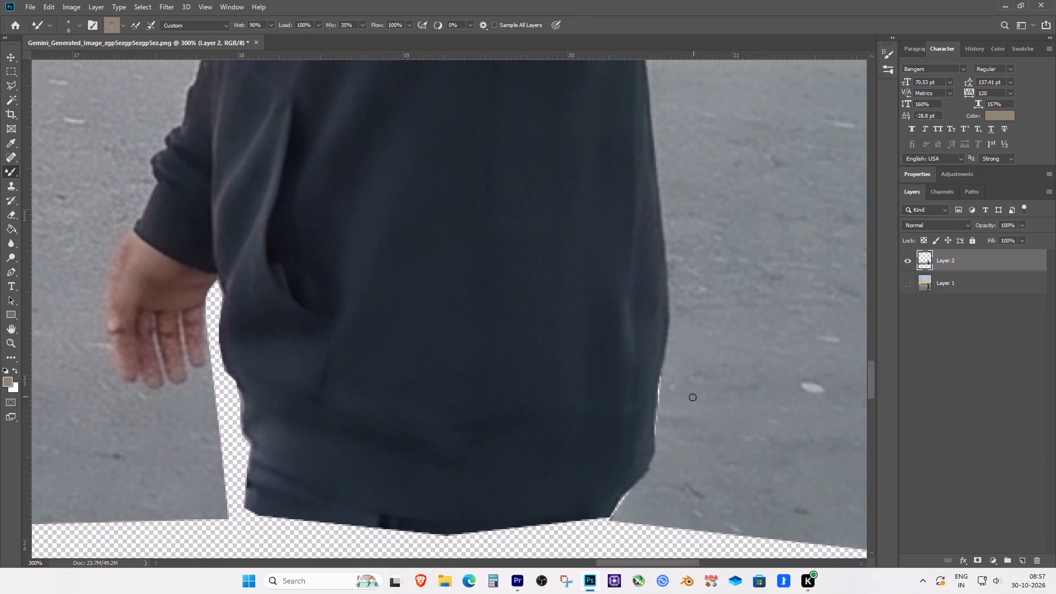
{"action": "left_click", "coordinate": [204, 382], "text": "alt"}
{"action": "type", "text": "]]"}
{"action": "left_click", "coordinate": [215, 295]}
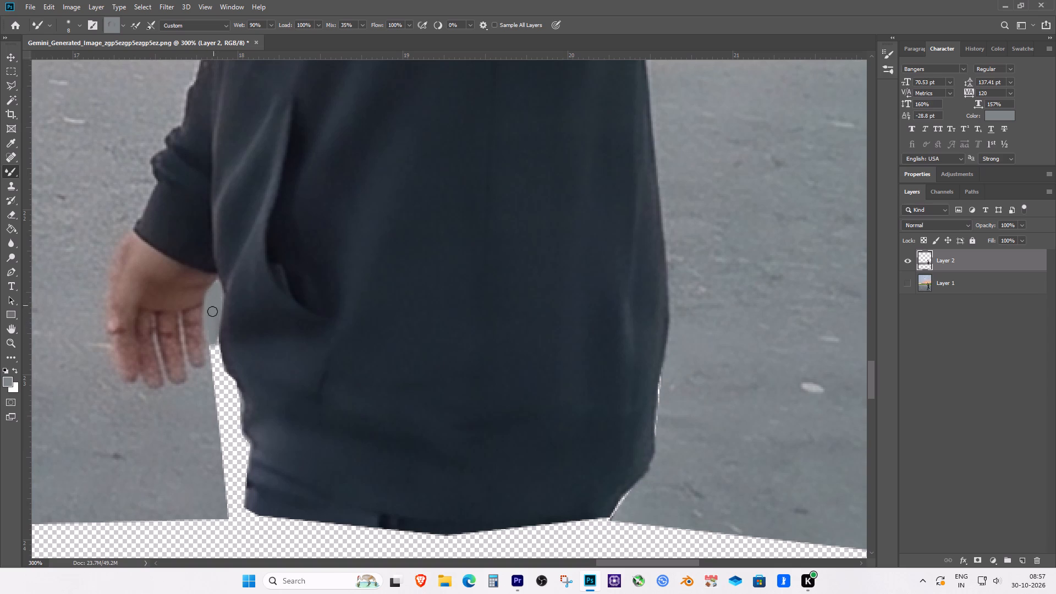
{"action": "left_click", "coordinate": [207, 367], "text": "alt"}
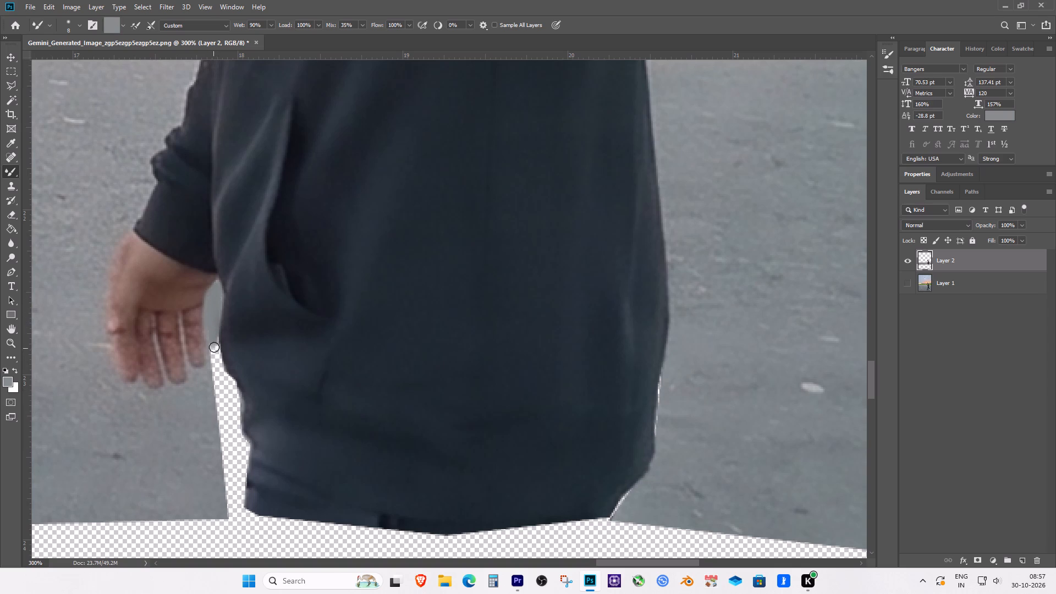
{"action": "left_click", "coordinate": [214, 343]}
{"action": "left_click_drag", "start_coordinate": [217, 337], "coordinate": [216, 360]}
{"action": "left_click_drag", "start_coordinate": [216, 360], "coordinate": [215, 367]}
{"action": "left_click", "coordinate": [197, 384], "text": "alt"}
{"action": "left_click_drag", "start_coordinate": [216, 369], "coordinate": [230, 382]}
{"action": "left_click_drag", "start_coordinate": [230, 382], "coordinate": [219, 399]}
Continue filling the transparent gap below the lowered hand with nearby road grey, along the hoodie's front edge down to its hem.
{"action": "left_click", "coordinate": [190, 422], "text": "alt"}
{"action": "left_click_drag", "start_coordinate": [216, 391], "coordinate": [218, 395]}
{"action": "left_click_drag", "start_coordinate": [218, 395], "coordinate": [235, 440]}
{"action": "left_click_drag", "start_coordinate": [235, 440], "coordinate": [226, 462]}
{"action": "left_click", "coordinate": [202, 487], "text": "alt"}
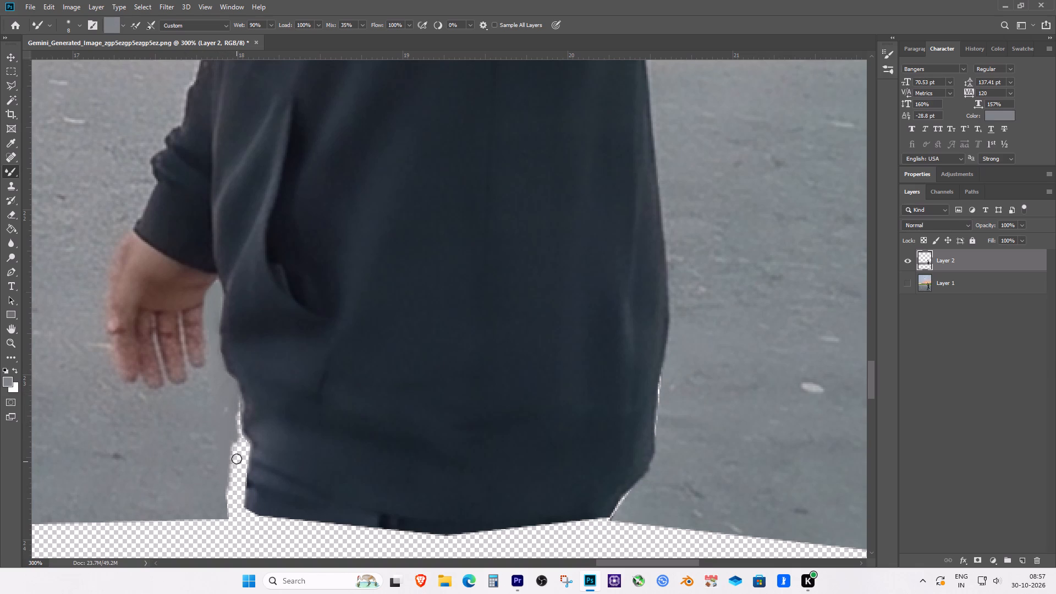
{"action": "left_click_drag", "start_coordinate": [237, 458], "coordinate": [226, 500]}
{"action": "left_click_drag", "start_coordinate": [226, 500], "coordinate": [246, 448]}
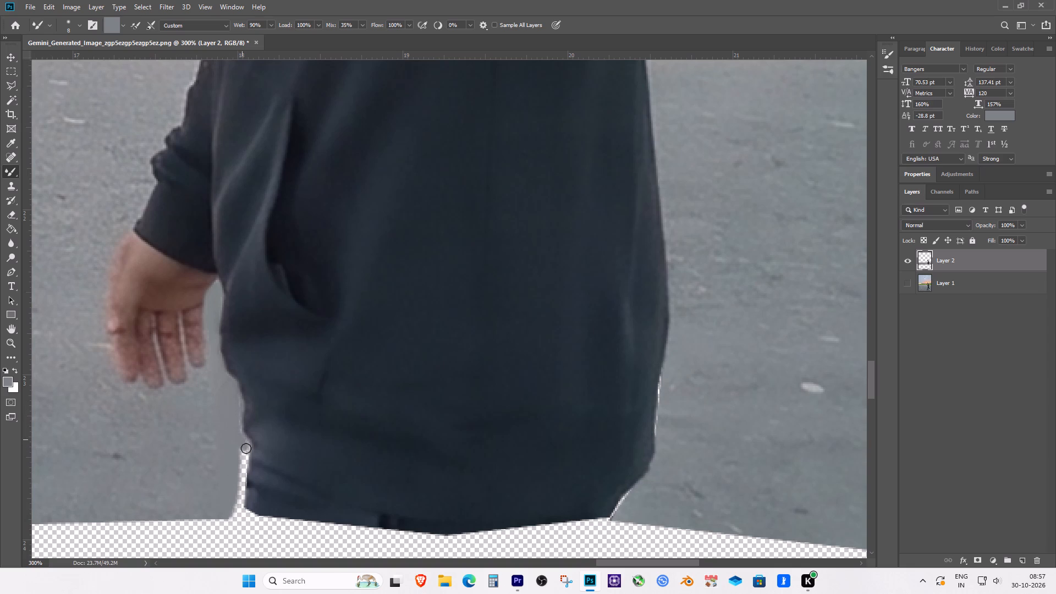
{"action": "left_click_drag", "start_coordinate": [246, 448], "coordinate": [241, 510]}
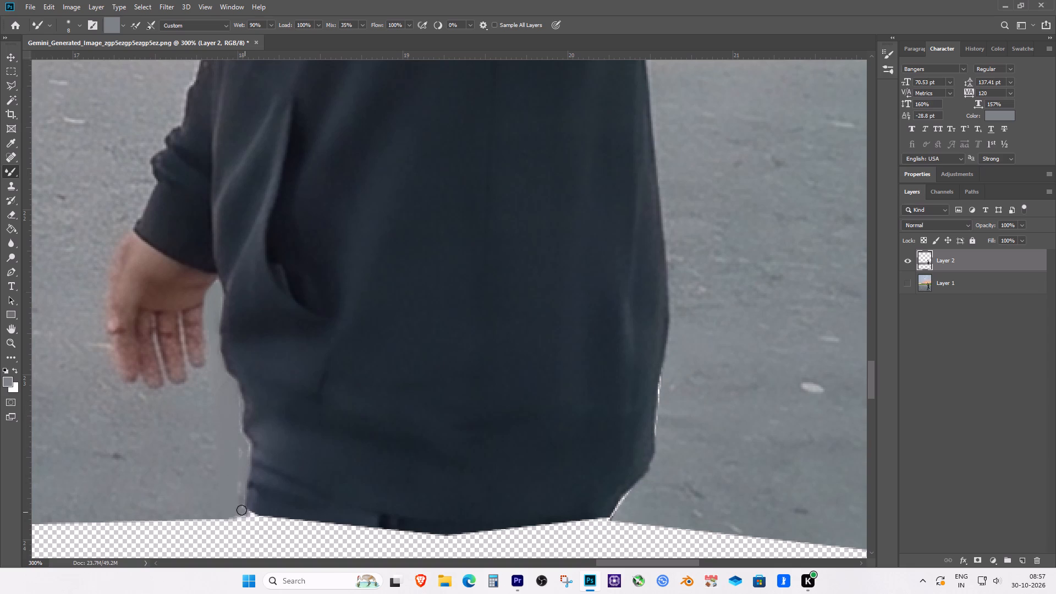
{"action": "left_click_drag", "start_coordinate": [241, 510], "coordinate": [237, 398]}
{"action": "left_click_drag", "start_coordinate": [237, 398], "coordinate": [237, 392]}
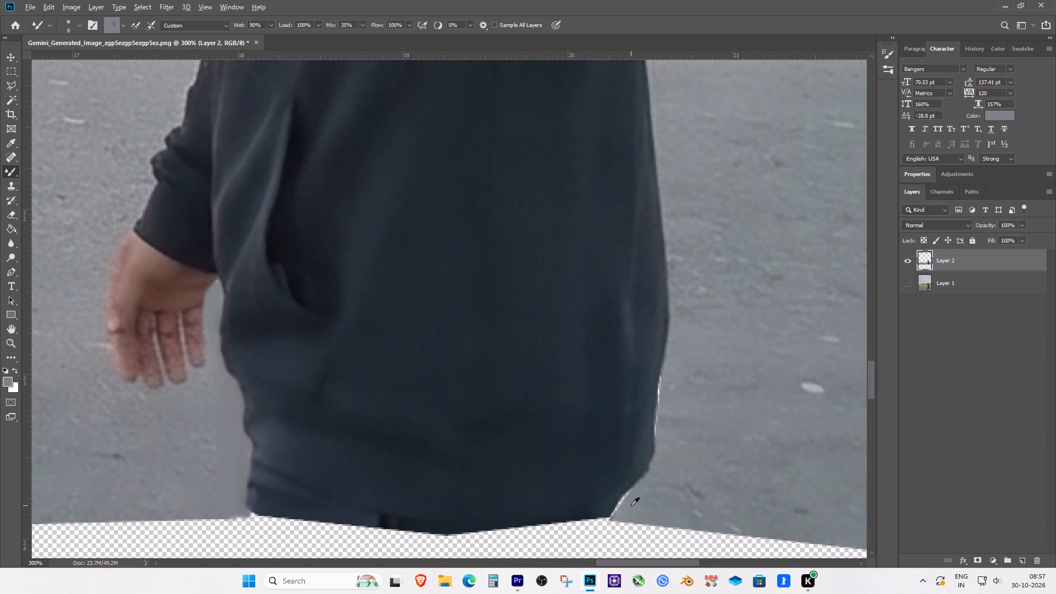
Sample the road grey by the hoodie's back hem and paint over the white gap along the lower back edge.
{"action": "left_click", "coordinate": [631, 505], "text": "alt"}
{"action": "left_click_drag", "start_coordinate": [617, 514], "coordinate": [653, 471]}
{"action": "left_click_drag", "start_coordinate": [653, 471], "coordinate": [664, 398]}
{"action": "left_click_drag", "start_coordinate": [664, 398], "coordinate": [664, 406]}
{"action": "key", "text": "ctrl+minus"}
{"action": "key", "text": "ctrl+minus"}
{"action": "key", "text": "ctrl+minus"}
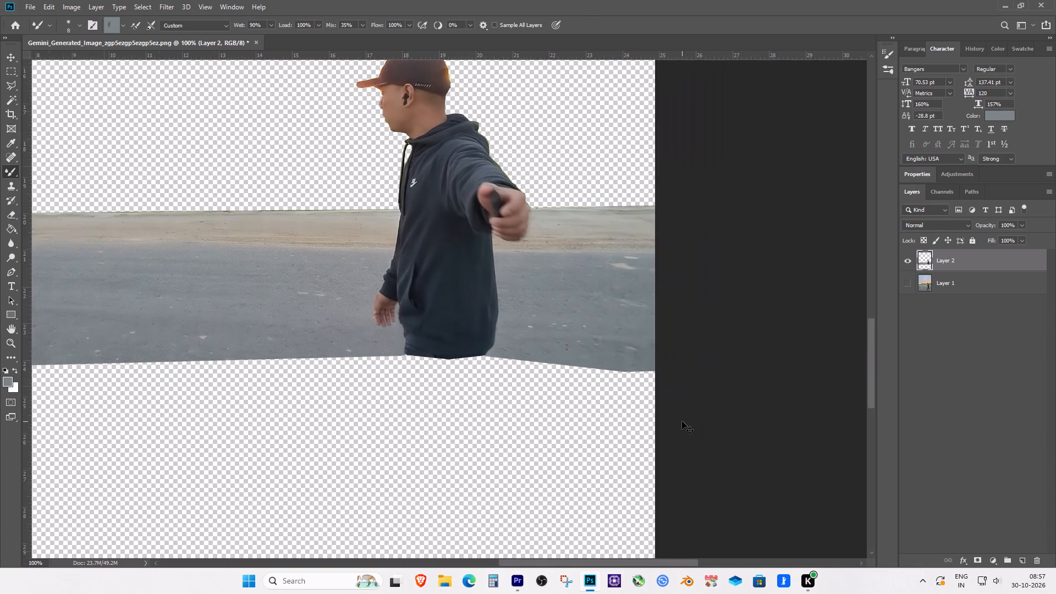
{"action": "key", "text": "ctrl+minus"}
{"action": "key", "text": "ctrl+minus"}
{"action": "key", "text": "ctrl+minus"}
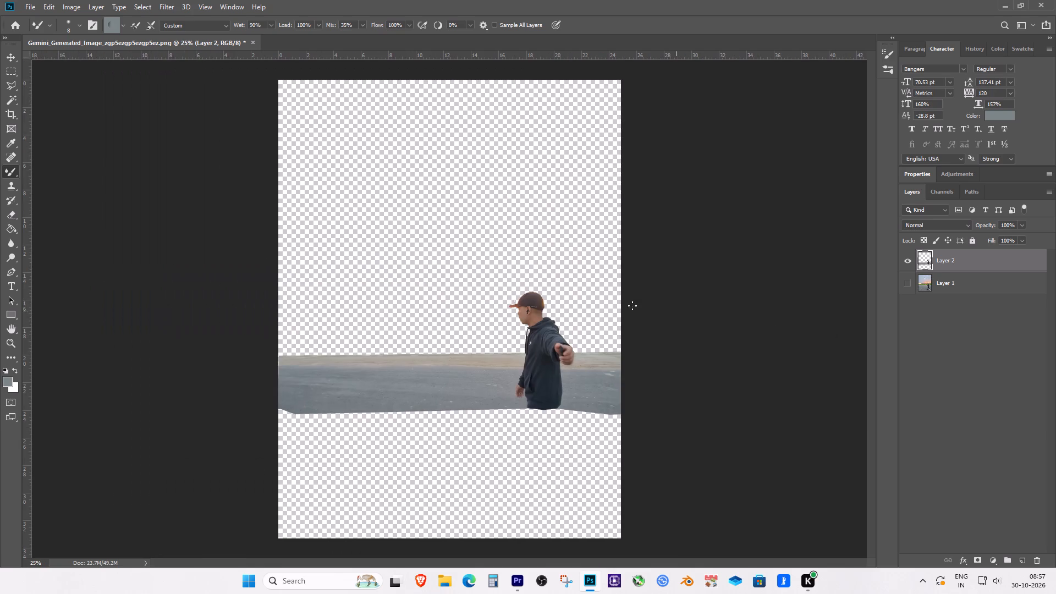
Save the retouched cut-out as a PNG named 1 in Downloads, replacing the existing file, with the large file size (fastest saving) option.
{"action": "left_click", "coordinate": [30, 0]}
{"action": "left_click", "coordinate": [57, 128]}
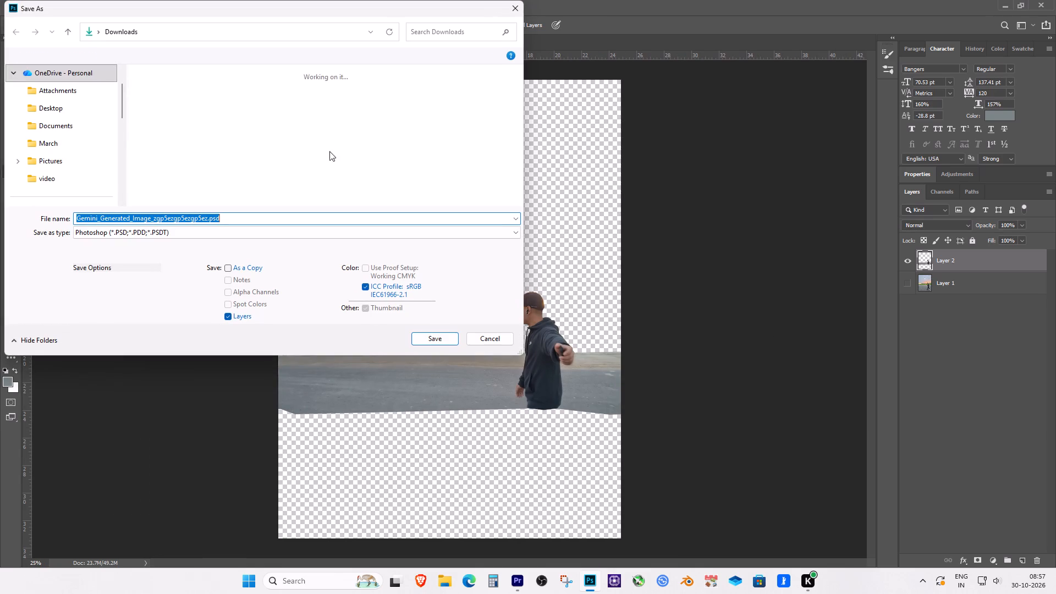
{"action": "left_click", "coordinate": [204, 233]}
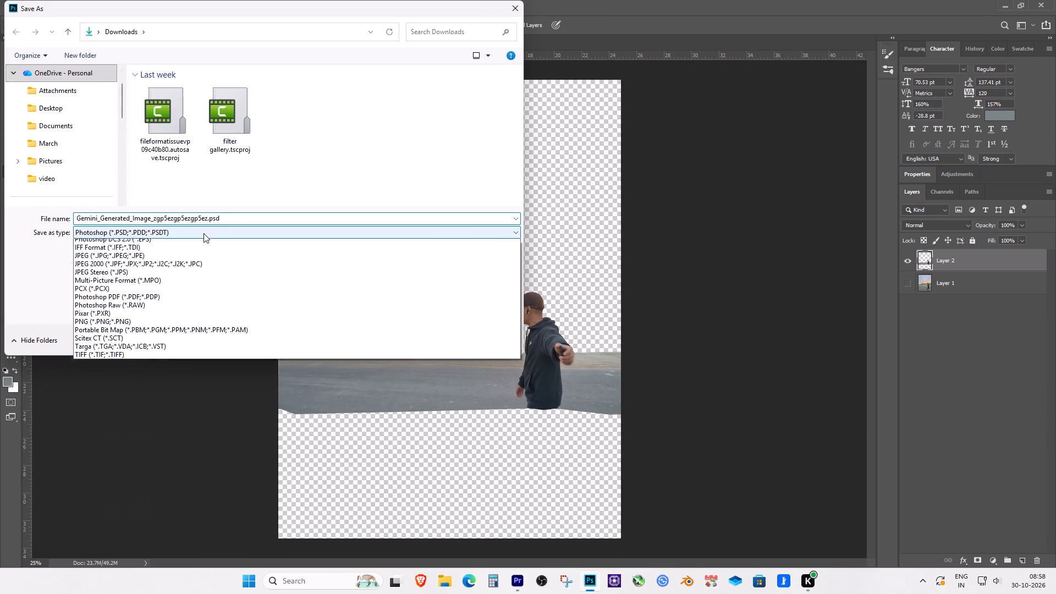
{"action": "left_click", "coordinate": [106, 382]}
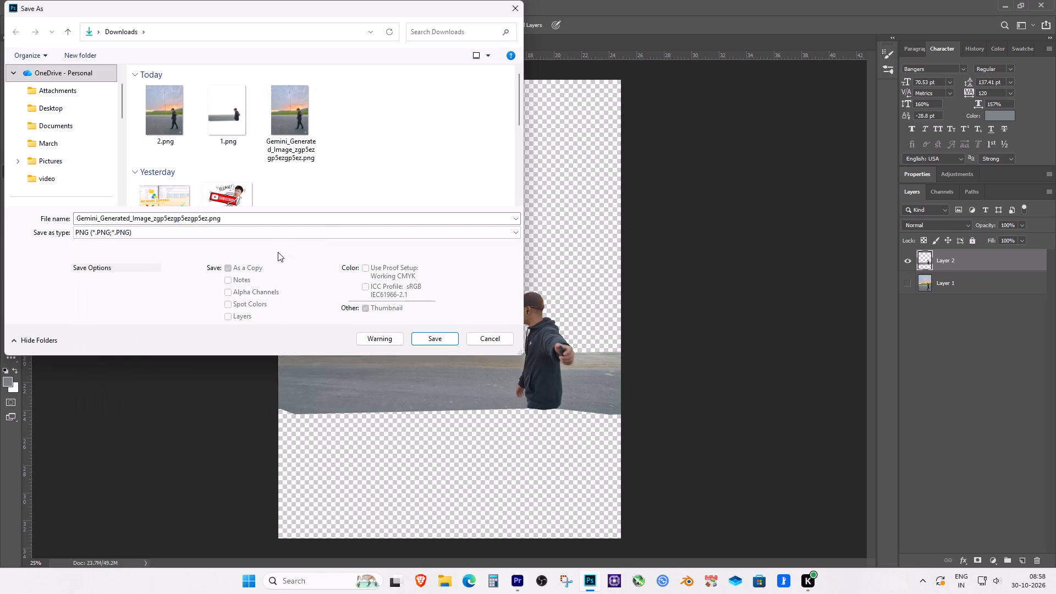
{"action": "left_click", "coordinate": [207, 216]}
{"action": "left_click_drag", "start_coordinate": [207, 216], "coordinate": [5, 213]}
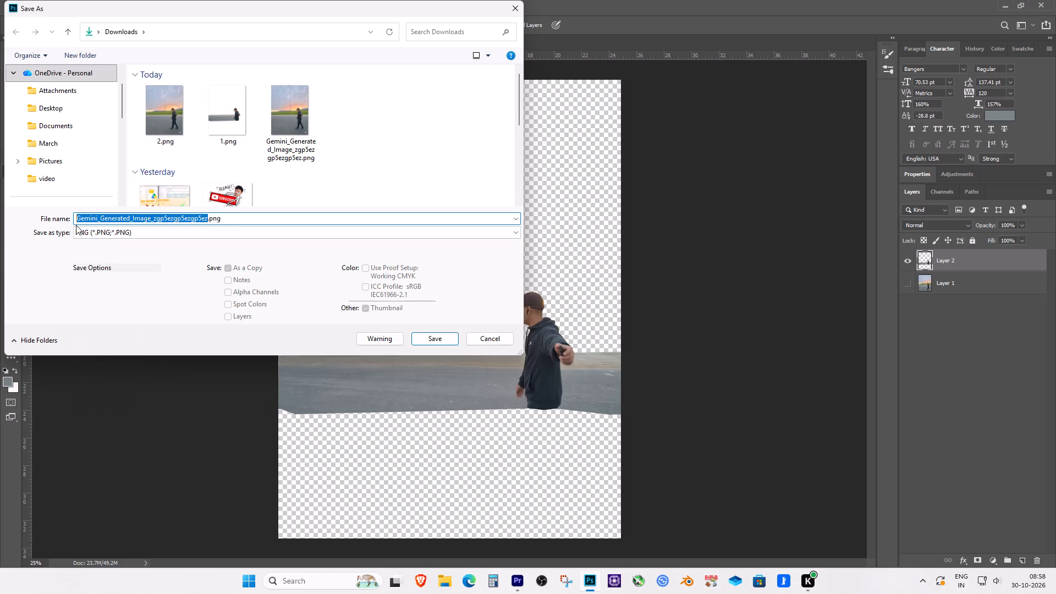
{"action": "key", "text": "1"}
{"action": "key", "text": "Return"}
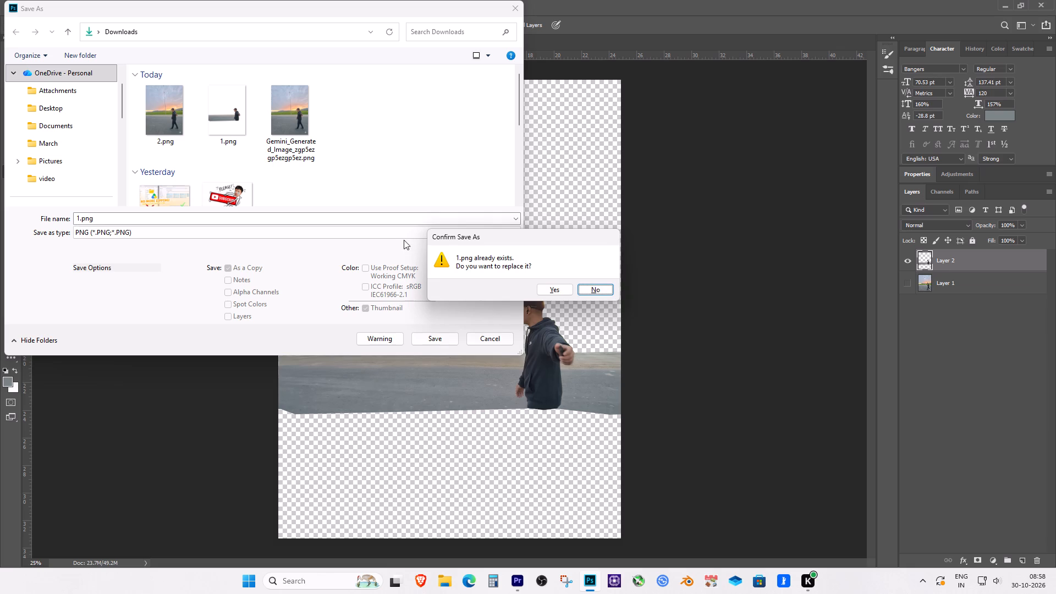
{"action": "left_click", "coordinate": [542, 289]}
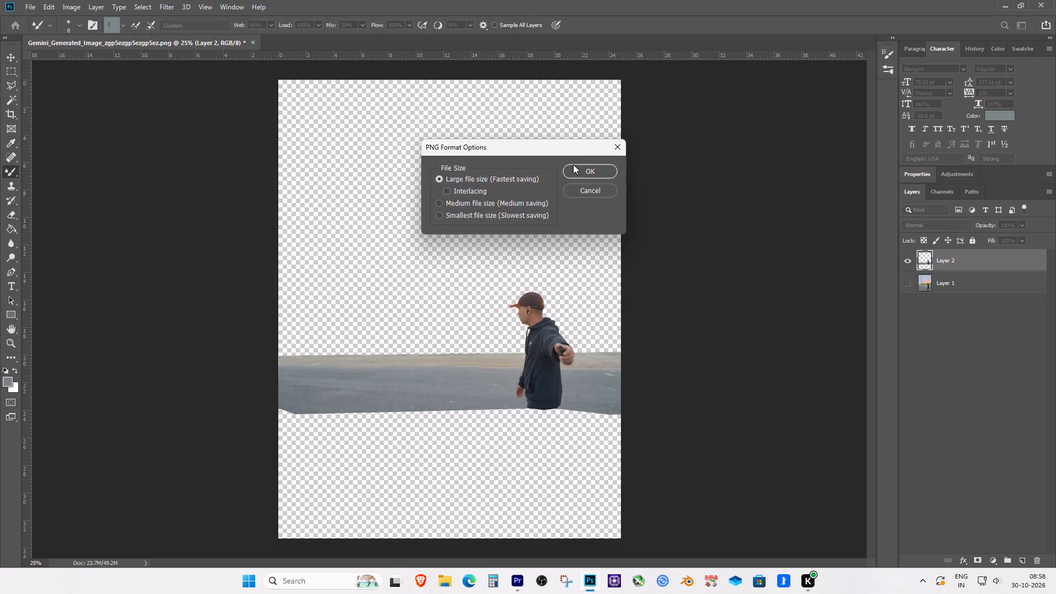
{"action": "left_click", "coordinate": [585, 174]}
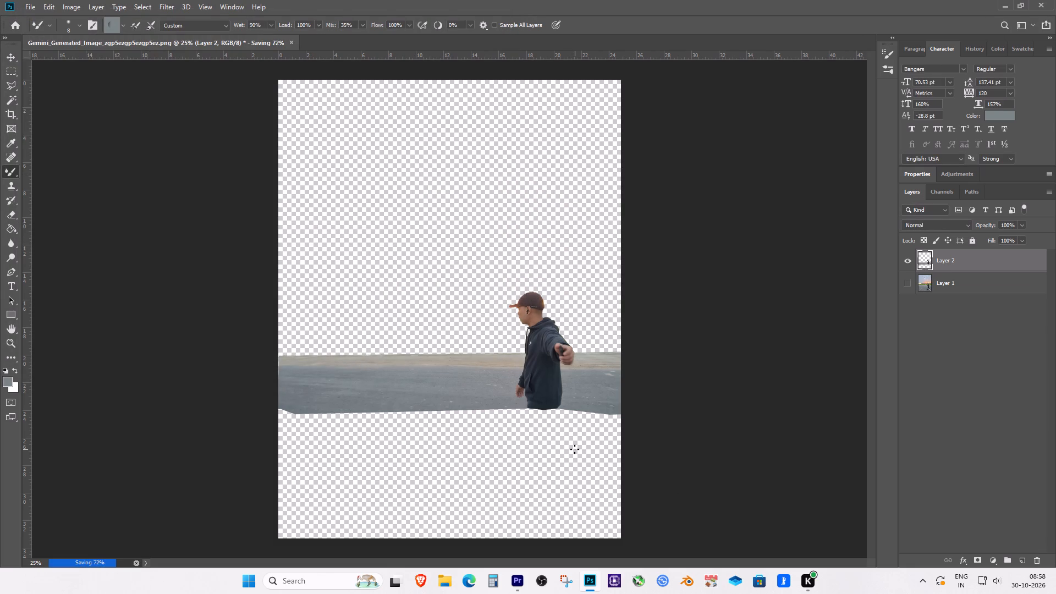
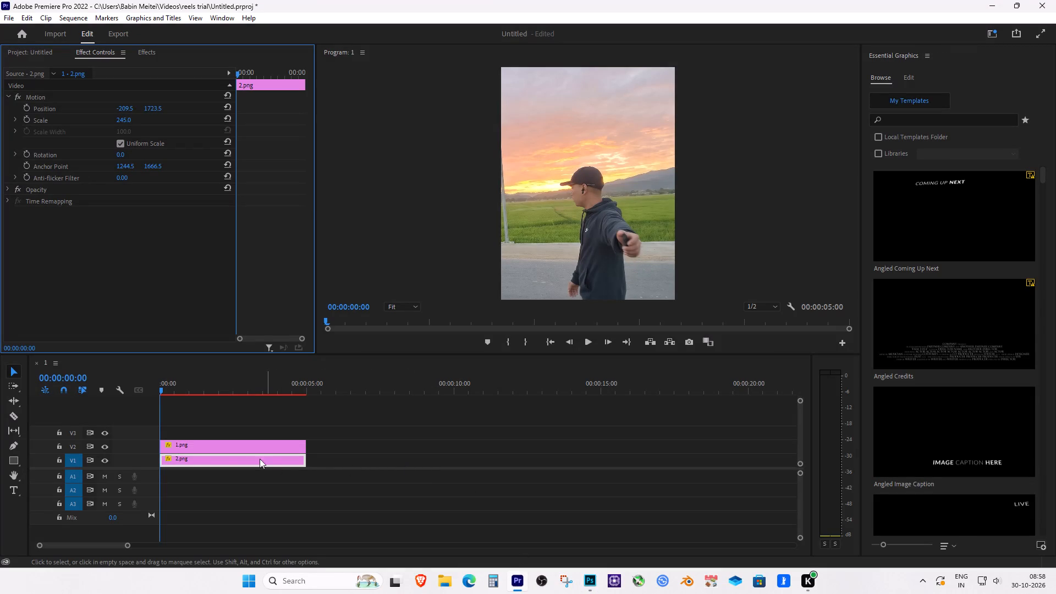
Delete the outdated 1.png clip from track V2, above 2.png.
{"action": "left_click", "coordinate": [234, 448]}
{"action": "key", "text": "Delete"}
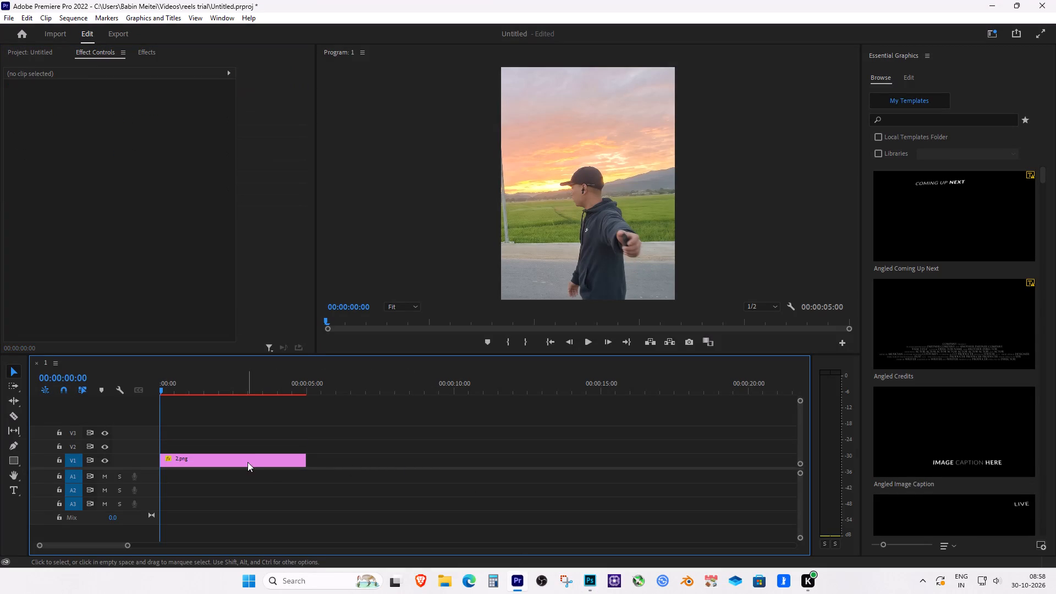
Import the newly saved 1.png cut-out from the Downloads folder into the project.
{"action": "left_click", "coordinate": [34, 58]}
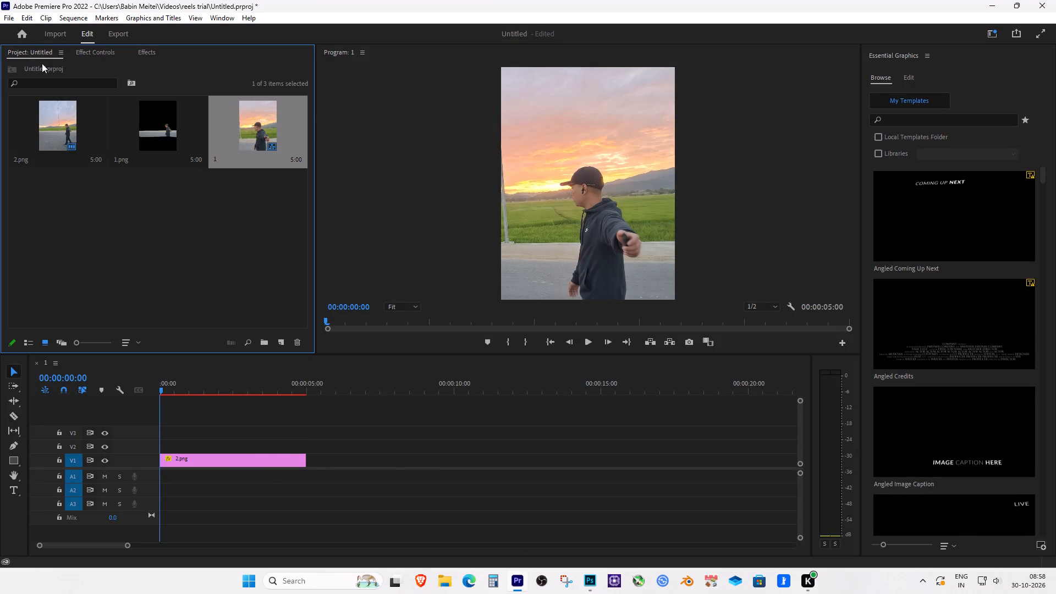
{"action": "left_click", "coordinate": [102, 460]}
{"action": "left_click", "coordinate": [104, 460]}
{"action": "right_click", "coordinate": [199, 215]}
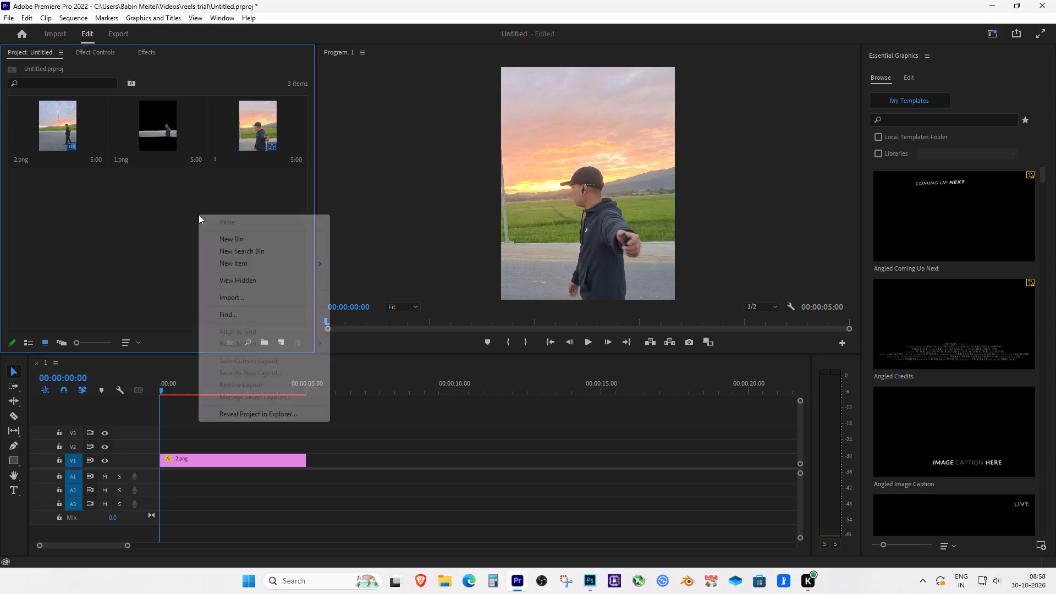
{"action": "left_click", "coordinate": [227, 301]}
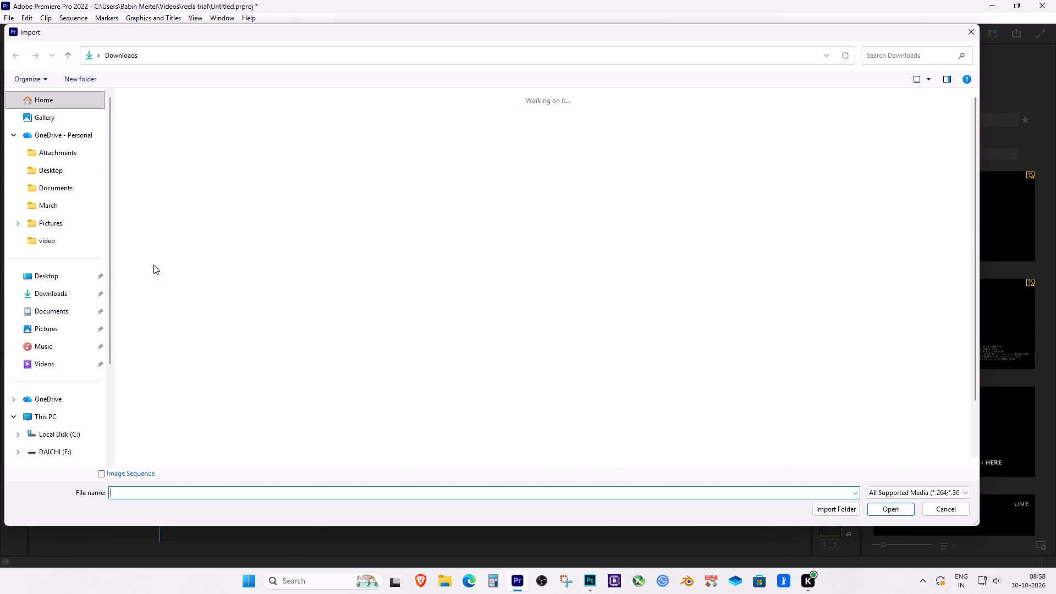
{"action": "left_click", "coordinate": [47, 290]}
{"action": "double_click", "coordinate": [169, 142]}
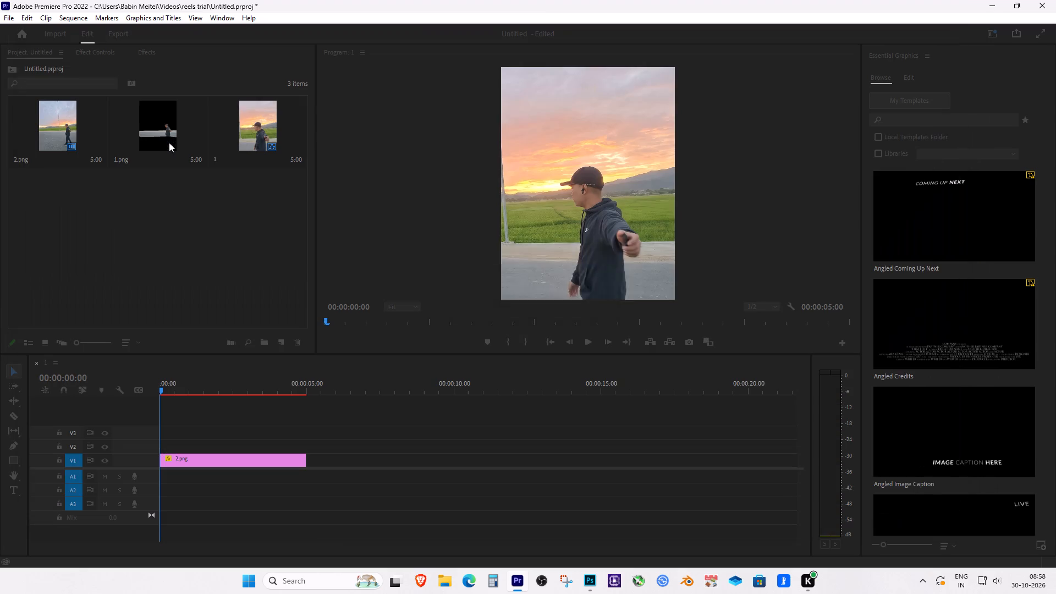
Place the newly imported 1.png on track V2 at the sequence start, directly above the 2.png clip.
{"action": "left_click_drag", "start_coordinate": [65, 202], "coordinate": [160, 374]}
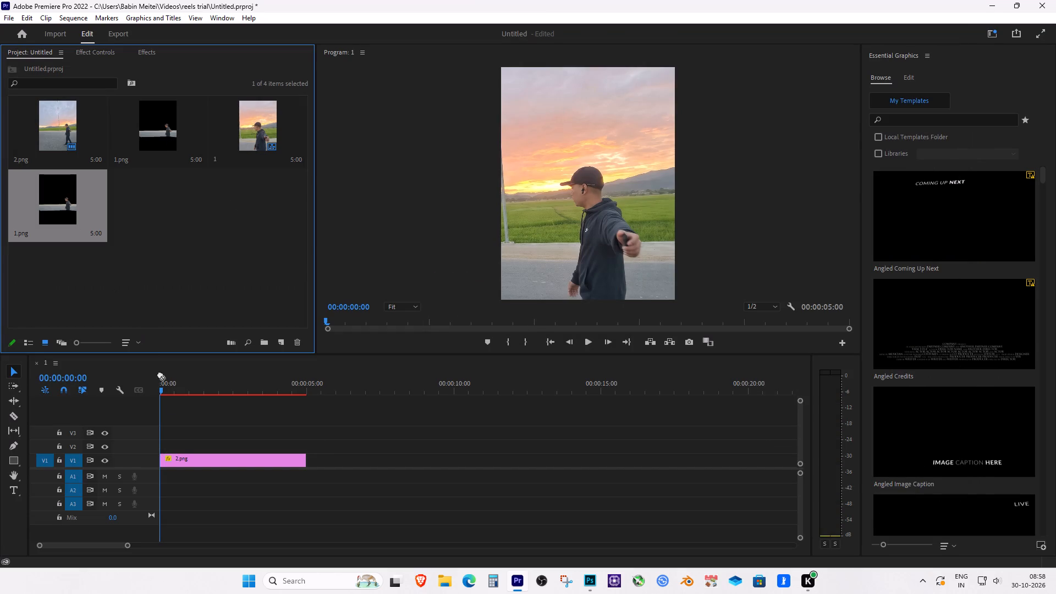
{"action": "left_click_drag", "start_coordinate": [160, 374], "coordinate": [159, 447]}
{"action": "left_click", "coordinate": [214, 443]}
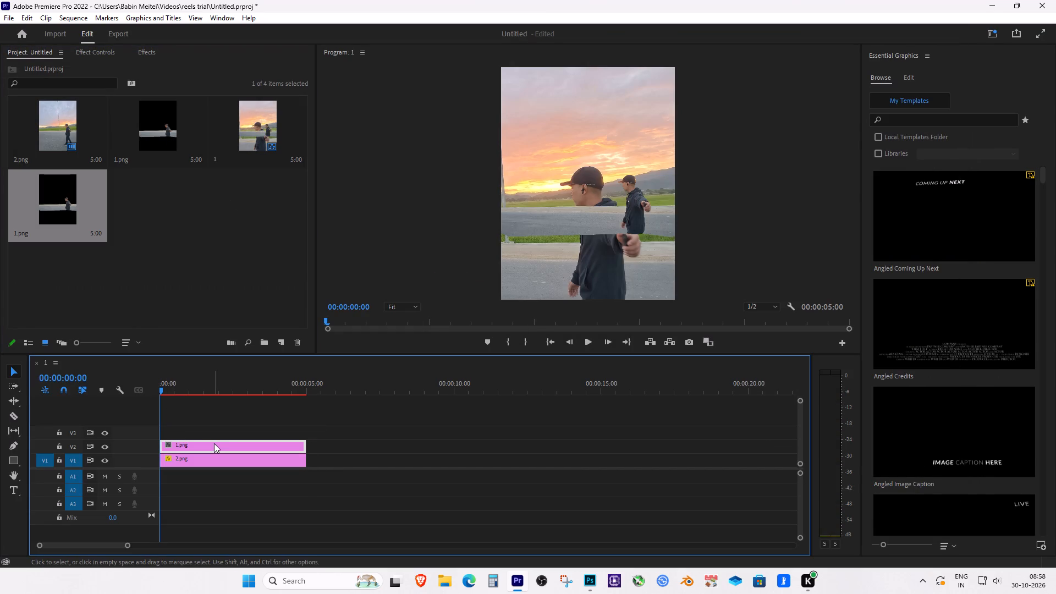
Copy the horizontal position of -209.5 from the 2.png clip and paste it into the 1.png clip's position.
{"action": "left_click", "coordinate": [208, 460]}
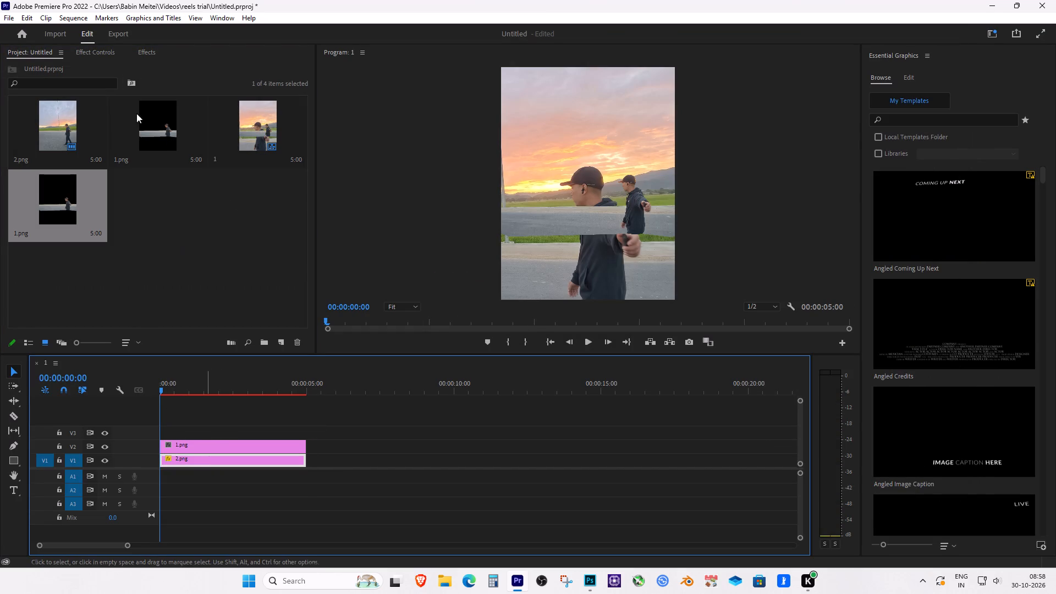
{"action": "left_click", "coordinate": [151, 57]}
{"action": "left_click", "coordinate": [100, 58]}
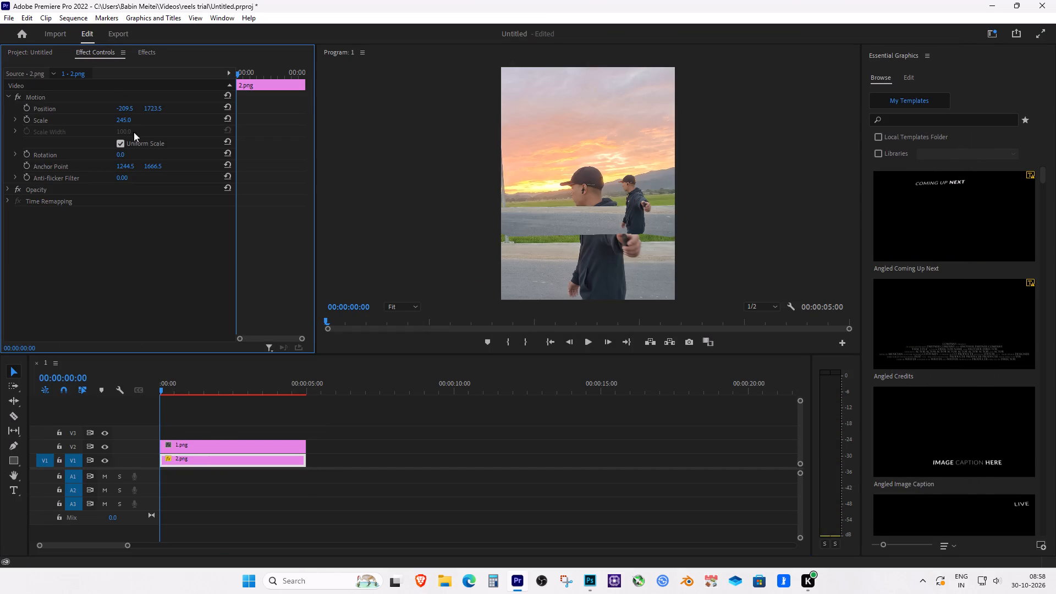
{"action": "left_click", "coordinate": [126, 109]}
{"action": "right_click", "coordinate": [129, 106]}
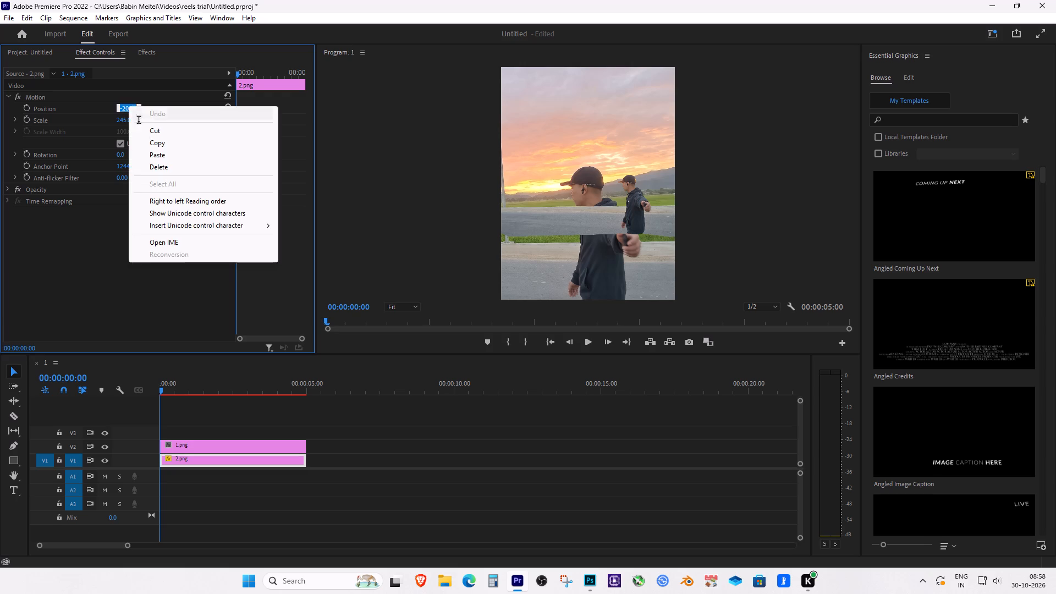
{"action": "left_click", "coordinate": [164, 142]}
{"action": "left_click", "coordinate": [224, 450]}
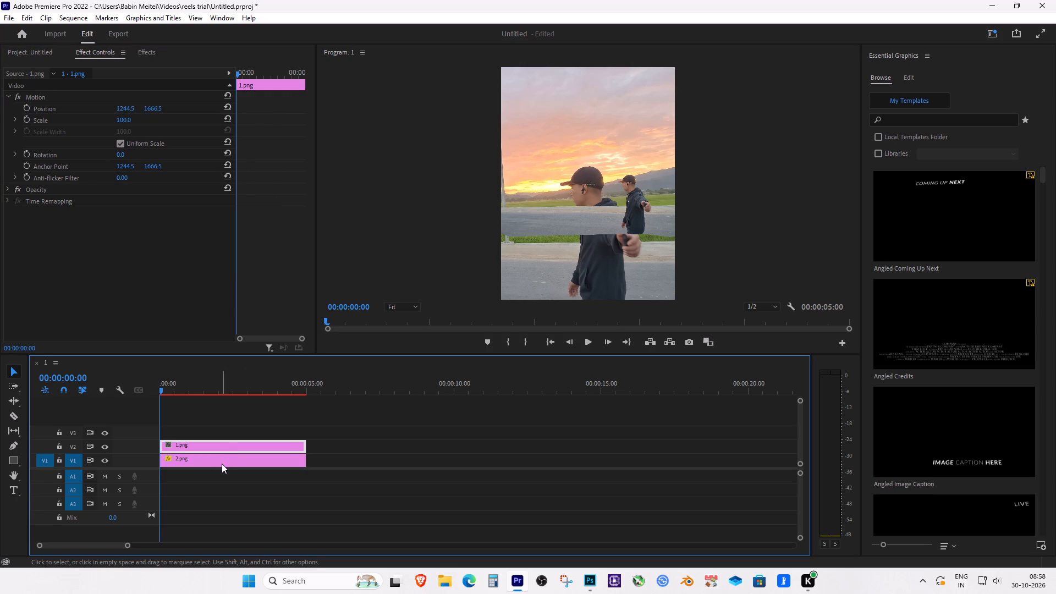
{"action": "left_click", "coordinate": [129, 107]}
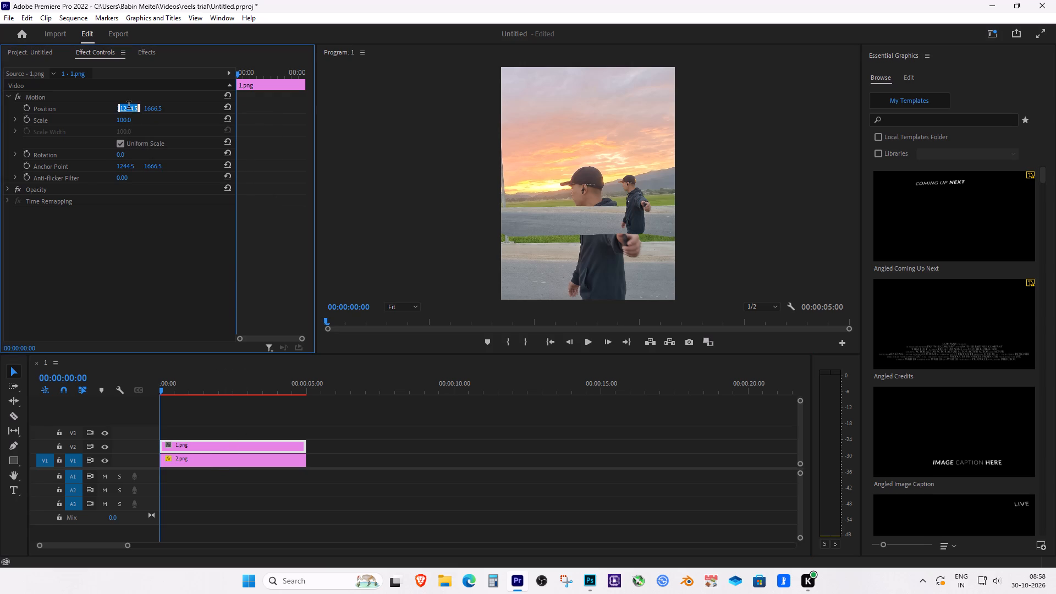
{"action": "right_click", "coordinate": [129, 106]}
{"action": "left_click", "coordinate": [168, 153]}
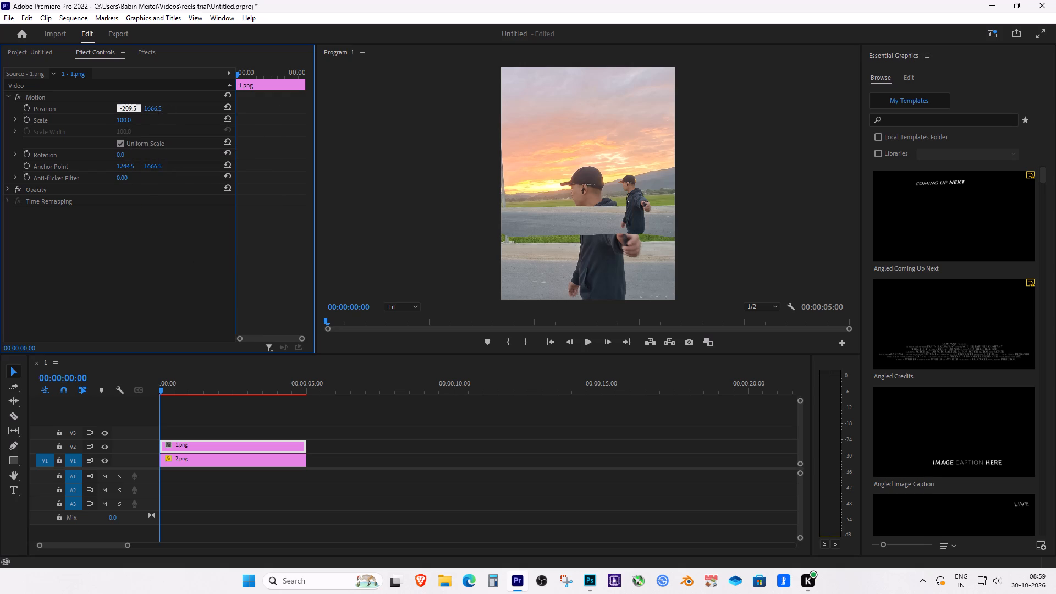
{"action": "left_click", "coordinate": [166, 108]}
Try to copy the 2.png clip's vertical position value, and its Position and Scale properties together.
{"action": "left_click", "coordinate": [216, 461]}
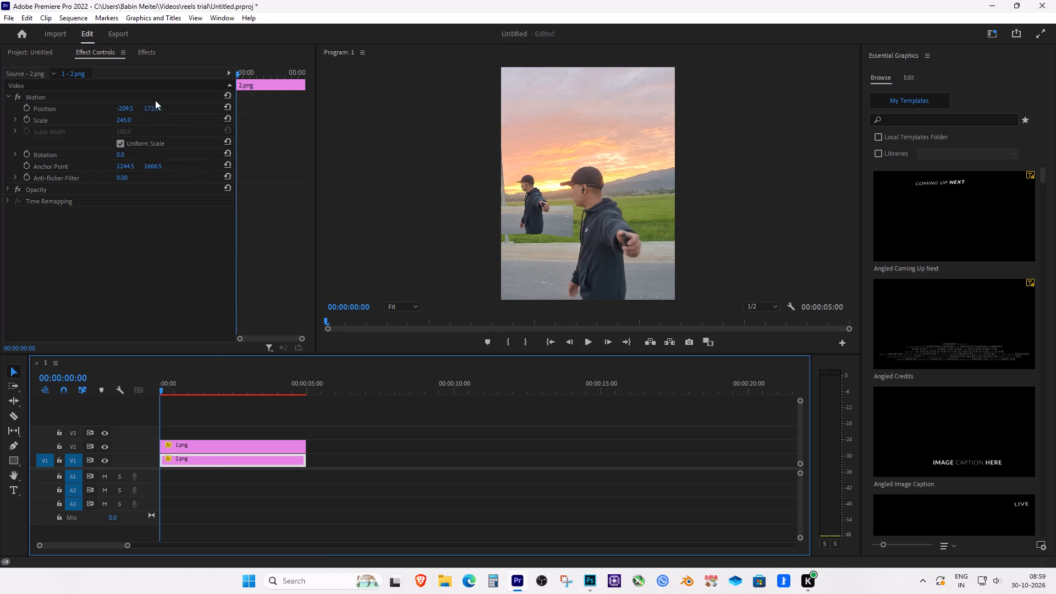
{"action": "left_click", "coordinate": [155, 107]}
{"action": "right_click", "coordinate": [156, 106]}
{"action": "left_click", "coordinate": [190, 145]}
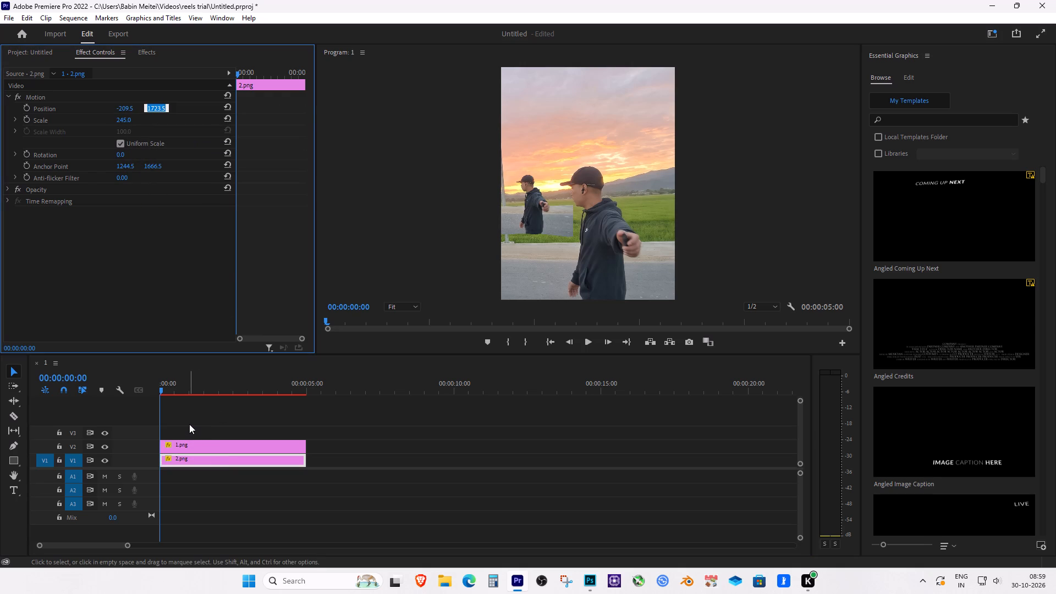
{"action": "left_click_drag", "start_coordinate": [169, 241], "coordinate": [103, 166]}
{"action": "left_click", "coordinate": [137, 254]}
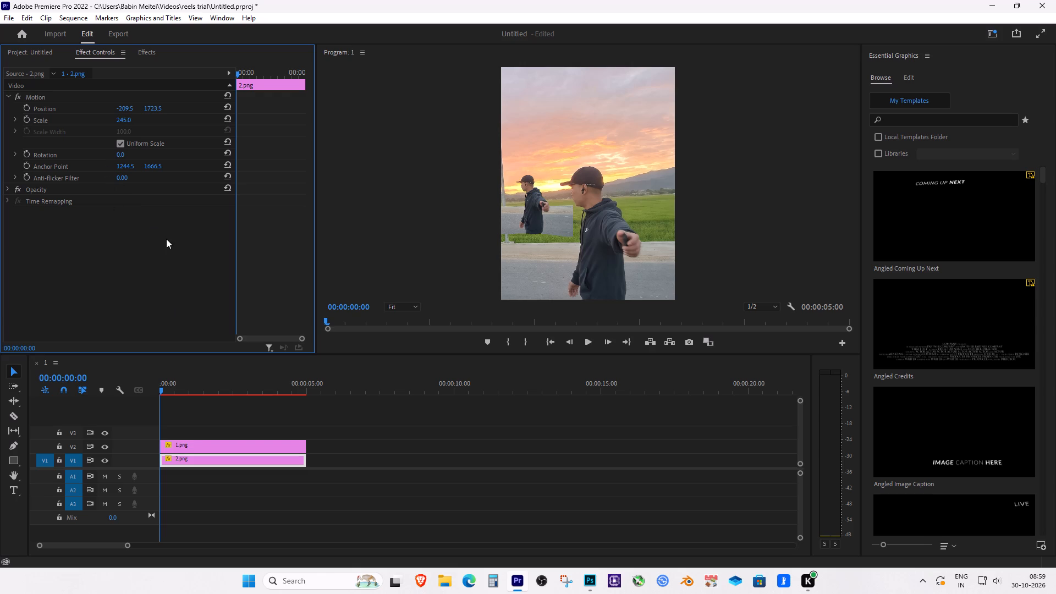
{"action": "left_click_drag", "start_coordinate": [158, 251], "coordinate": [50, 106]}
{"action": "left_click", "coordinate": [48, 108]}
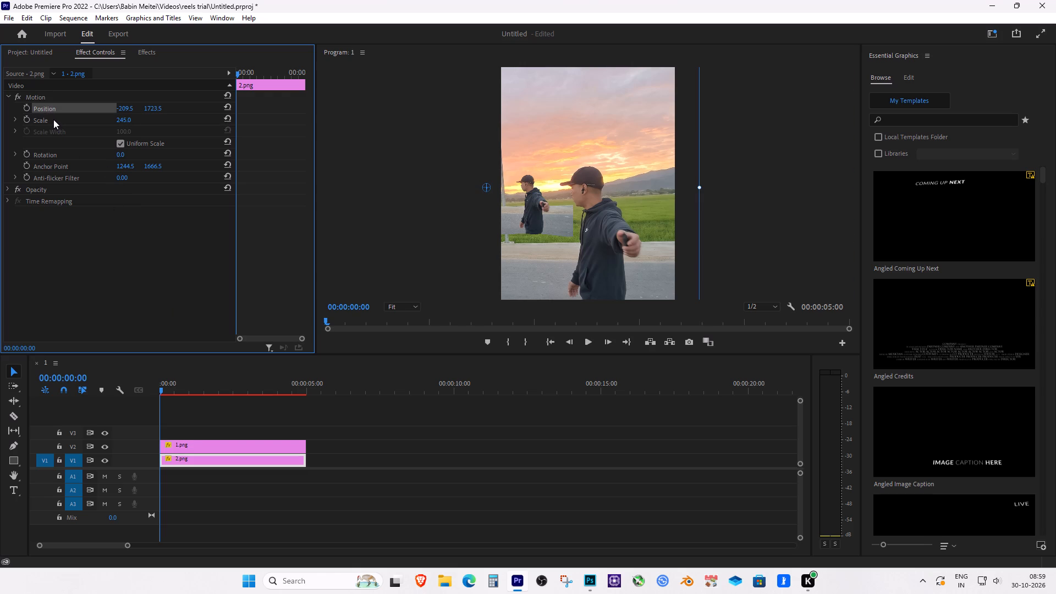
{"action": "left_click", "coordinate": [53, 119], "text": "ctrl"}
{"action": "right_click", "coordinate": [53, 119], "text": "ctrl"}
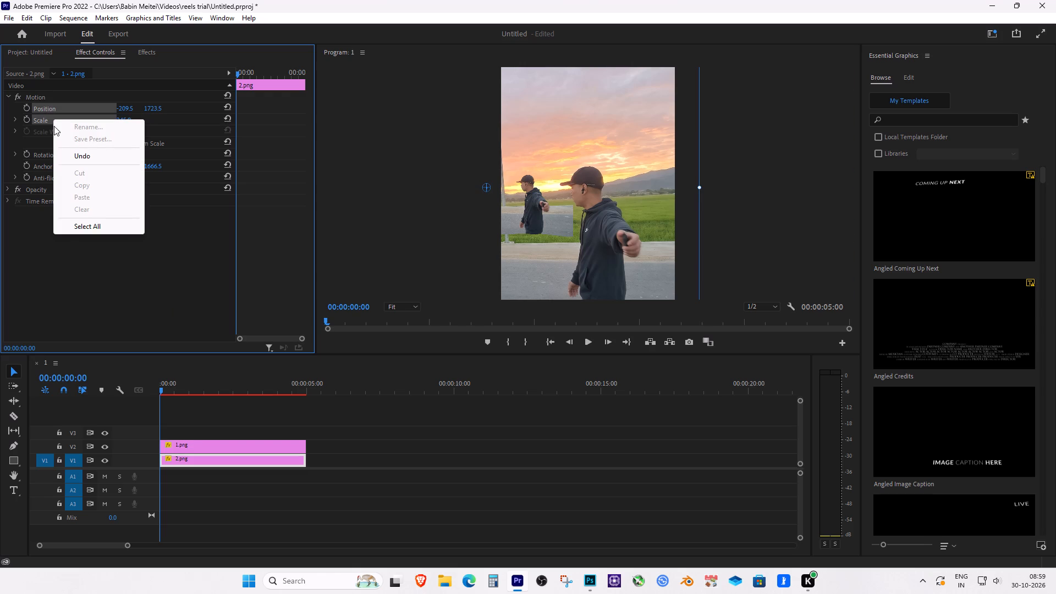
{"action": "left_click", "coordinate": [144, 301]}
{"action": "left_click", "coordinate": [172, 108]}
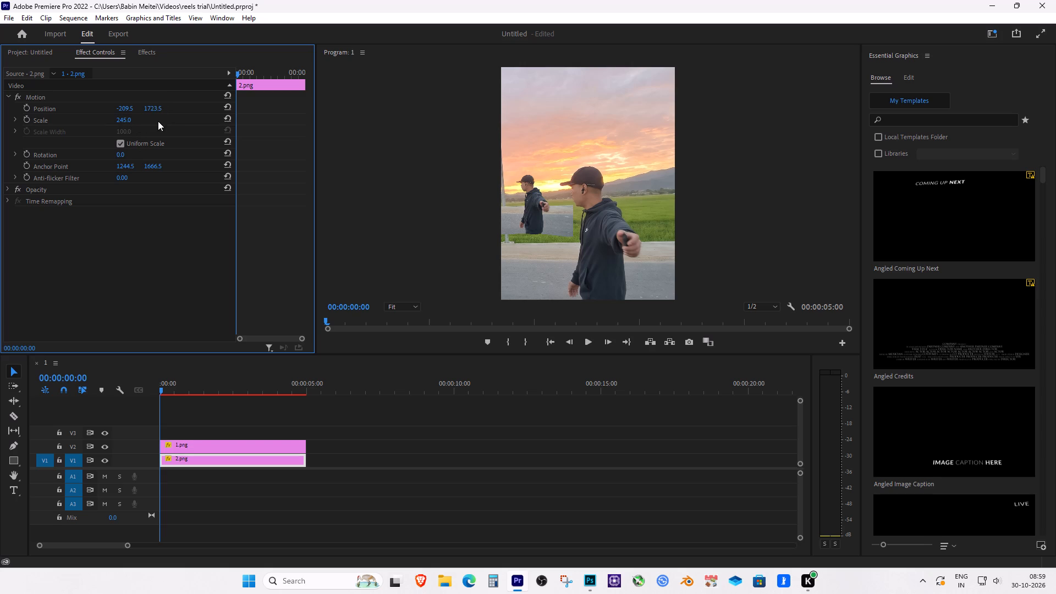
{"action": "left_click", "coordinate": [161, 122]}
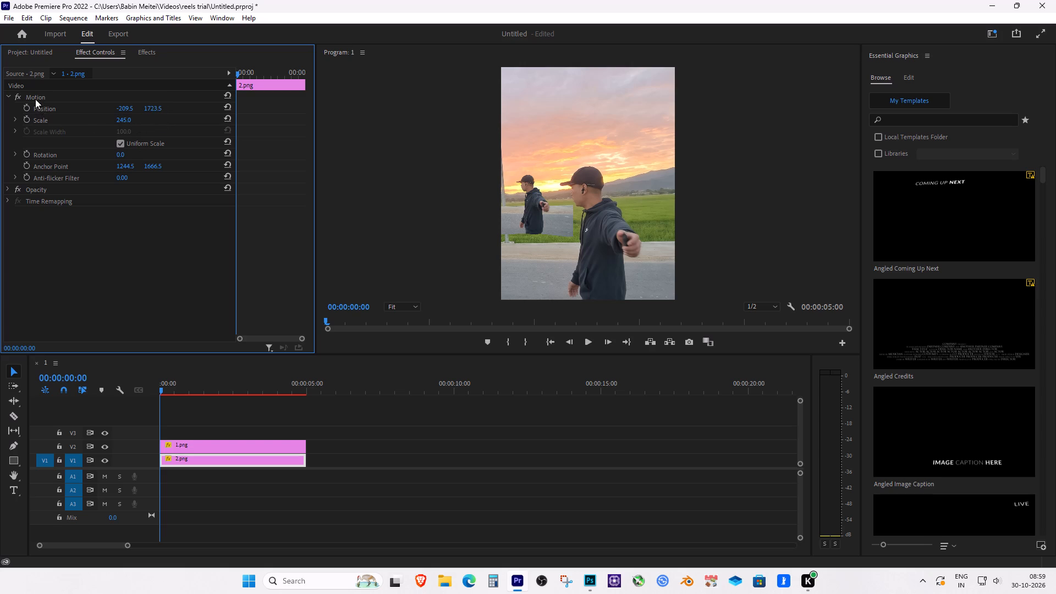
Copy the entire Motion effect from the 2.png clip on V1 and paste it onto the 1.png clip on V2.
{"action": "left_click", "coordinate": [35, 99]}
{"action": "right_click", "coordinate": [35, 99]}
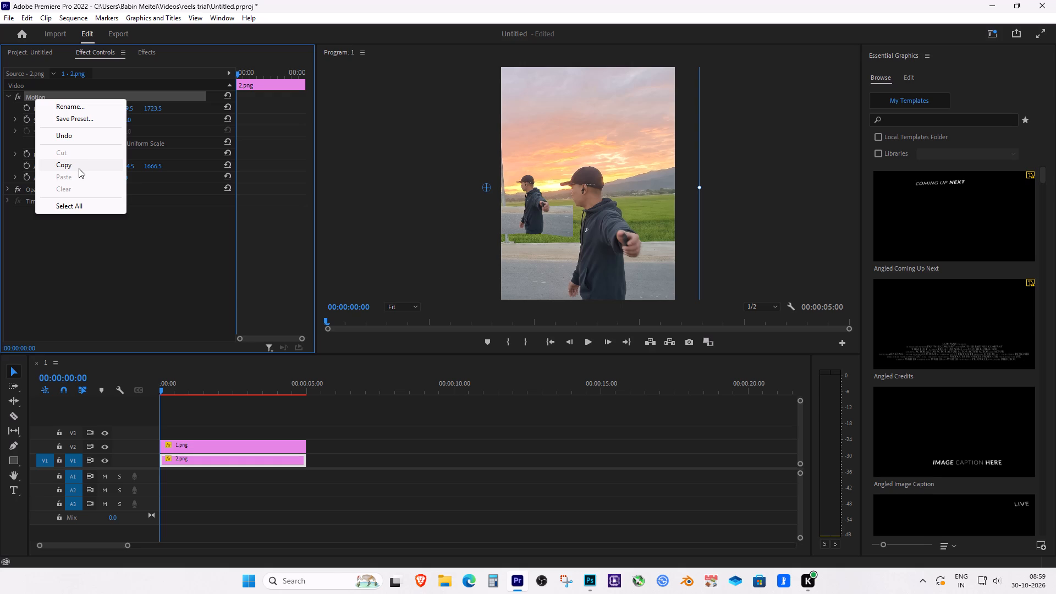
{"action": "left_click", "coordinate": [79, 168]}
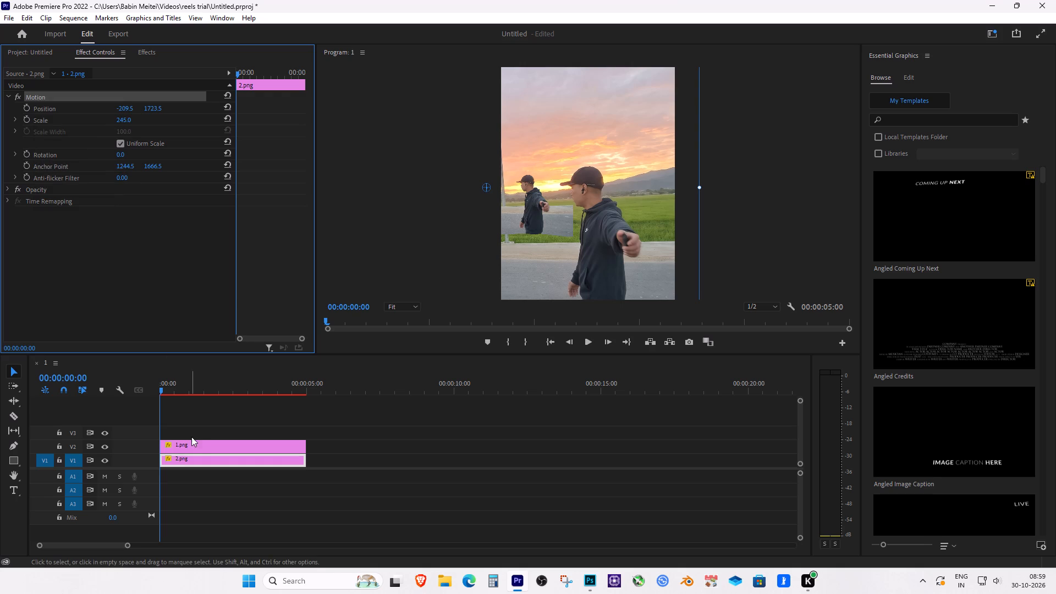
{"action": "left_click", "coordinate": [197, 442]}
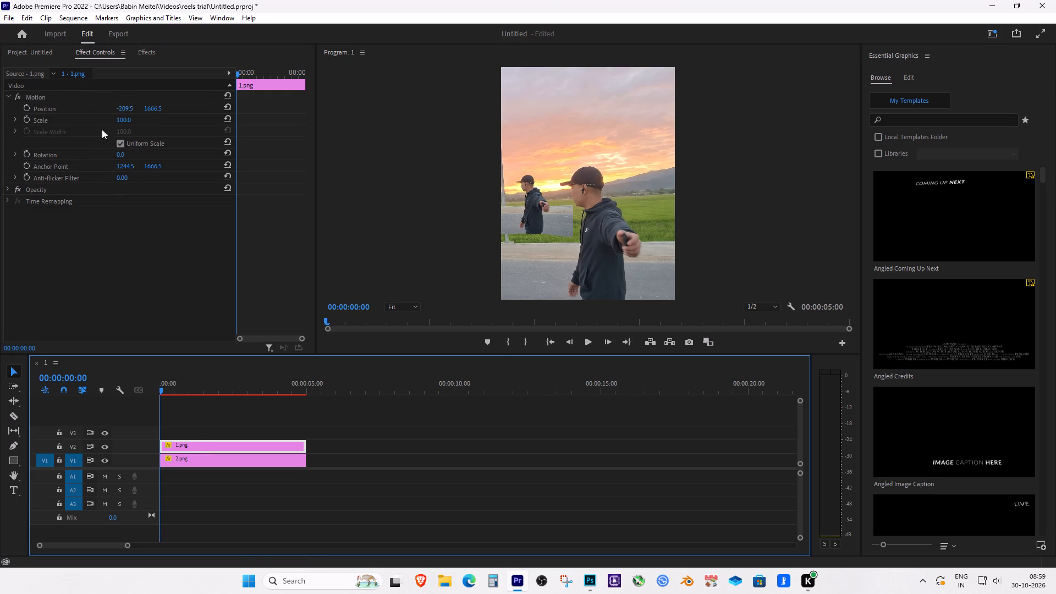
{"action": "key", "text": "ctrl+v"}
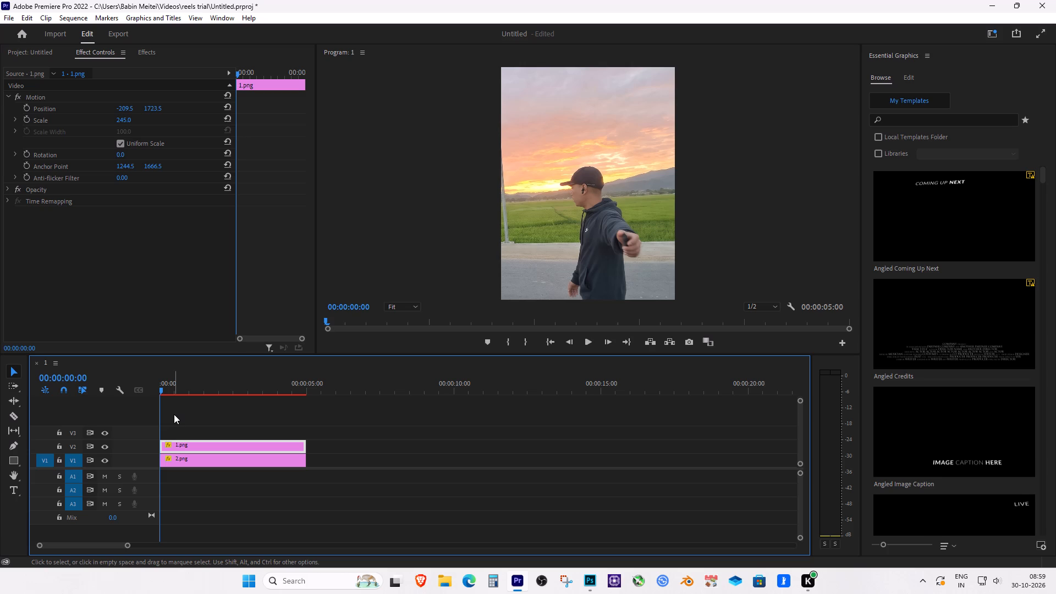
Toggle the output of tracks V2 and V1 off and on to check the cut-out's alignment with the photo underneath.
{"action": "left_click", "coordinate": [103, 449]}
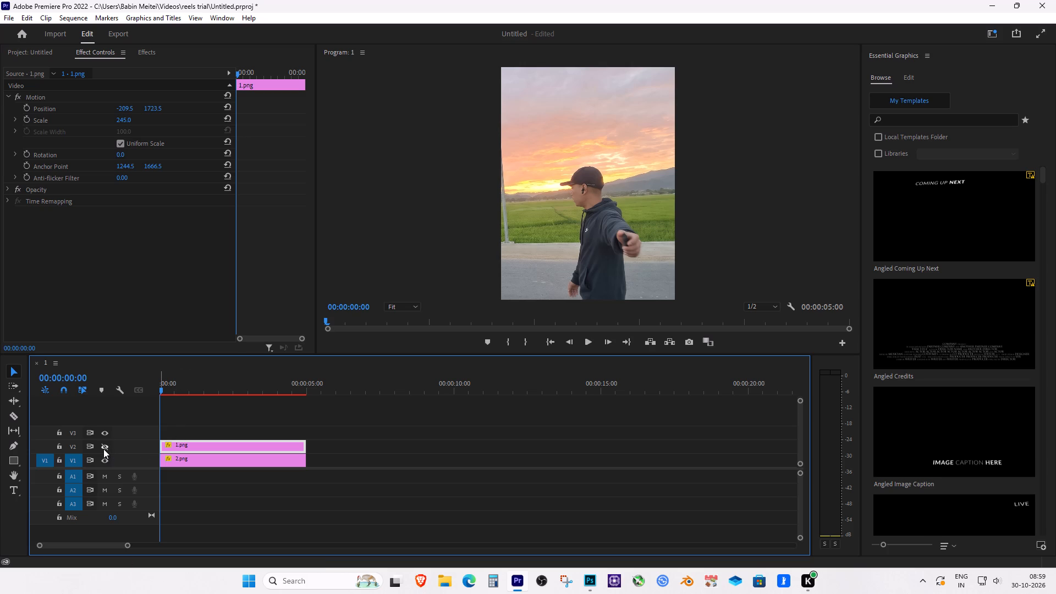
{"action": "left_click", "coordinate": [103, 449]}
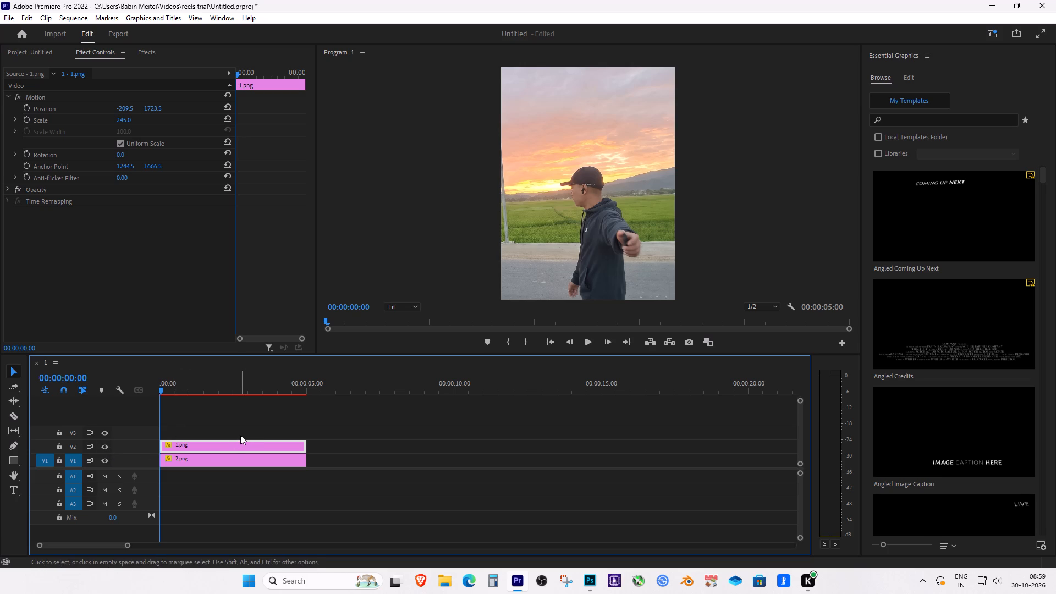
{"action": "left_click", "coordinate": [105, 458]}
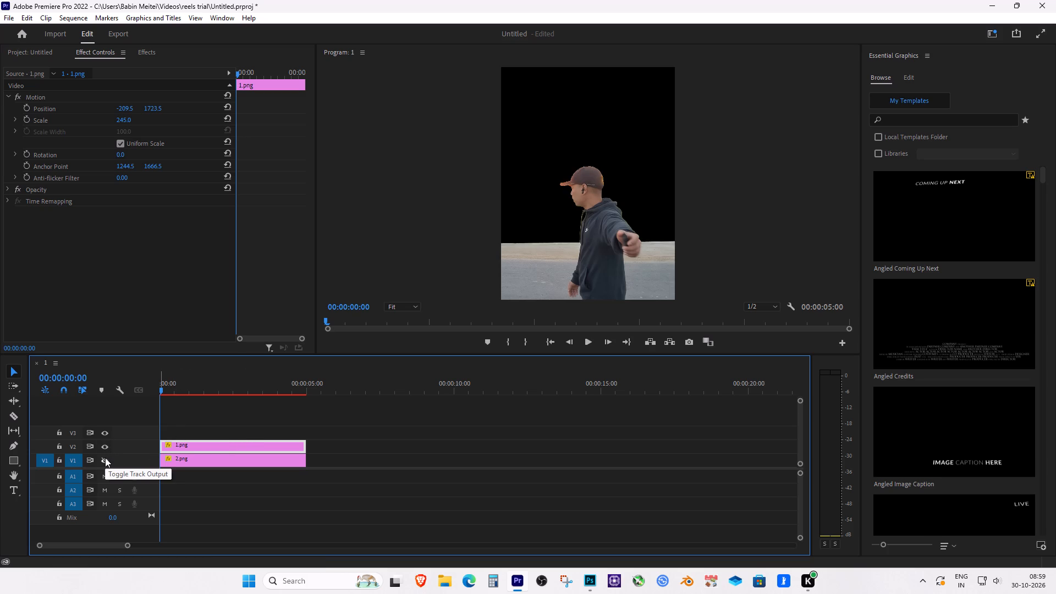
{"action": "left_click", "coordinate": [105, 458]}
{"action": "double_click", "coordinate": [105, 458]}
{"action": "double_click", "coordinate": [105, 458]}
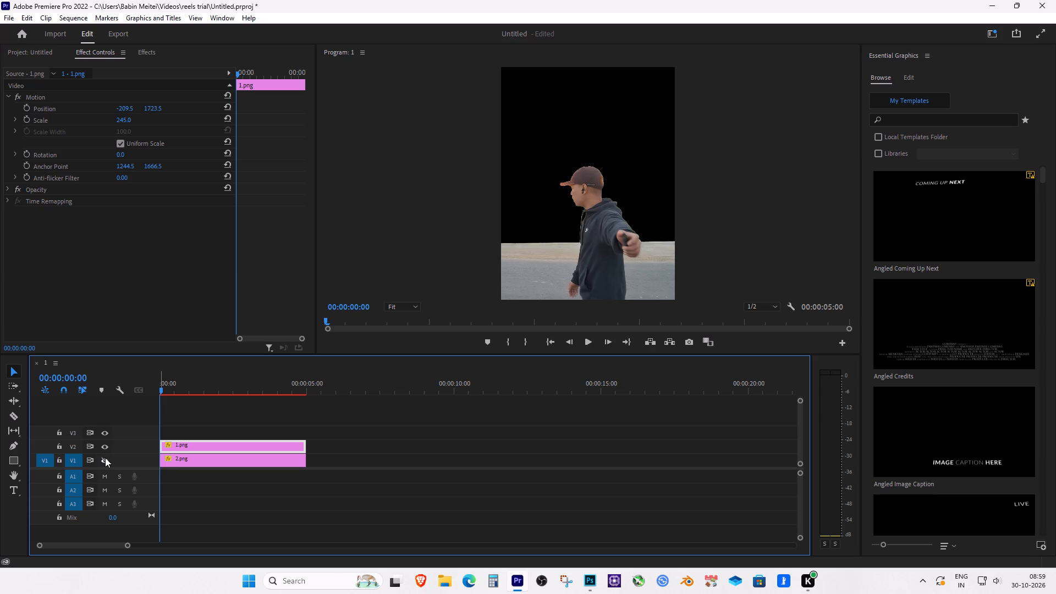
{"action": "left_click", "coordinate": [105, 458]}
{"action": "left_click", "coordinate": [105, 458]}
{"action": "double_click", "coordinate": [105, 458]}
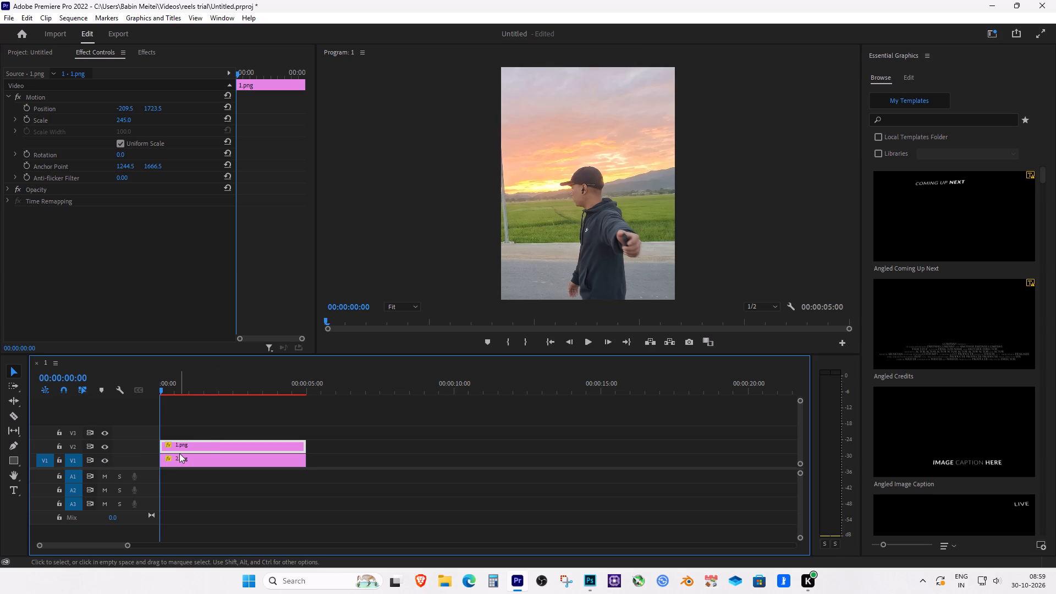
Enable Scale animation on the 2.png clip on V1, setting its first keyframe at 00:00:00:00.
{"action": "left_click", "coordinate": [202, 455]}
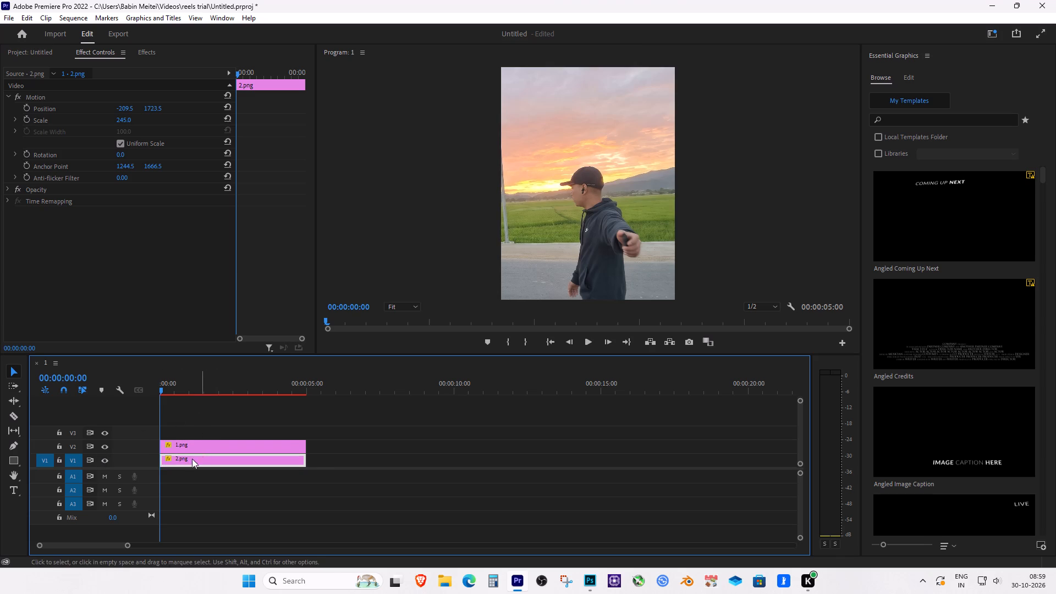
{"action": "left_click", "coordinate": [106, 461]}
{"action": "left_click", "coordinate": [106, 461]}
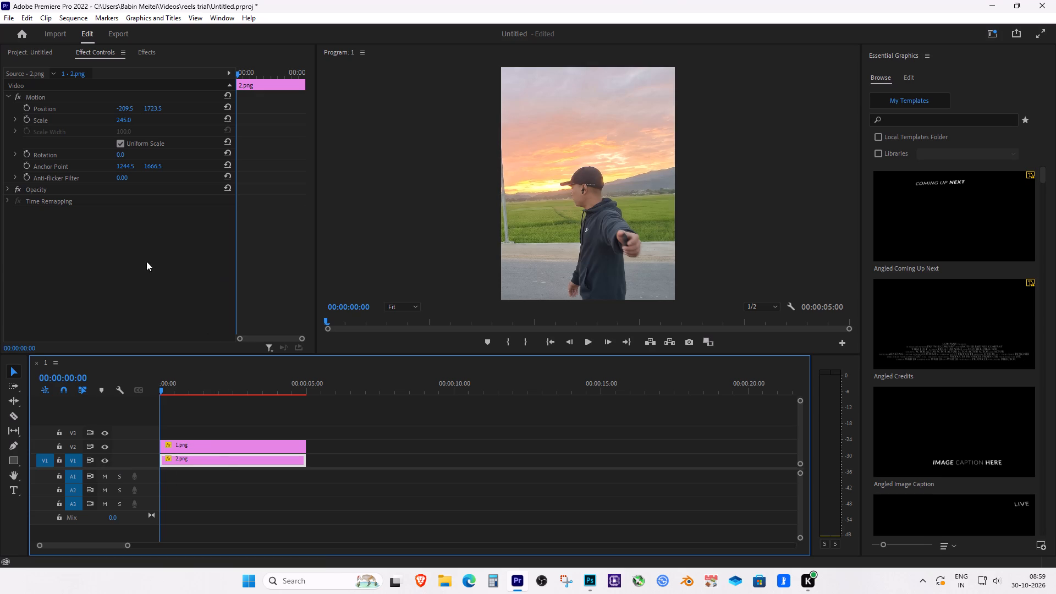
{"action": "left_click", "coordinate": [29, 120]}
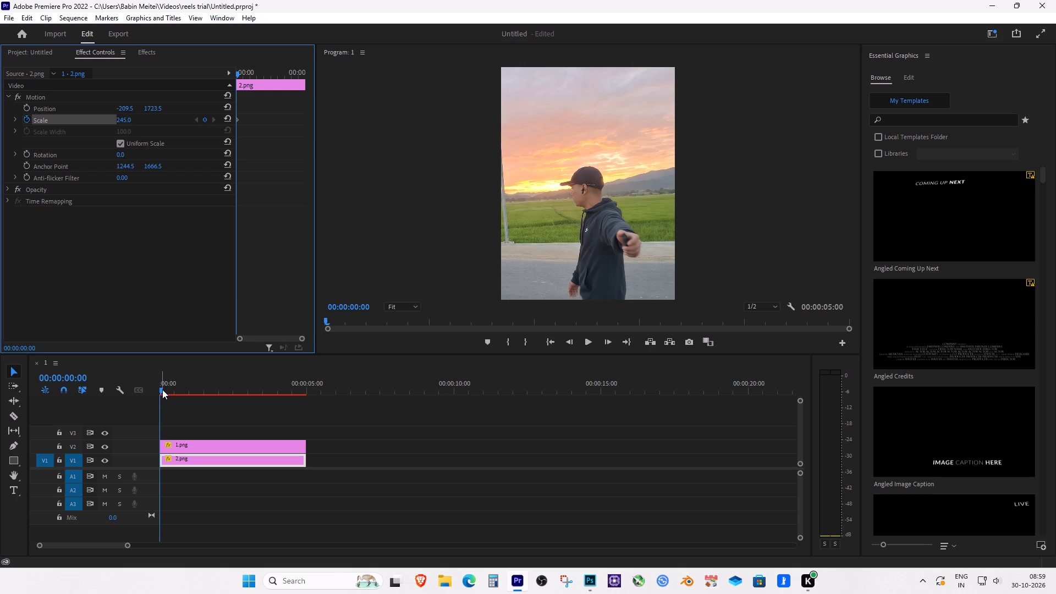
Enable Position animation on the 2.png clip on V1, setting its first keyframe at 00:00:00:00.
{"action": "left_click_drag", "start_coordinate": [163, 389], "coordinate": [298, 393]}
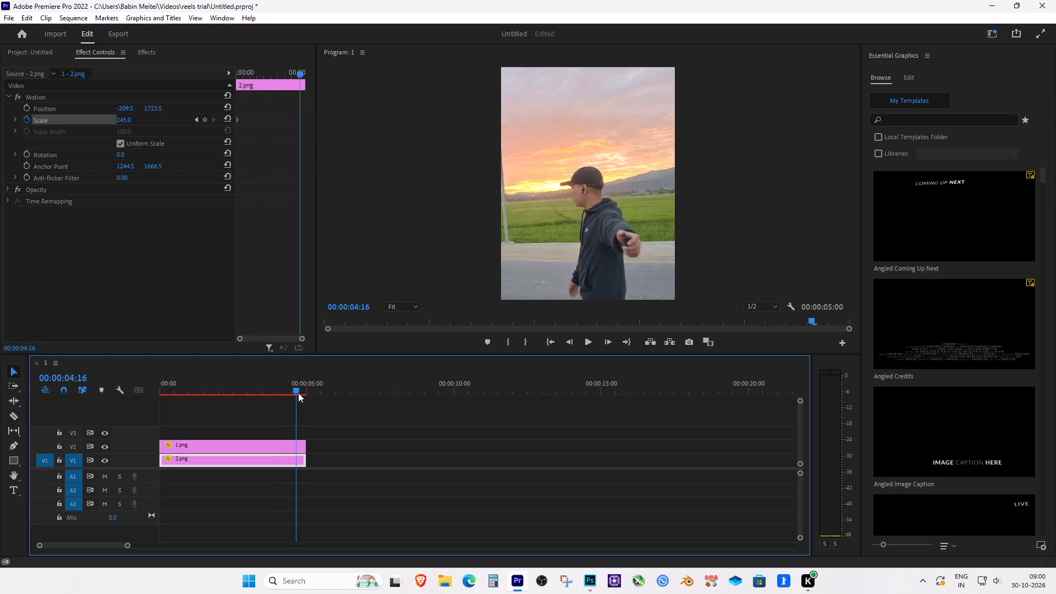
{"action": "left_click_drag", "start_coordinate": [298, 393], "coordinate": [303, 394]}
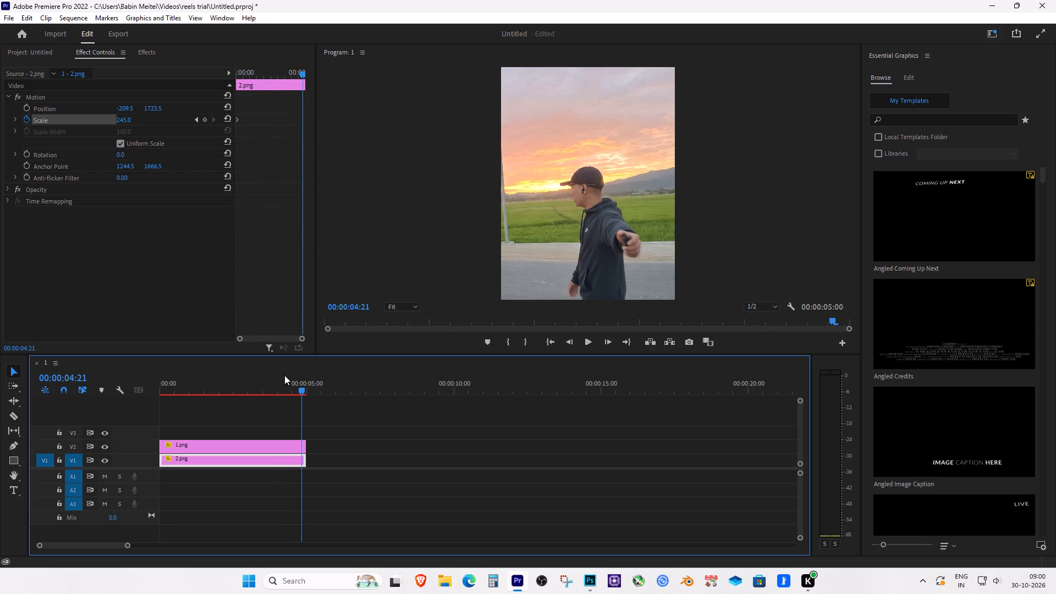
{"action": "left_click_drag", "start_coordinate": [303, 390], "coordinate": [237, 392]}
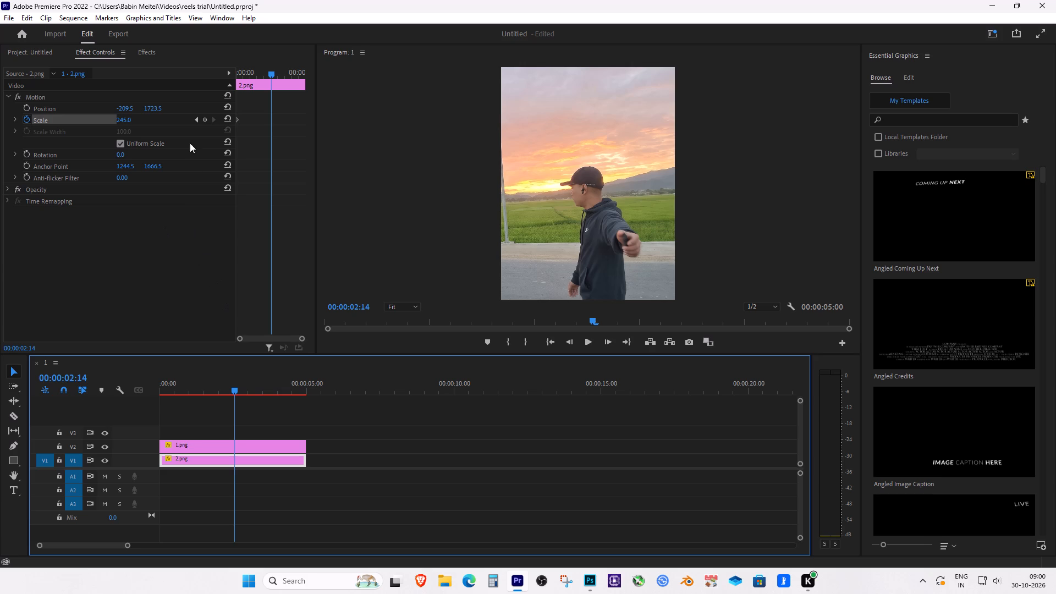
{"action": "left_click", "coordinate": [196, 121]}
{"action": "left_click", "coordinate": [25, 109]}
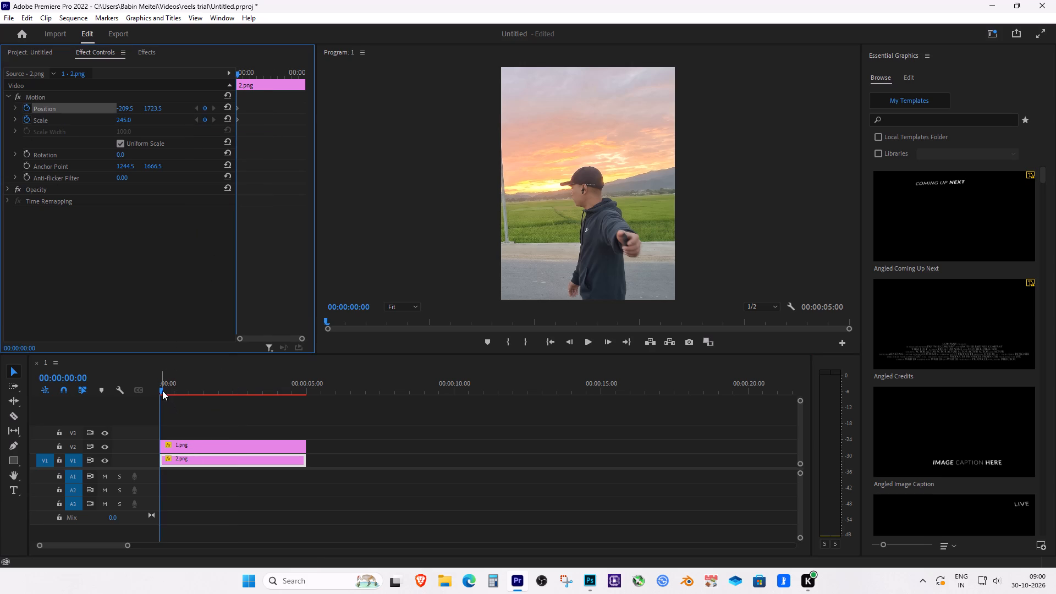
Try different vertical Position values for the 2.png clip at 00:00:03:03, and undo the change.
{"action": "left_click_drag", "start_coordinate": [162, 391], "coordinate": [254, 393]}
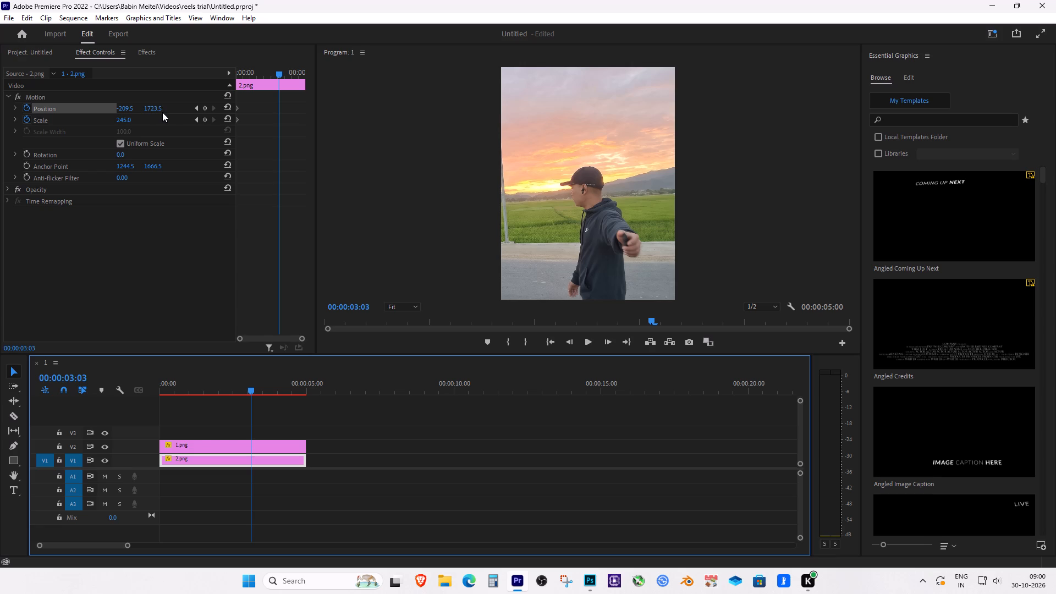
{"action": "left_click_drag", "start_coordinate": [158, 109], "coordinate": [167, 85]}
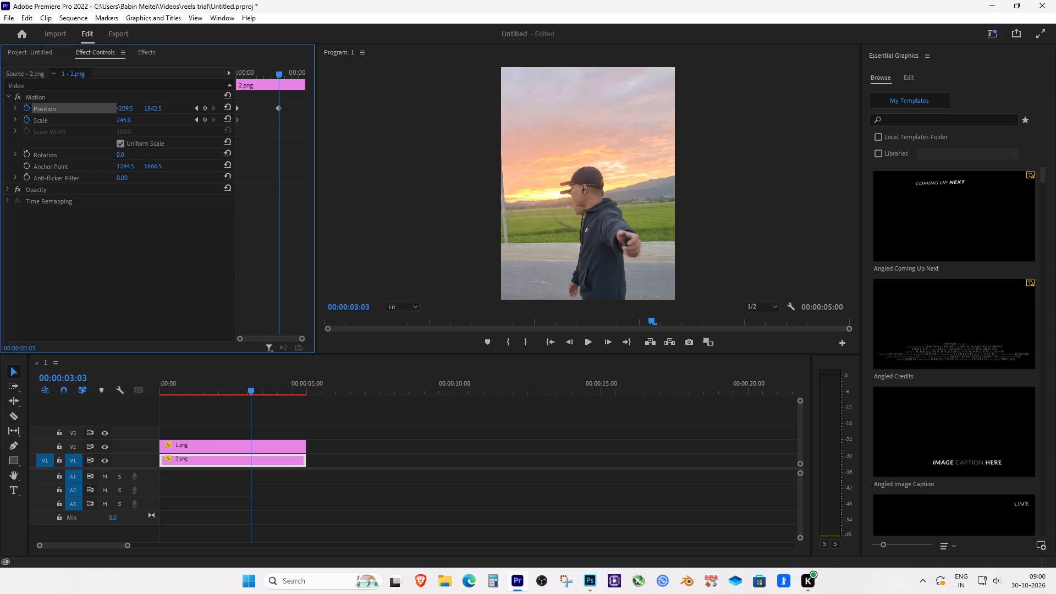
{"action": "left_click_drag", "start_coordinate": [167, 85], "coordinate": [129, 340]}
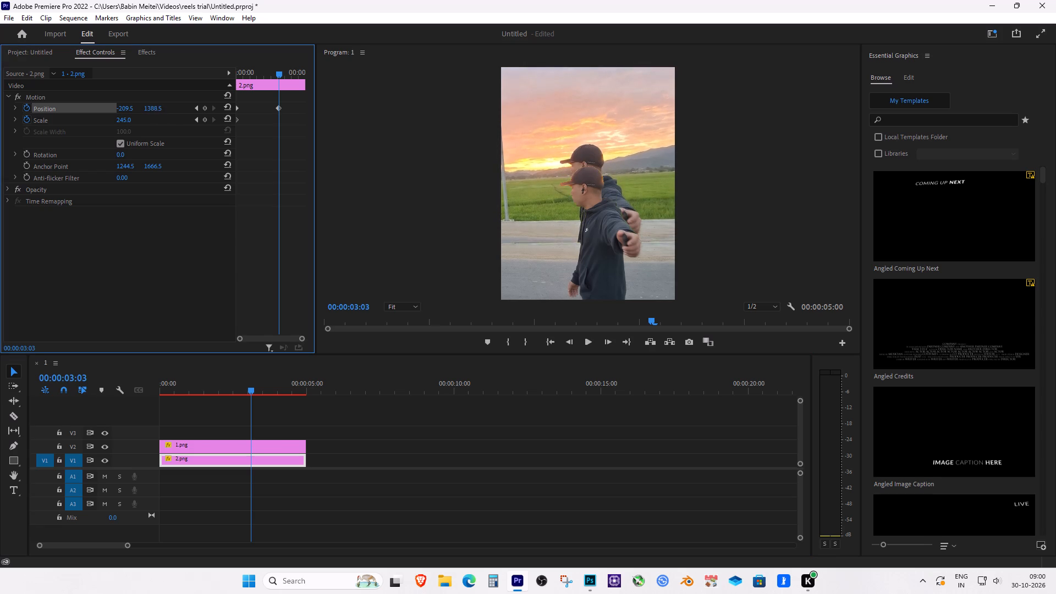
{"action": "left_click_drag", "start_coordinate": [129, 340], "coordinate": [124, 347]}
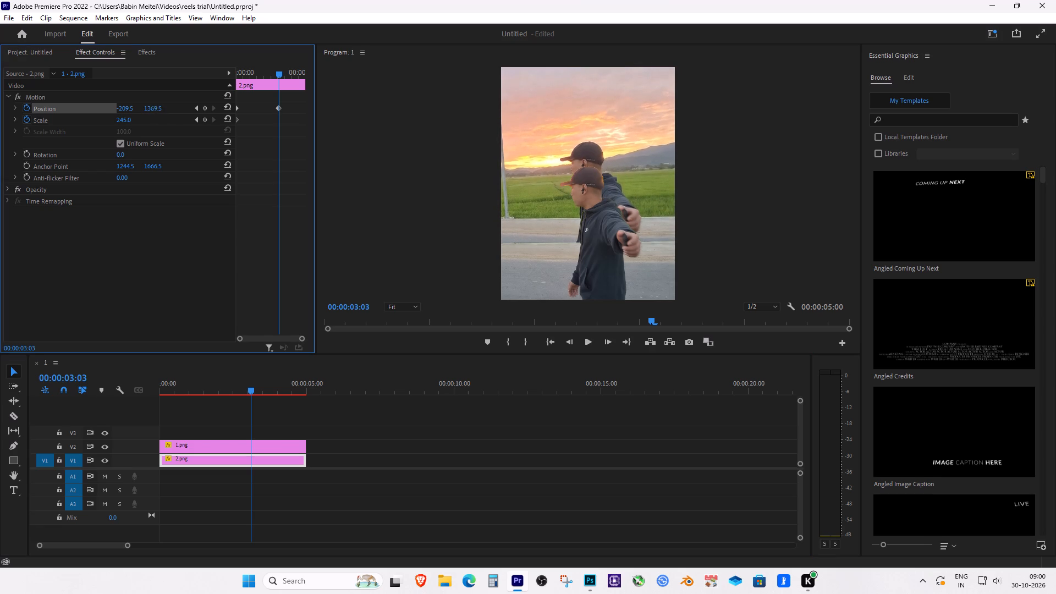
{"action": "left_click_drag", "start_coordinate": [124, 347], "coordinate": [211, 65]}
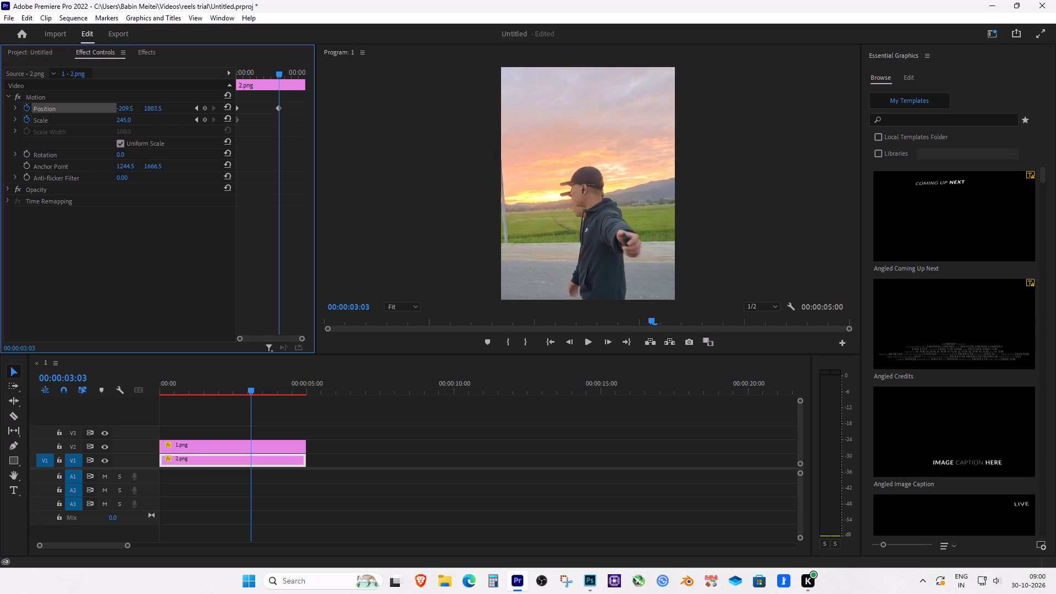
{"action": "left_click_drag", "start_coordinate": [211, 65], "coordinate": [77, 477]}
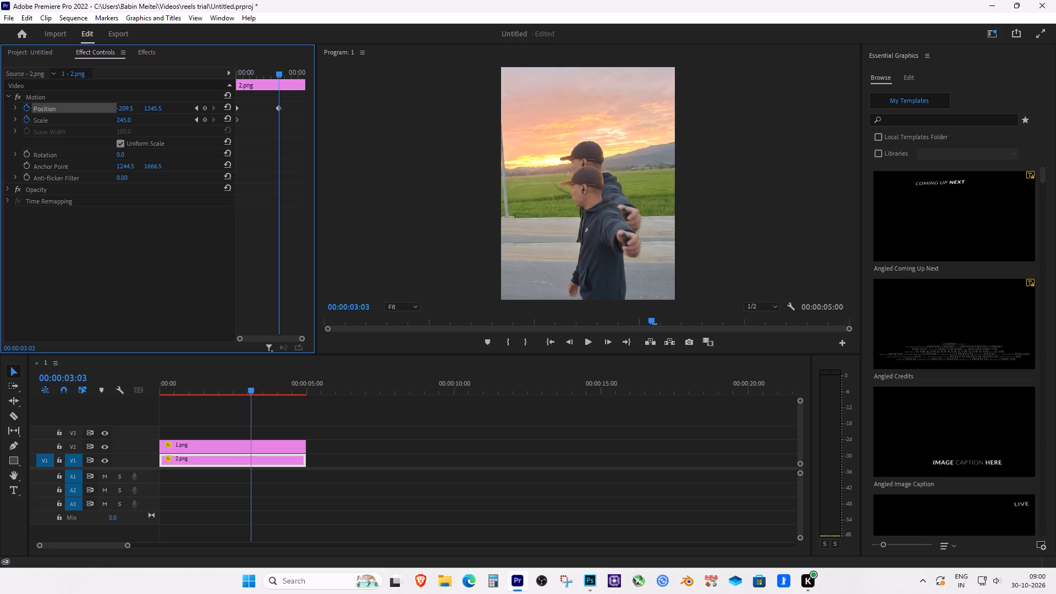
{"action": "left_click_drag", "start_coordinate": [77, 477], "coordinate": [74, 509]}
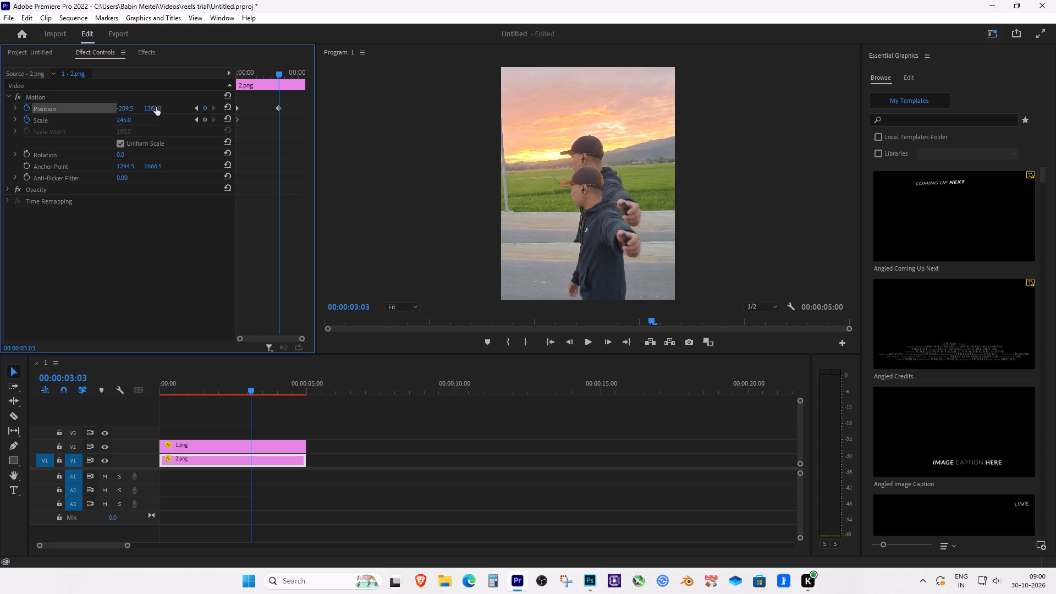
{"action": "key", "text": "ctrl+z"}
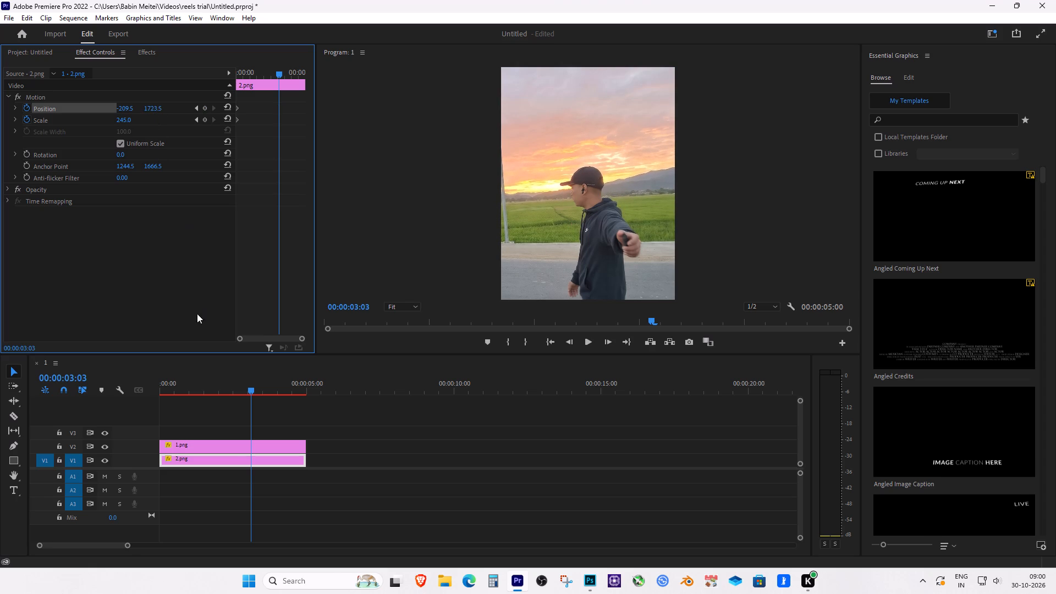
Toggle the output of track V2 off and on to check the 1.png cut-out over the photo.
{"action": "left_click", "coordinate": [105, 444]}
{"action": "left_click", "coordinate": [105, 444]}
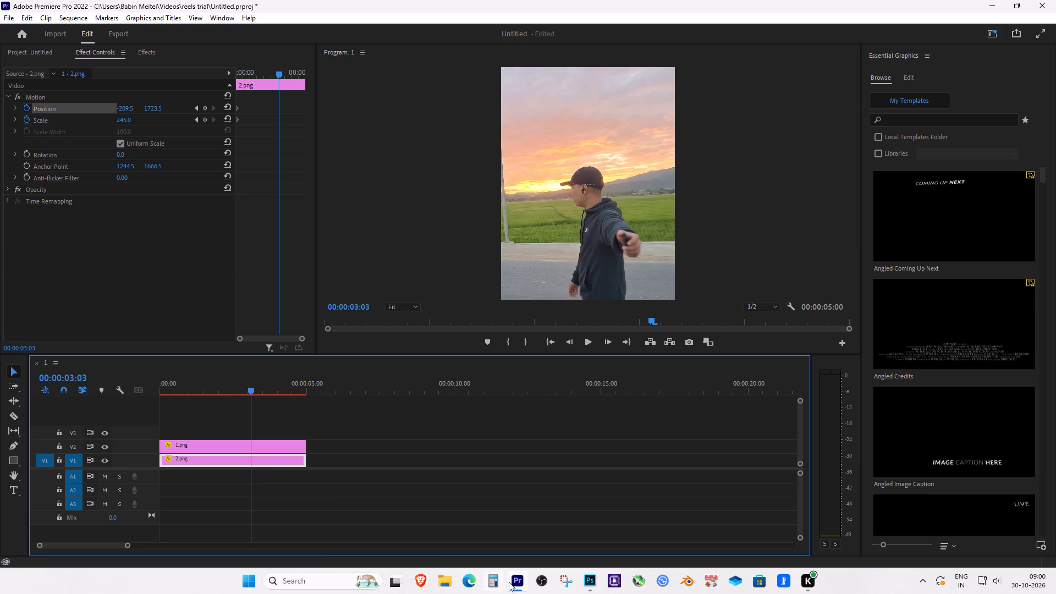
Switch to File Explorer and look over the 1.png and 2.png images in the Downloads folder.
{"action": "left_click", "coordinate": [599, 582]}
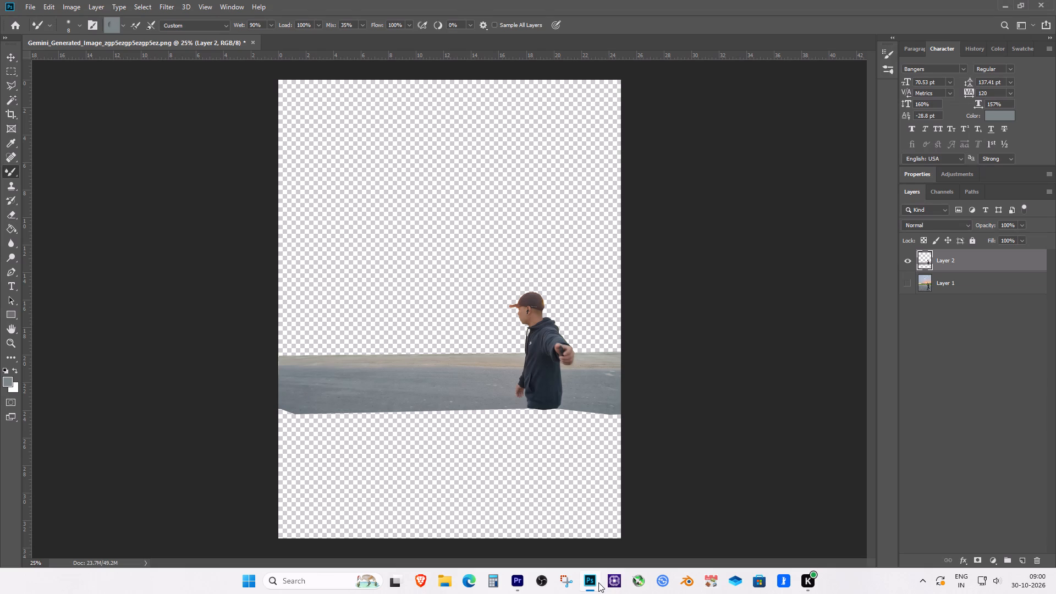
{"action": "left_click", "coordinate": [598, 582]}
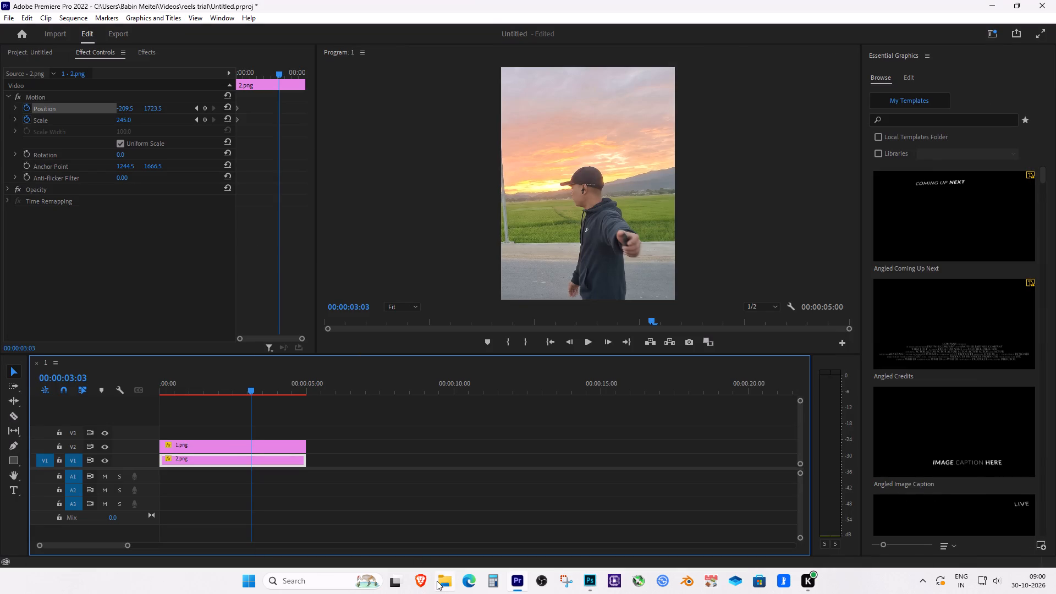
{"action": "left_click", "coordinate": [437, 581]}
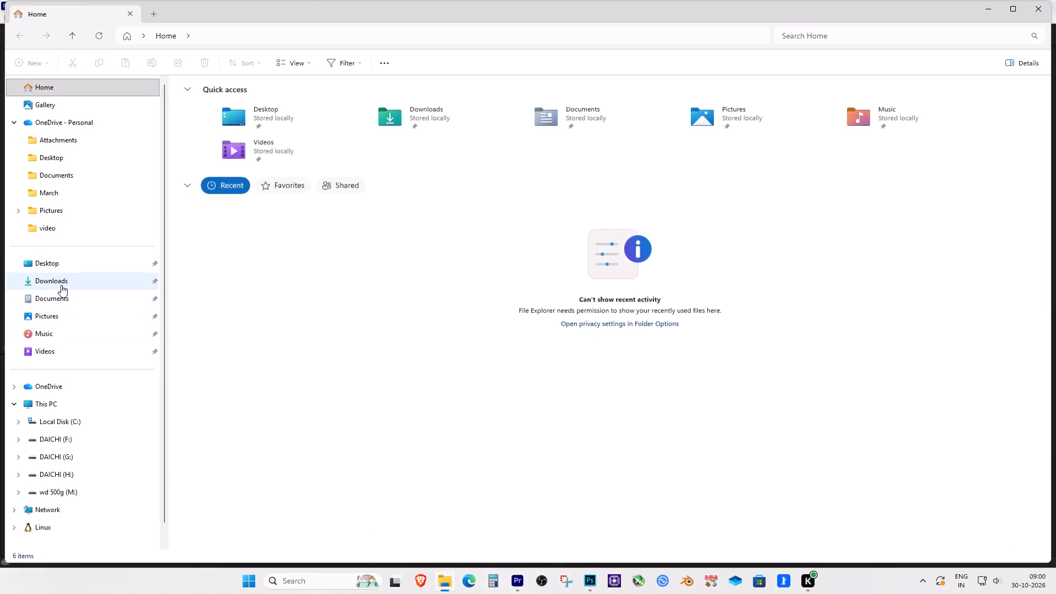
{"action": "left_click", "coordinate": [61, 285]}
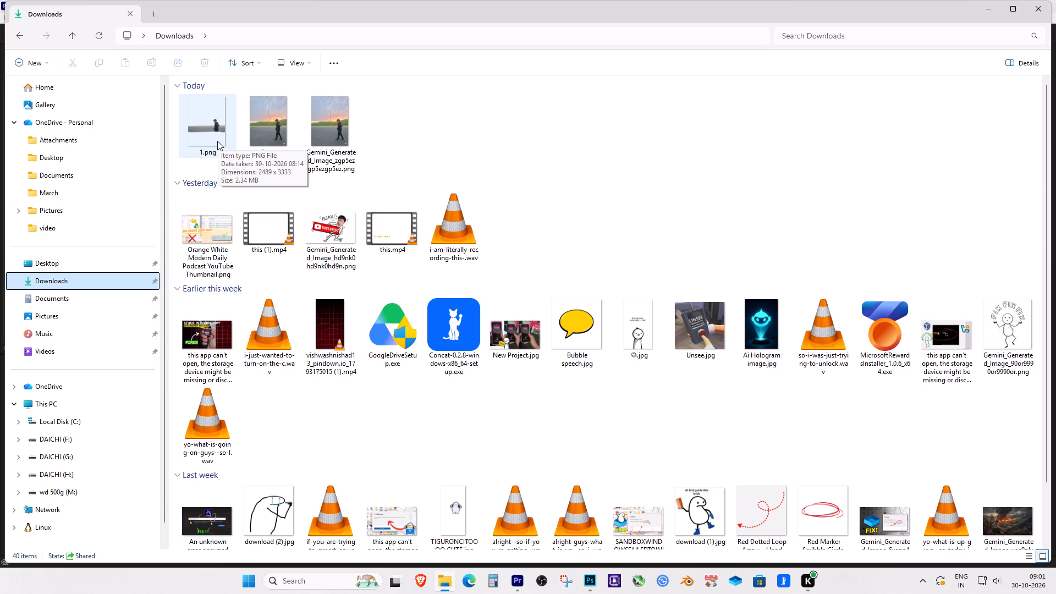
{"action": "left_click", "coordinate": [921, 582]}
{"action": "left_click", "coordinate": [921, 582]}
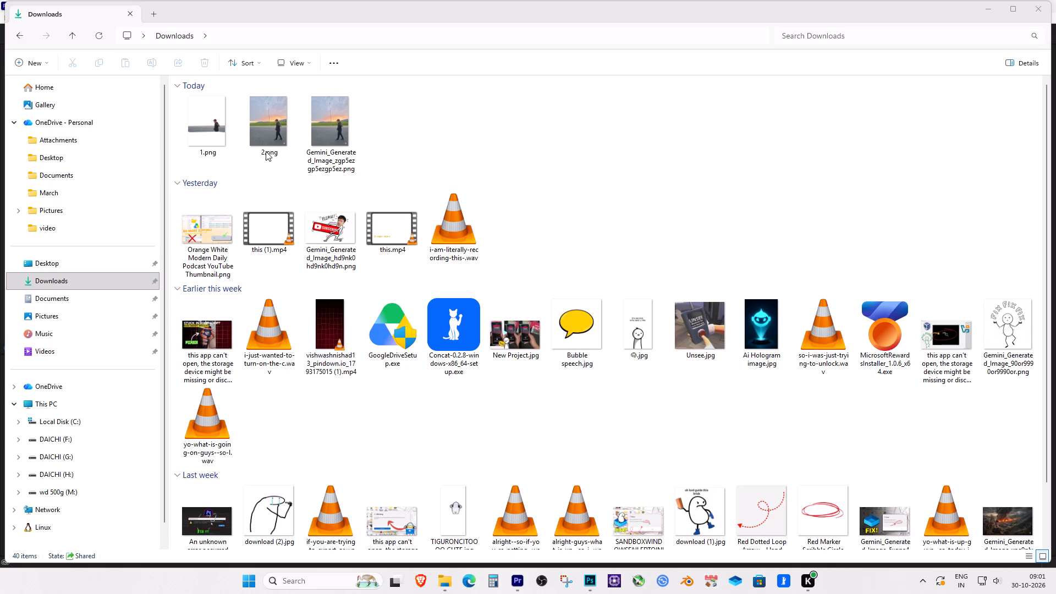
Switch to Photoshop and toggle Layer 1's visibility to compare the Layer 2 cut-out with the full photo.
{"action": "left_click", "coordinate": [587, 580]}
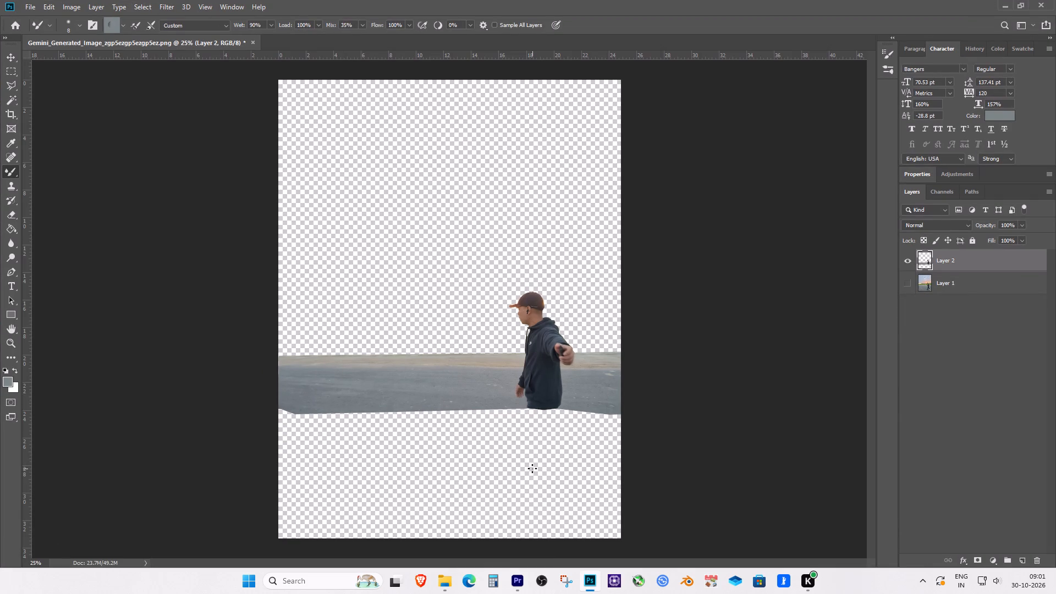
{"action": "left_click", "coordinate": [909, 287]}
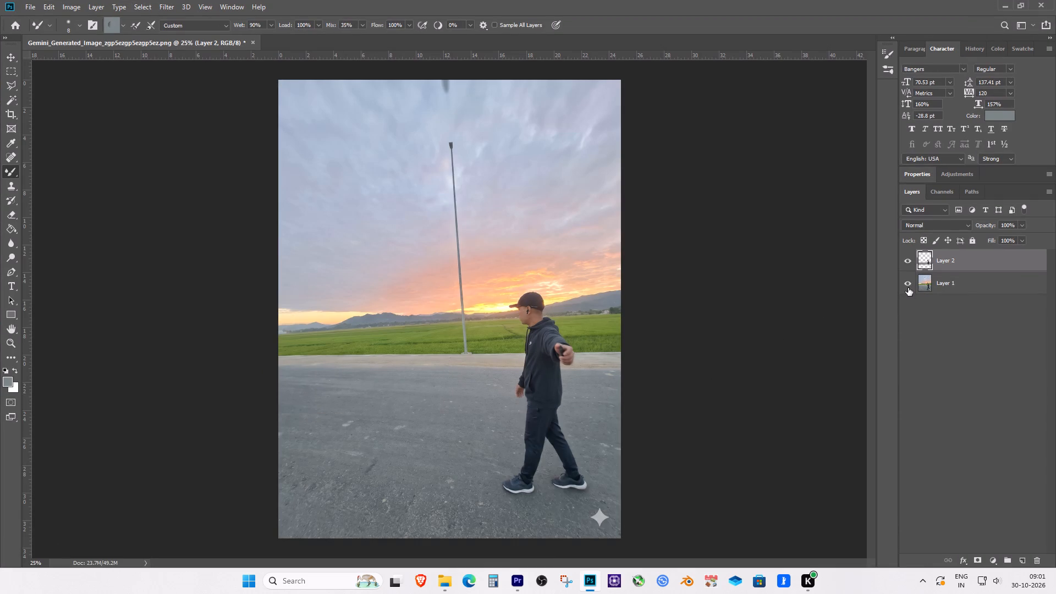
{"action": "left_click", "coordinate": [908, 288]}
{"action": "left_click", "coordinate": [908, 288]}
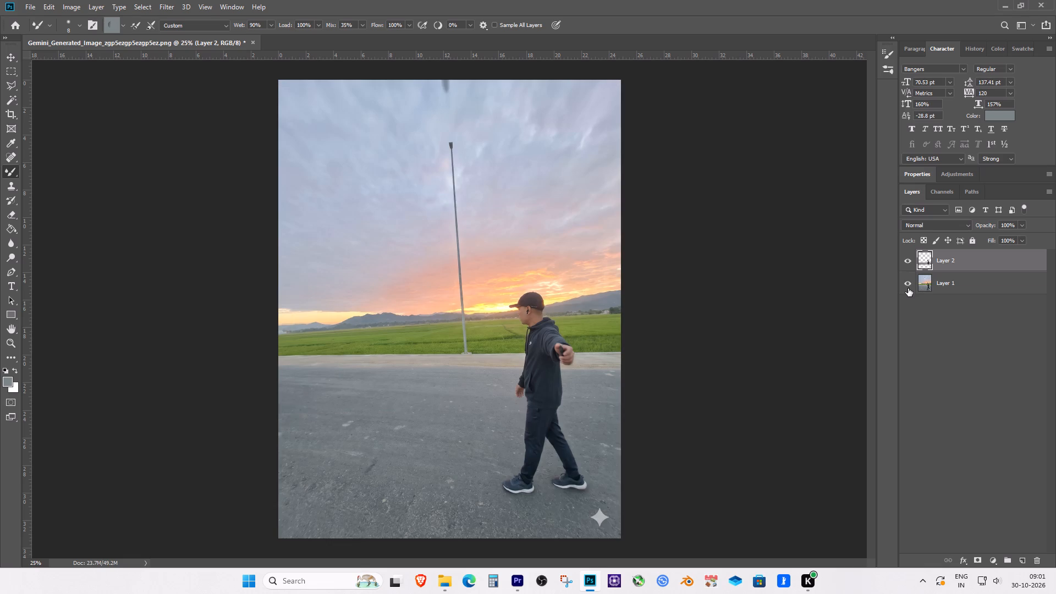
{"action": "left_click", "coordinate": [908, 288]}
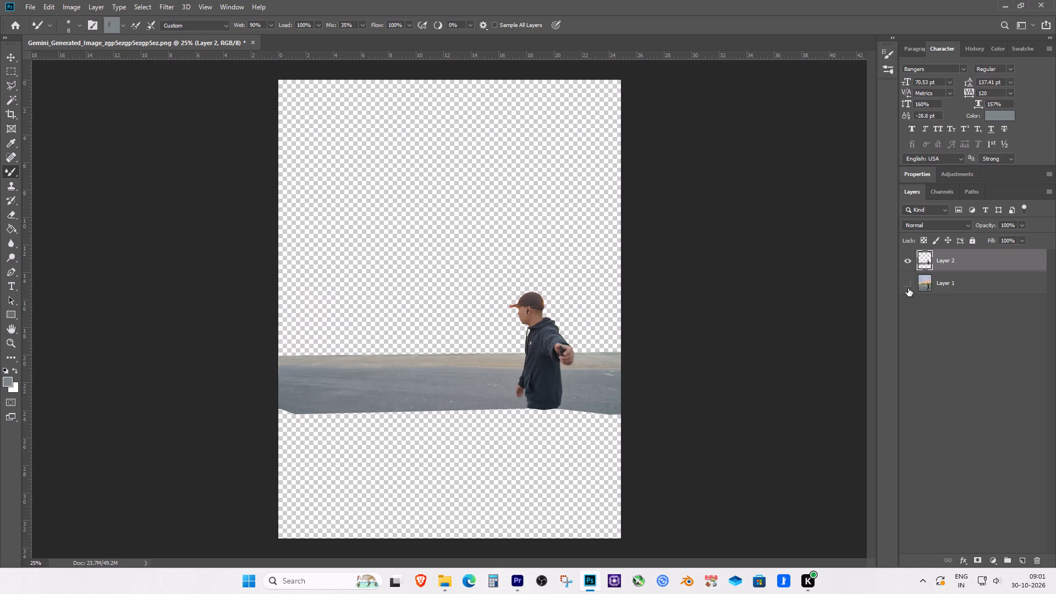
Return to Premiere Pro and turn off Position and Scale animation on the 2.png clip, deleting their keyframes.
{"action": "left_click", "coordinate": [517, 581]}
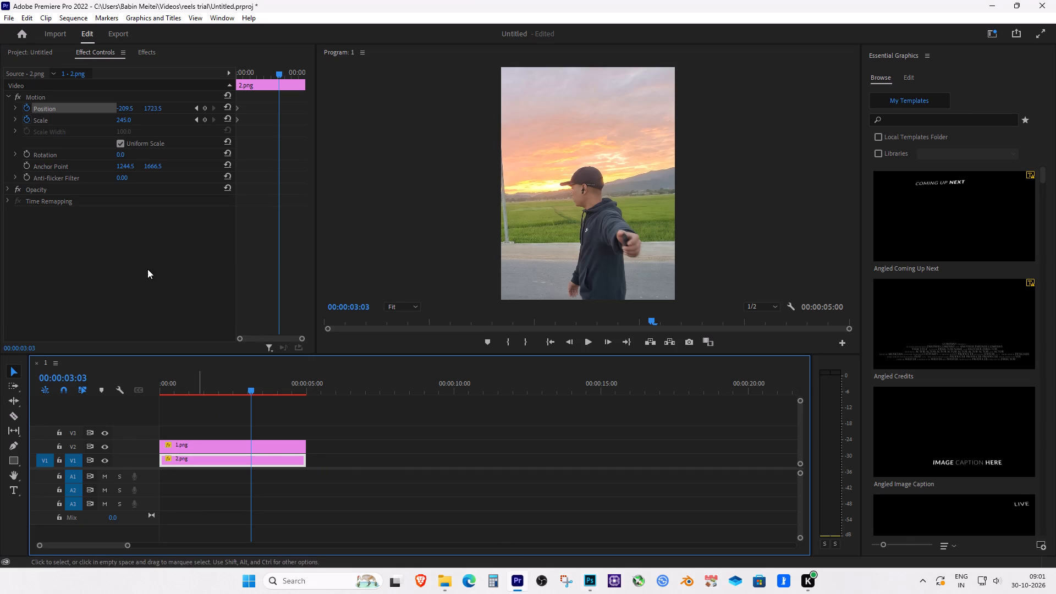
{"action": "left_click_drag", "start_coordinate": [254, 127], "coordinate": [235, 105]}
{"action": "right_click", "coordinate": [235, 107]}
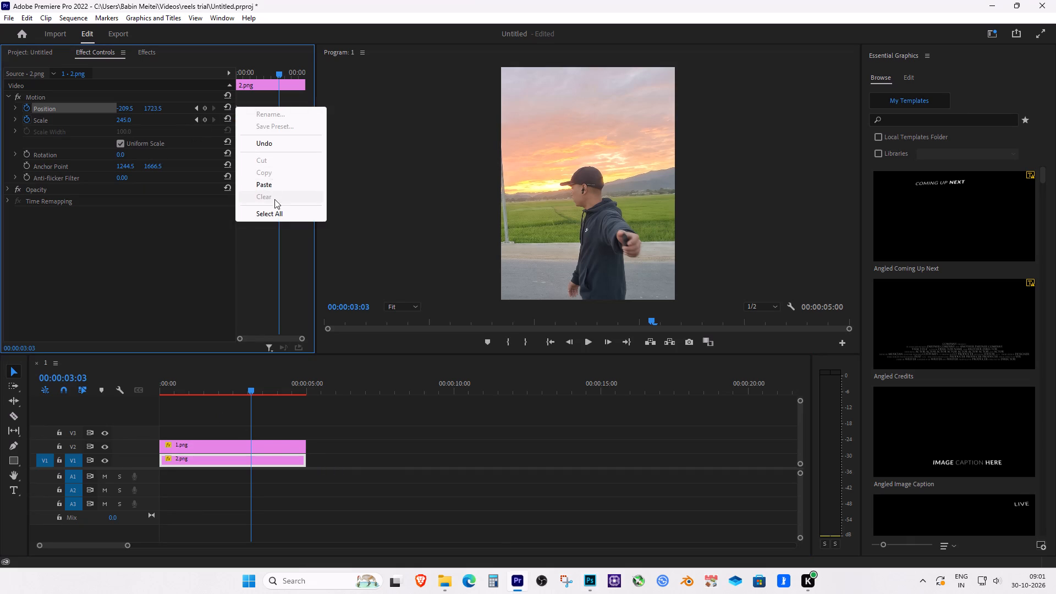
{"action": "left_click", "coordinate": [31, 111]}
{"action": "left_click", "coordinate": [28, 108]}
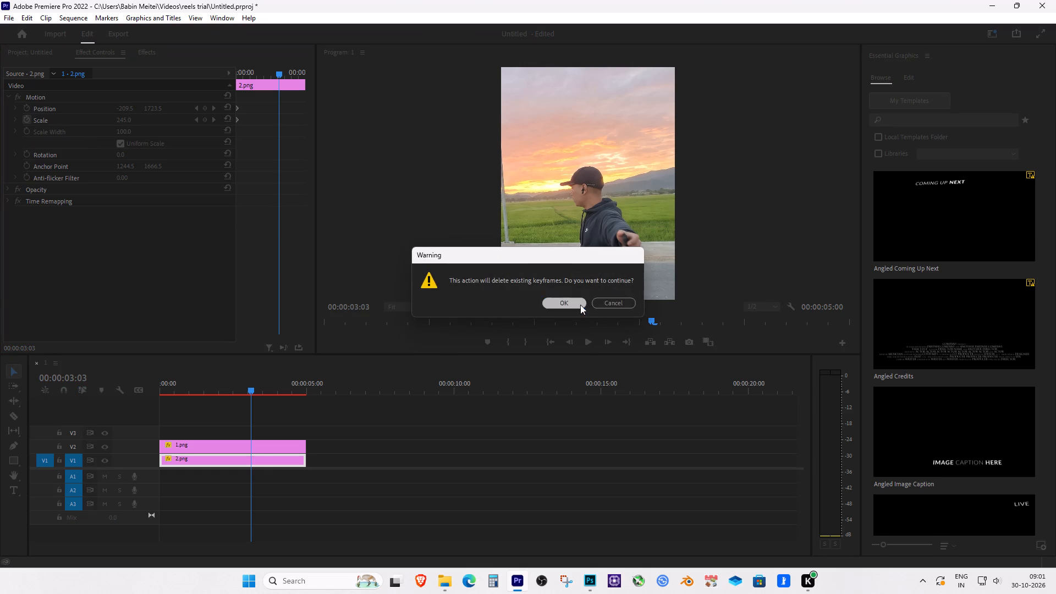
{"action": "left_click", "coordinate": [580, 305]}
{"action": "left_click", "coordinate": [28, 122]}
{"action": "left_click", "coordinate": [552, 308]}
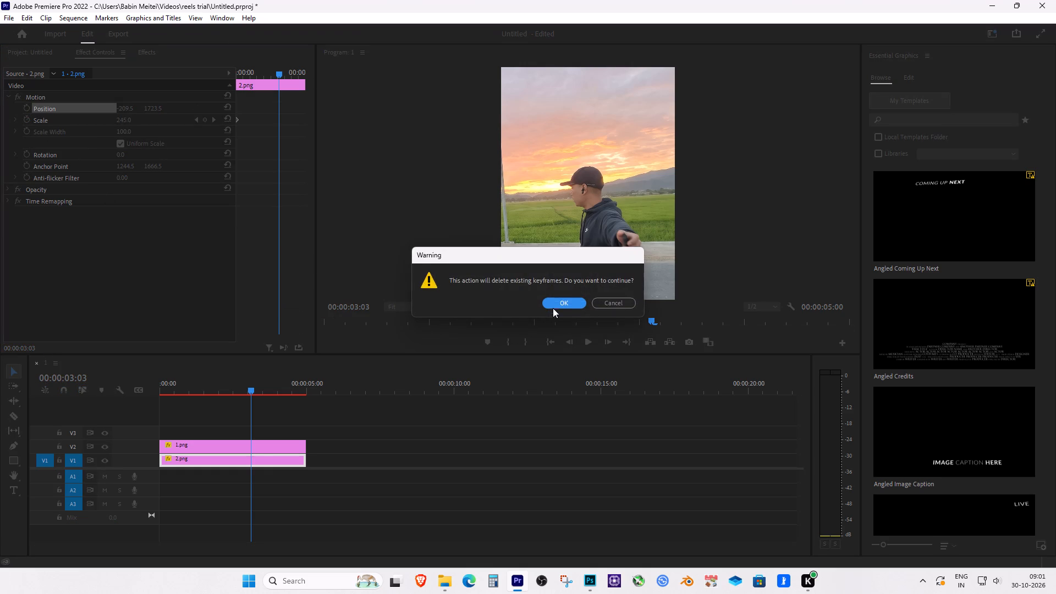
Play the sequence briefly from 00:00:00:00 to preview the two layered clips.
{"action": "left_click_drag", "start_coordinate": [246, 393], "coordinate": [58, 407]}
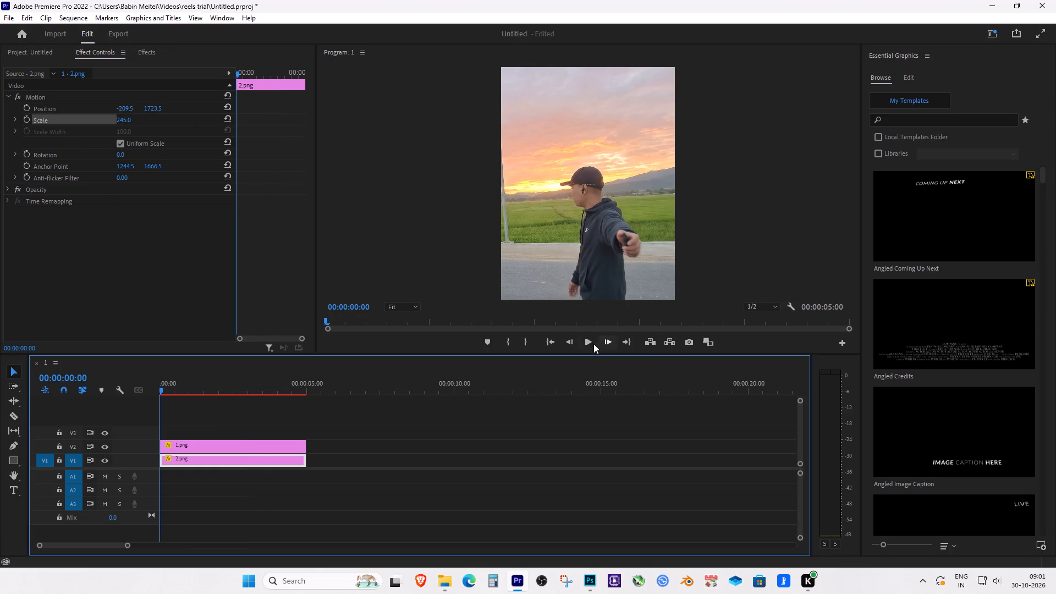
{"action": "left_click", "coordinate": [591, 345]}
{"action": "left_click", "coordinate": [591, 345]}
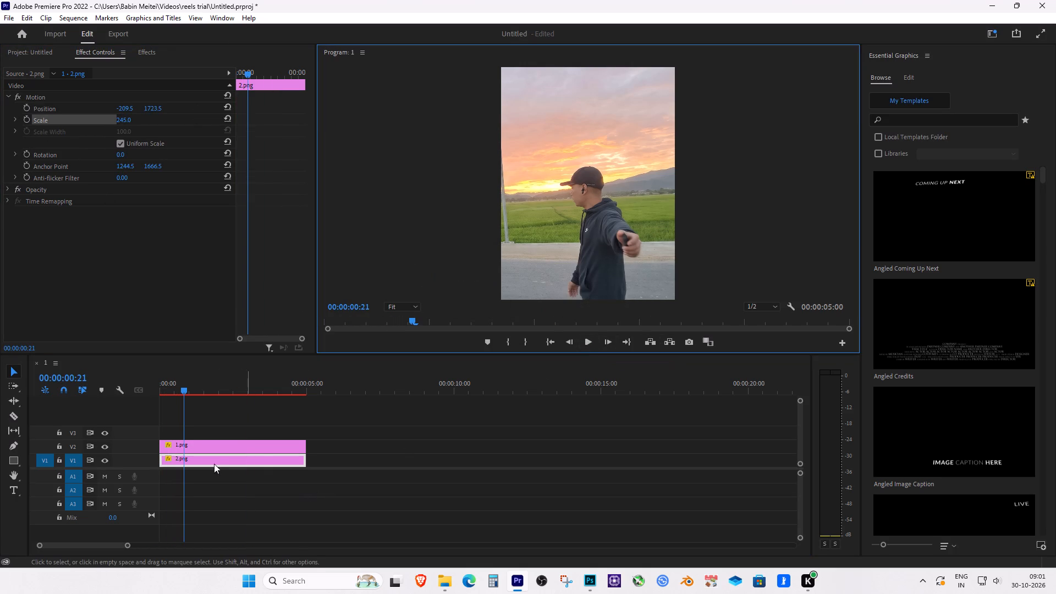
Toggle the output of tracks V1 and V2 off and on to compare the 1.png cut-out with the 2.png photo.
{"action": "left_click", "coordinate": [105, 460]}
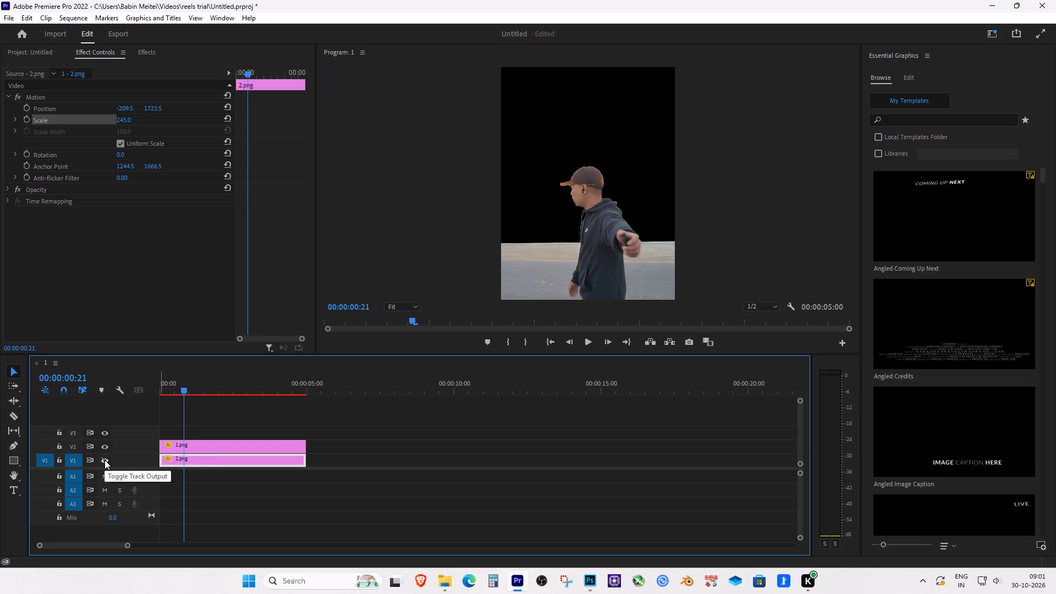
{"action": "left_click", "coordinate": [105, 460]}
{"action": "left_click", "coordinate": [105, 460]}
{"action": "left_click", "coordinate": [105, 460]}
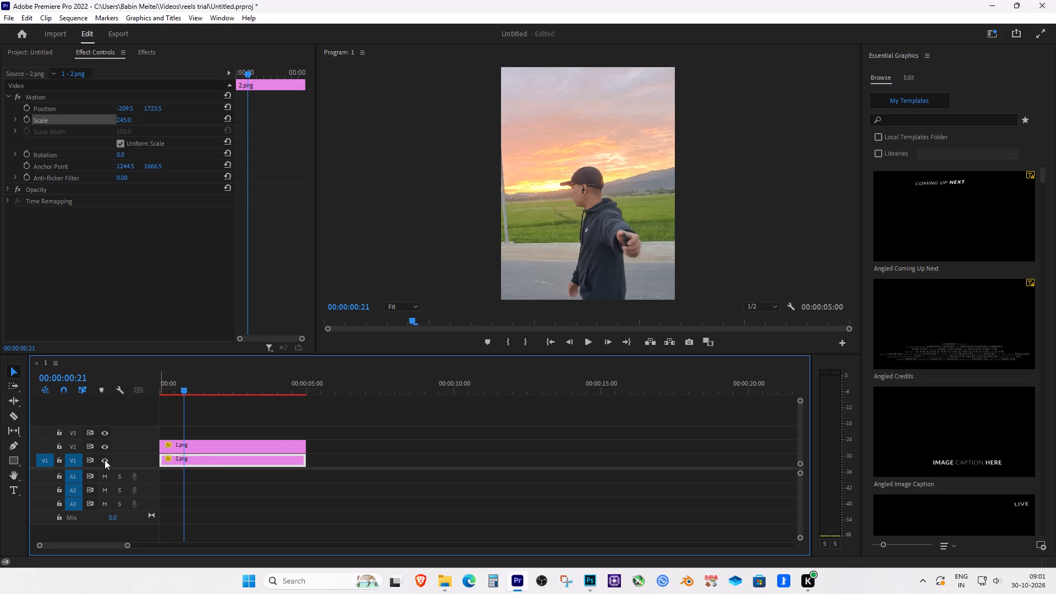
{"action": "left_click", "coordinate": [105, 460]}
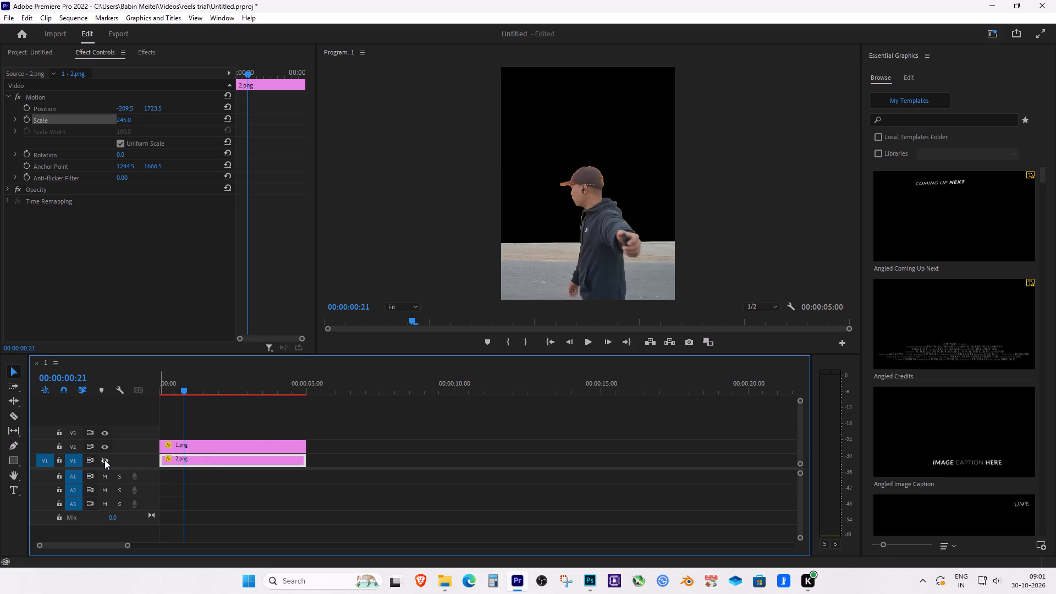
{"action": "left_click", "coordinate": [105, 460]}
{"action": "left_click", "coordinate": [215, 443]}
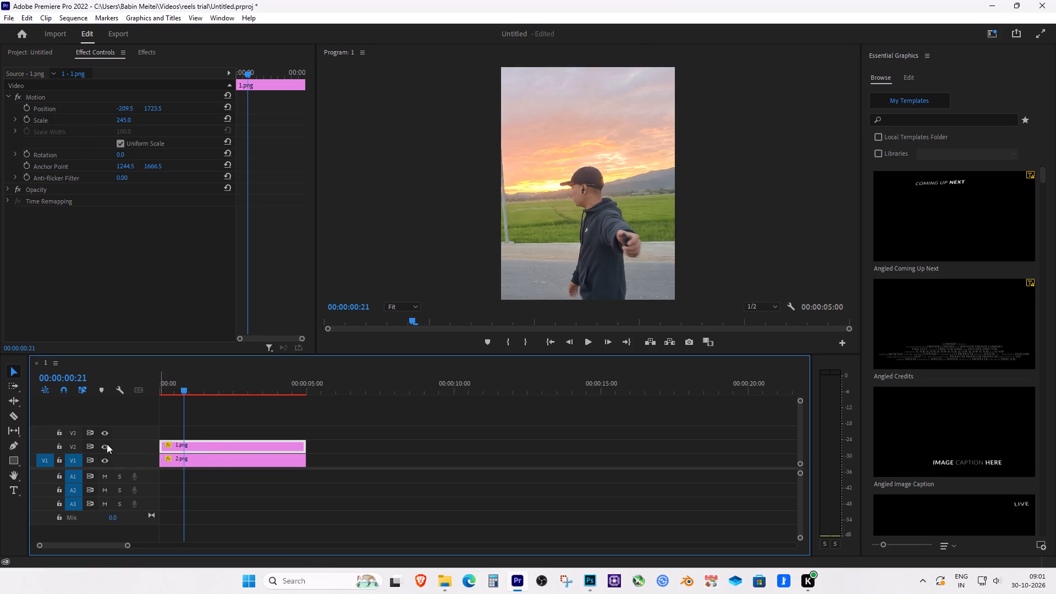
{"action": "left_click", "coordinate": [107, 444]}
{"action": "left_click", "coordinate": [105, 447]}
{"action": "left_click", "coordinate": [203, 462]}
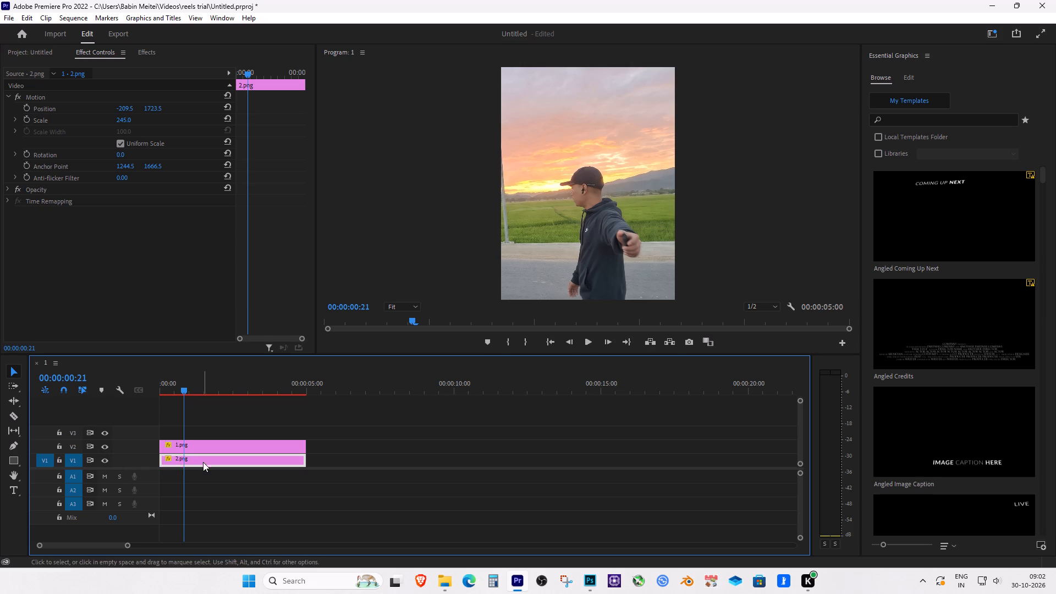
{"action": "left_click", "coordinate": [103, 460]}
{"action": "left_click", "coordinate": [103, 460]}
Switch to Photoshop and turn Layer 1's visibility back on, toggling it to compare with the Layer 2 cut-out.
{"action": "left_click", "coordinate": [587, 579]}
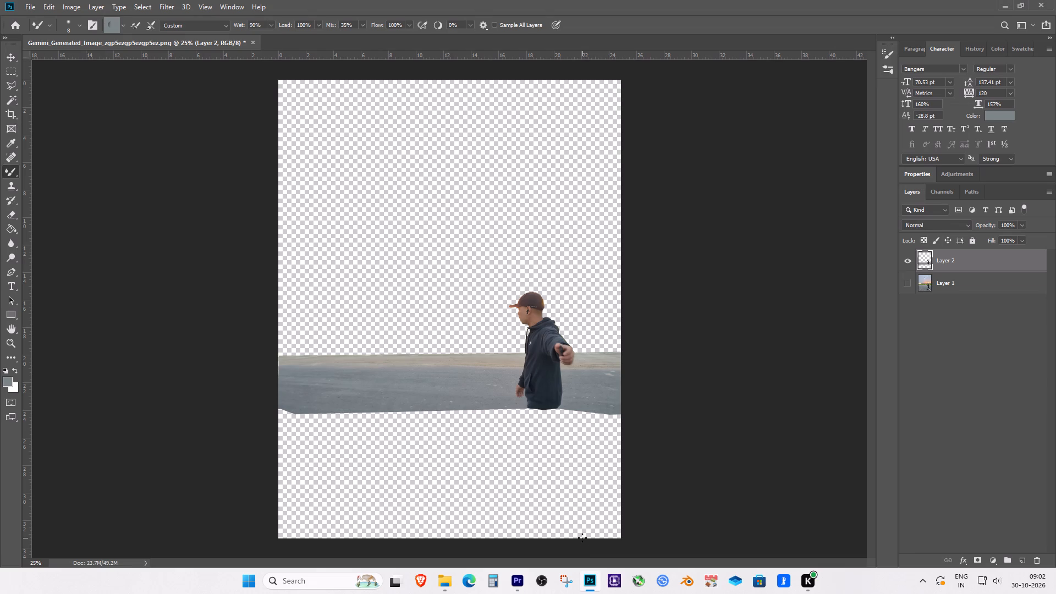
{"action": "left_click", "coordinate": [945, 290]}
{"action": "left_click", "coordinate": [907, 282]}
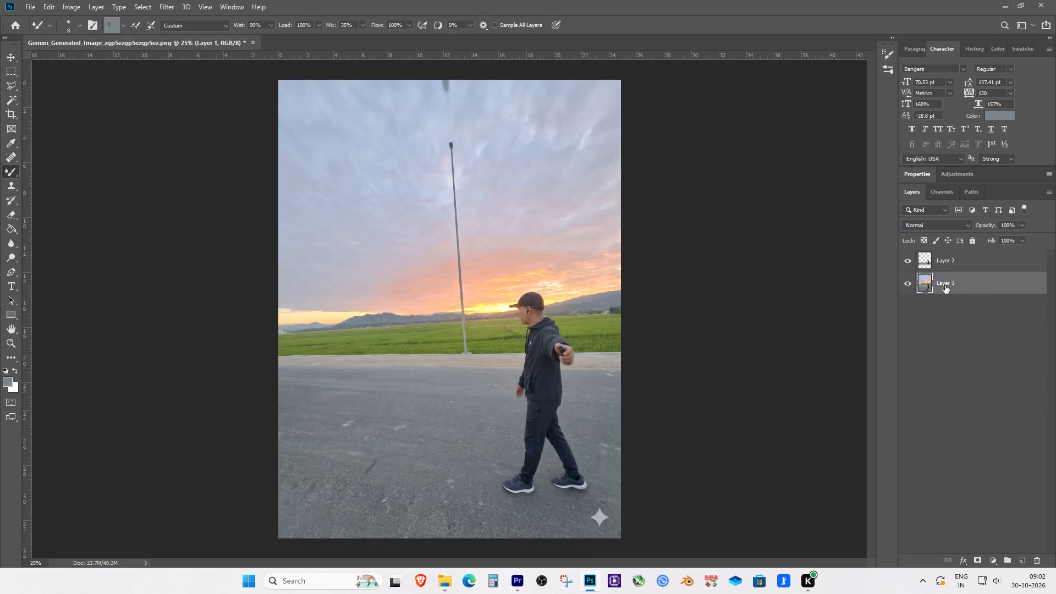
{"action": "left_click", "coordinate": [904, 285]}
{"action": "left_click", "coordinate": [904, 285]}
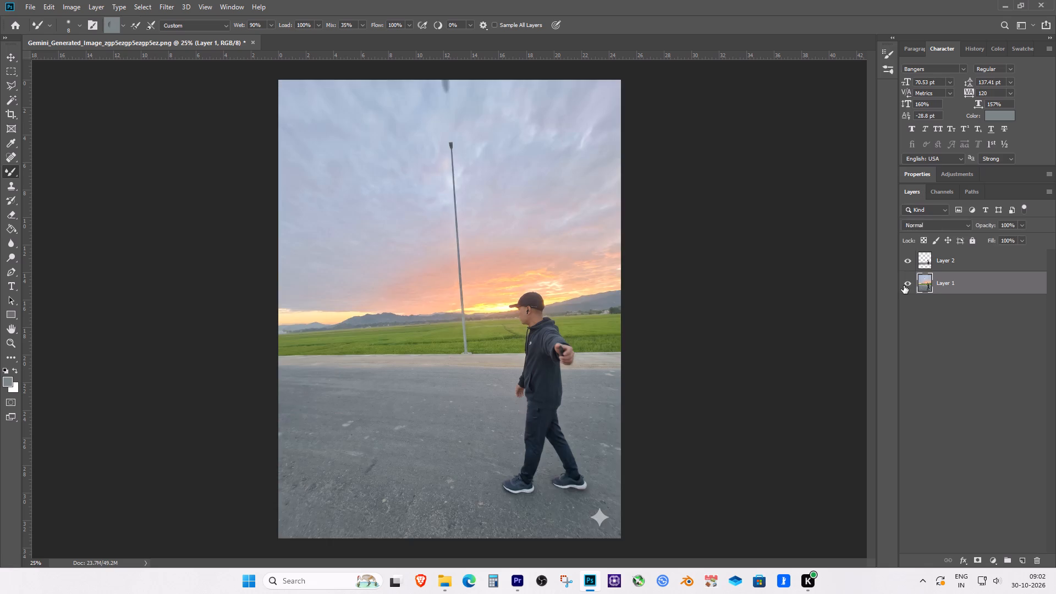
{"action": "left_click", "coordinate": [904, 285]}
{"action": "left_click", "coordinate": [904, 285]}
Load the outline of Layer 2's cut-out as a selection, keeping Layer 2 active.
{"action": "left_click", "coordinate": [952, 262]}
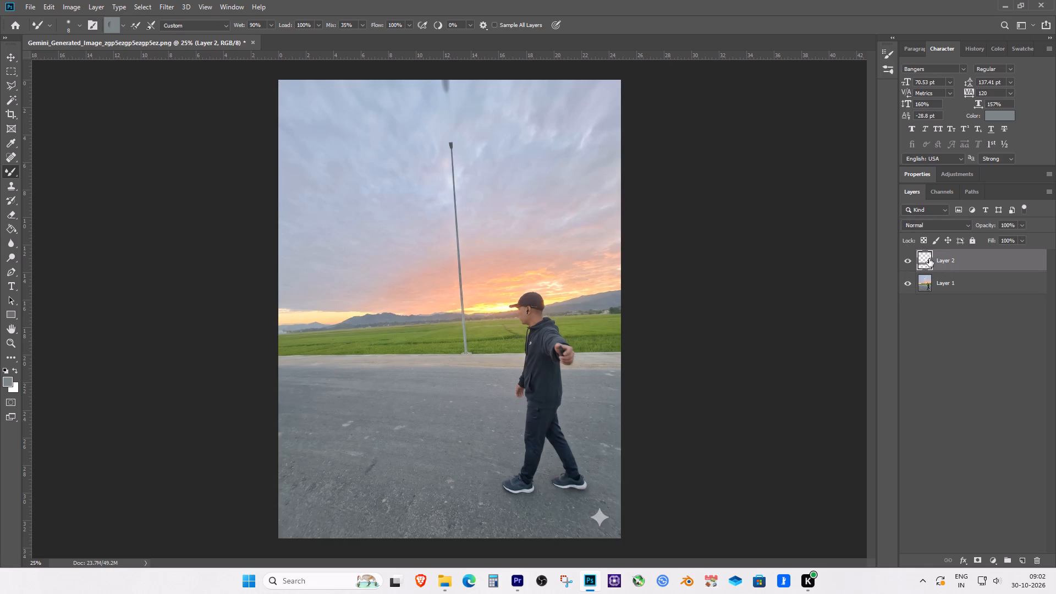
{"action": "left_click", "coordinate": [927, 257], "text": "ctrl"}
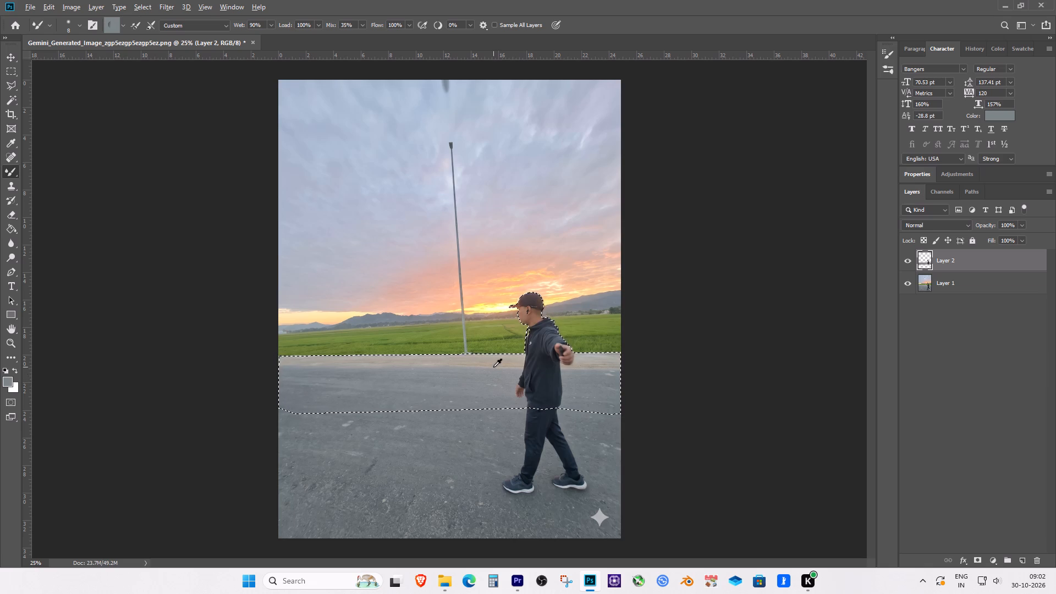
Subtract the road areas on both sides of the man from the selection using the Magic Wand.
{"action": "key", "text": "w"}
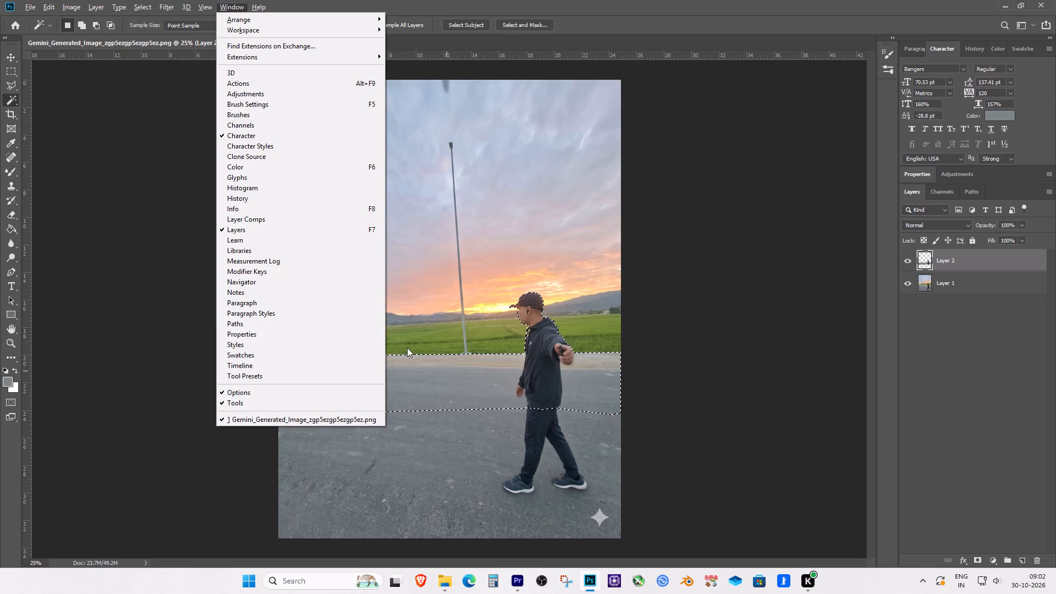
{"action": "key", "text": "w"}
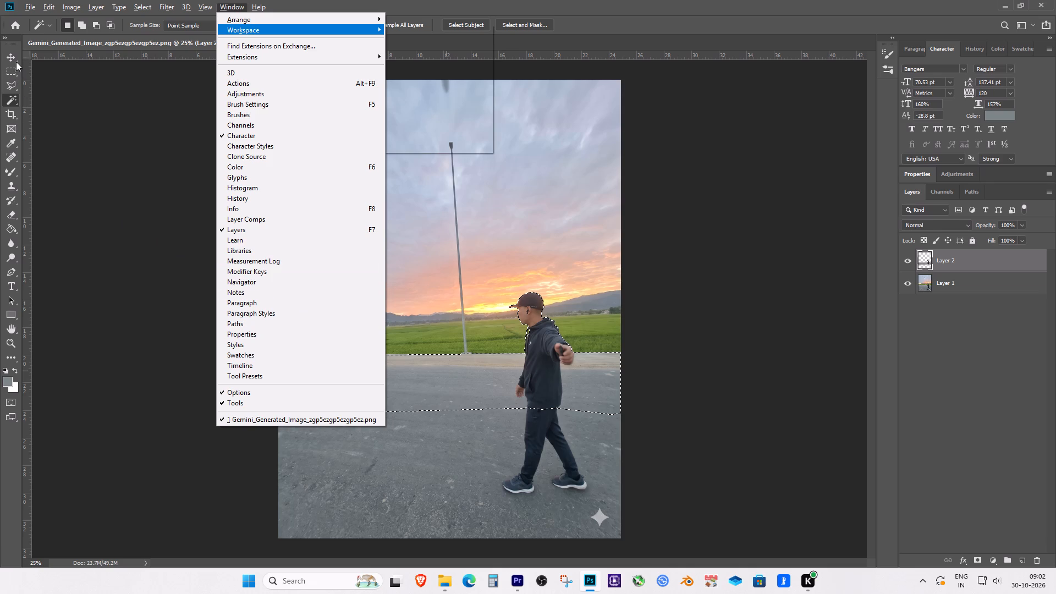
{"action": "left_click", "coordinate": [15, 58]}
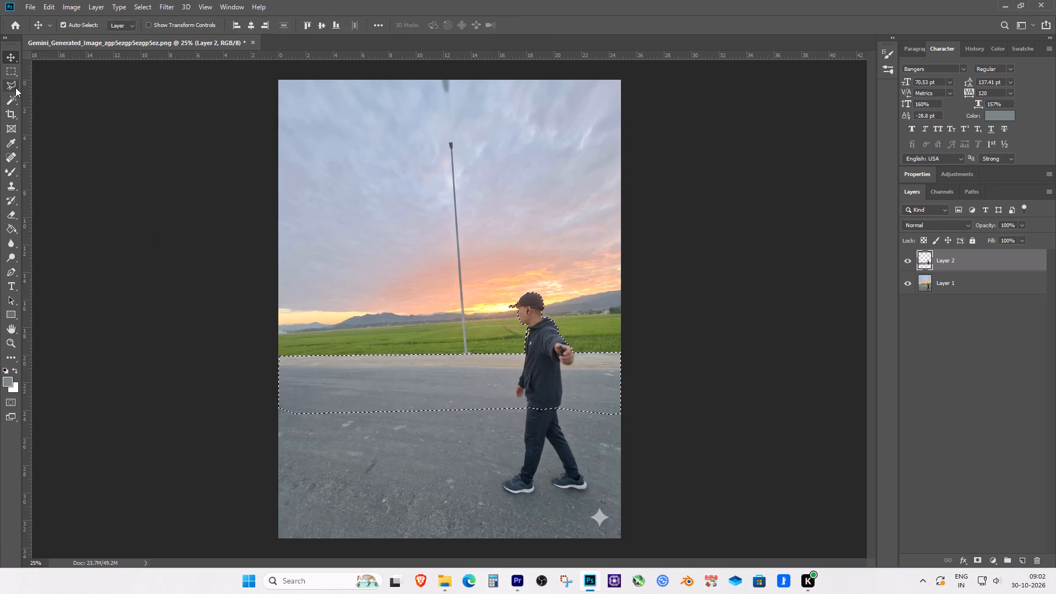
{"action": "left_click", "coordinate": [12, 95]}
{"action": "left_click", "coordinate": [475, 370], "text": "alt"}
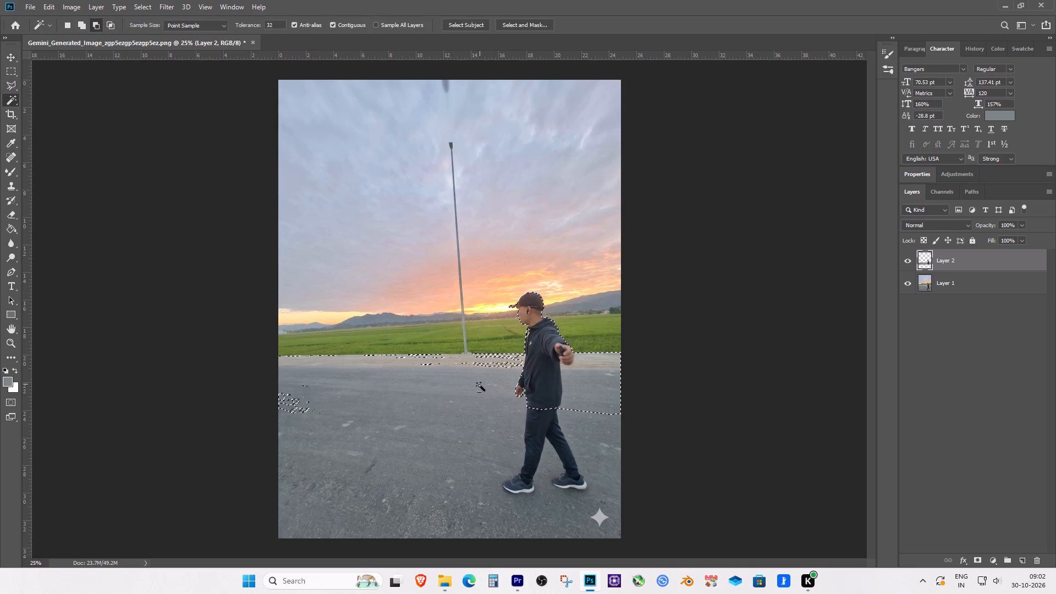
{"action": "left_click", "coordinate": [502, 356], "text": "alt"}
{"action": "left_click", "coordinate": [483, 355], "text": "alt"}
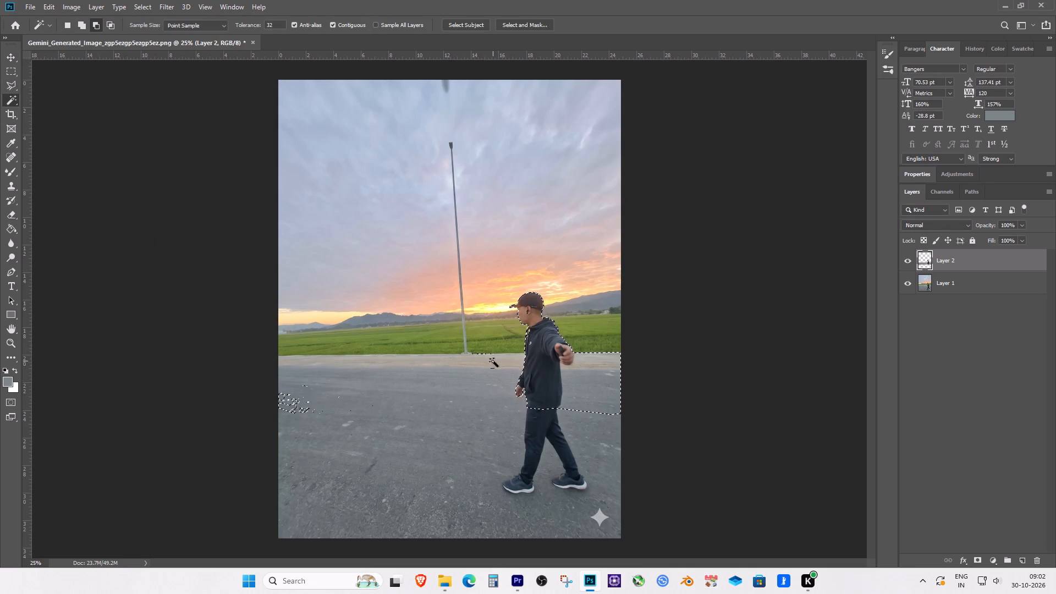
{"action": "left_click_drag", "start_coordinate": [487, 353], "coordinate": [465, 356], "text": "alt"}
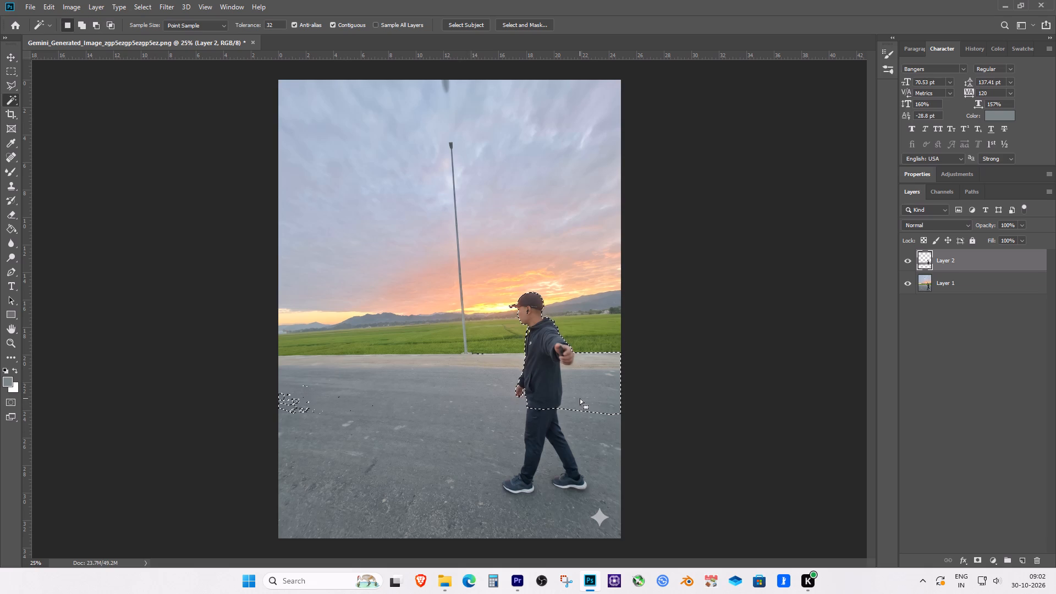
{"action": "left_click", "coordinate": [603, 387], "text": "alt"}
{"action": "left_click", "coordinate": [585, 361], "text": "alt"}
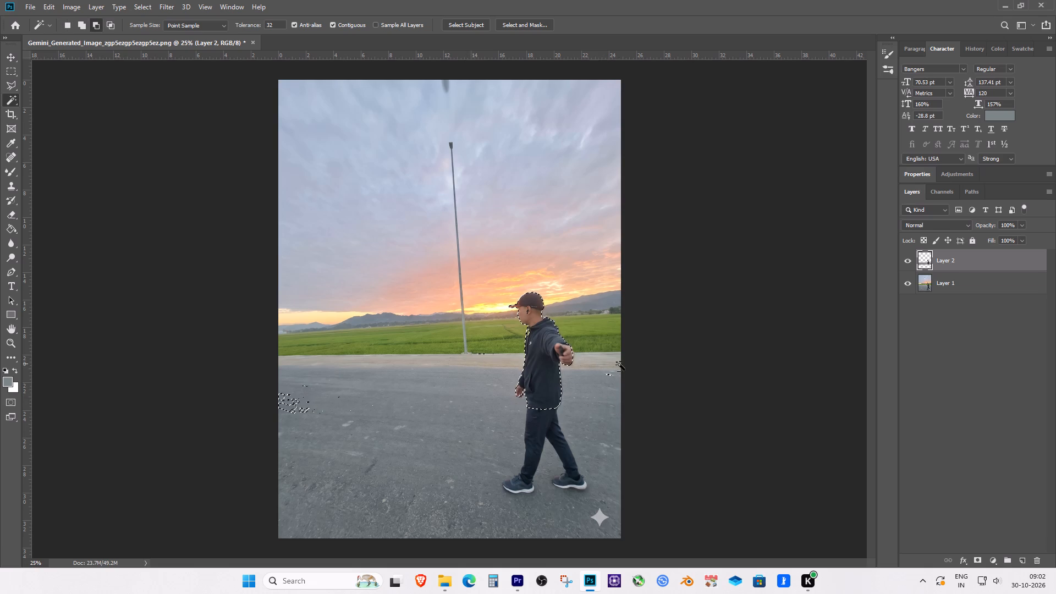
{"action": "left_click", "coordinate": [608, 375], "text": "alt"}
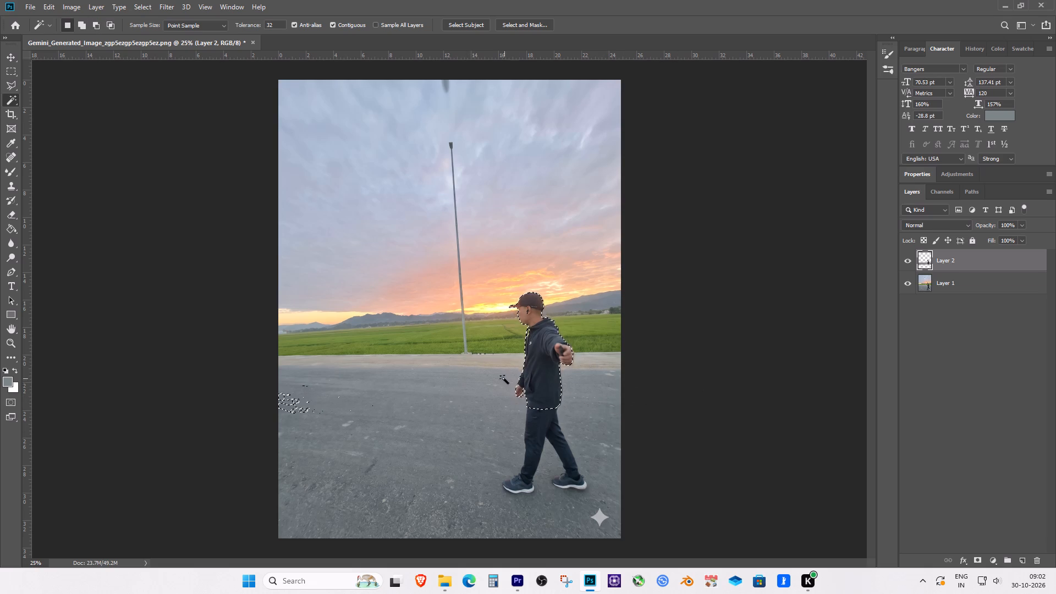
Remove the leftover specks near the lamp post base and the road's outer edge from the selection, leaving the man selected.
{"action": "left_click", "coordinate": [480, 349], "text": "alt"}
{"action": "left_click", "coordinate": [477, 345], "text": "alt"}
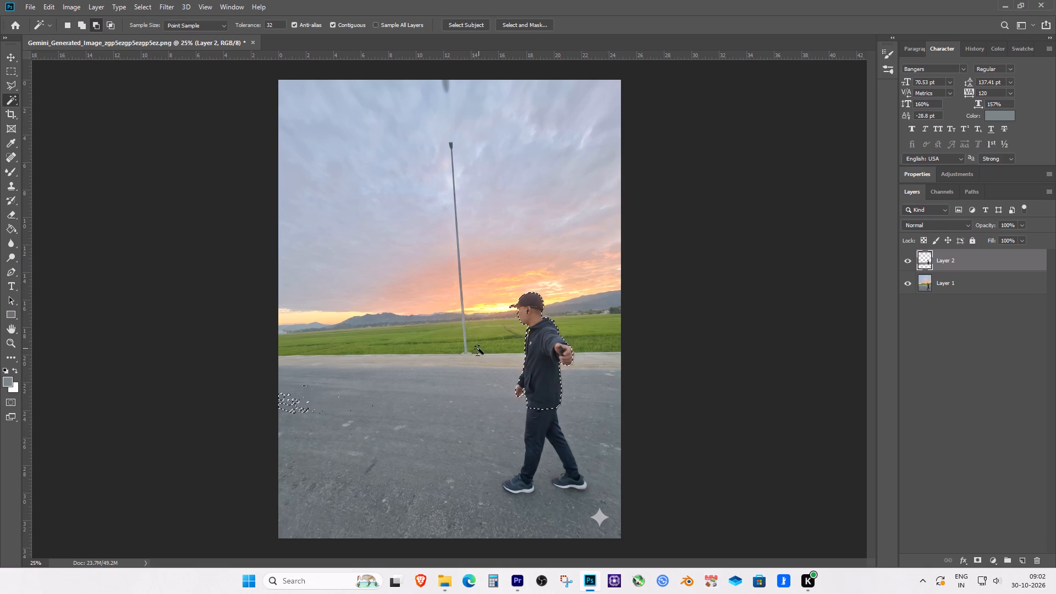
{"action": "left_click", "coordinate": [478, 348], "text": "alt"}
{"action": "left_click", "coordinate": [478, 339], "text": "alt"}
{"action": "left_click", "coordinate": [480, 349], "text": "alt"}
{"action": "left_click", "coordinate": [481, 345], "text": "alt"}
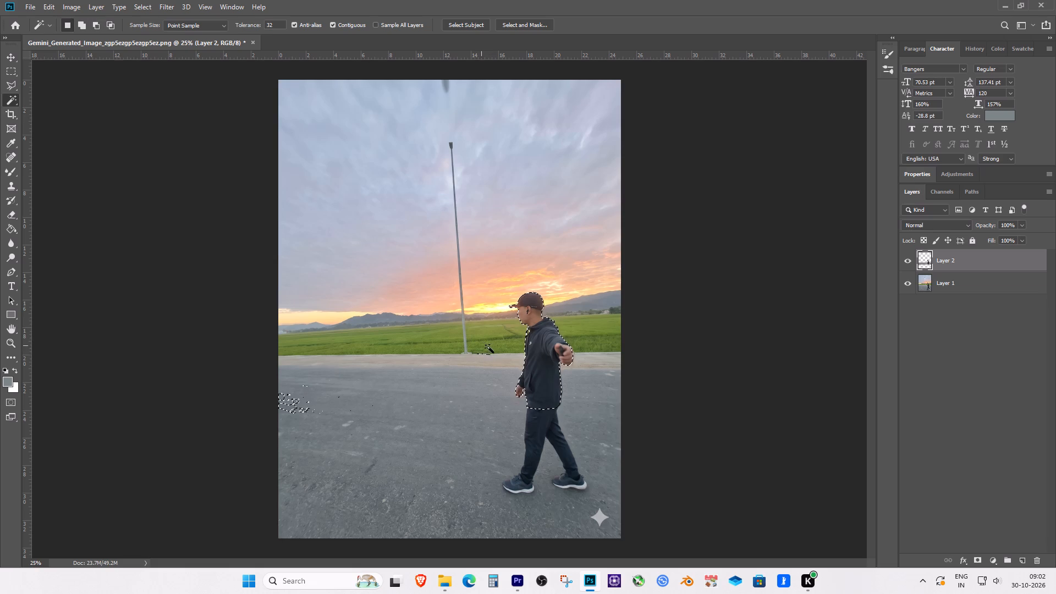
{"action": "left_click", "coordinate": [483, 348], "text": "alt"}
{"action": "left_click", "coordinate": [498, 346], "text": "alt"}
{"action": "left_click", "coordinate": [296, 391], "text": "alt"}
{"action": "left_click", "coordinate": [481, 348], "text": "alt"}
{"action": "left_click", "coordinate": [480, 346], "text": "alt"}
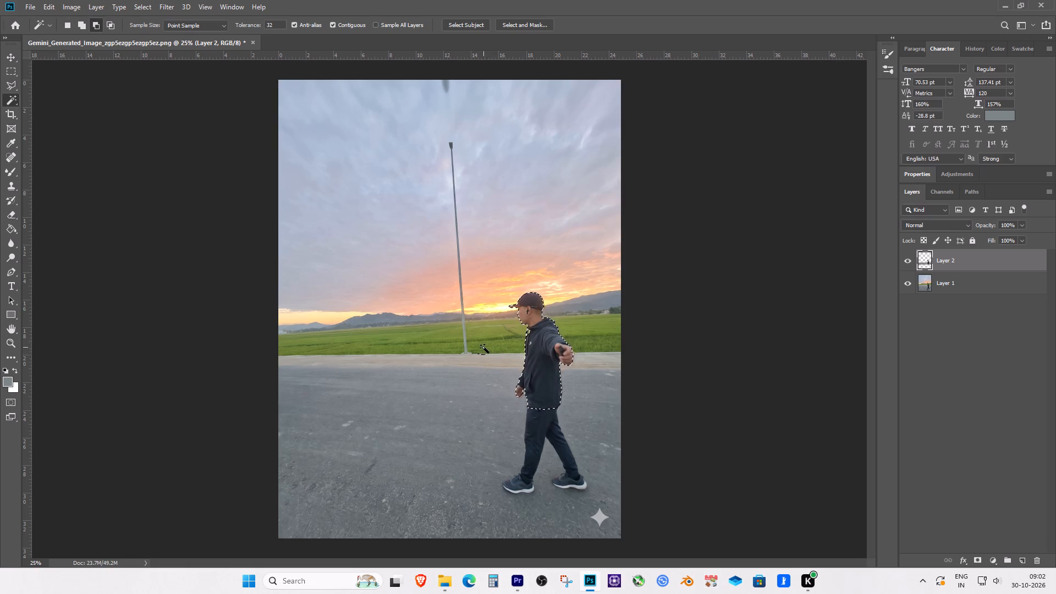
{"action": "left_click", "coordinate": [482, 345], "text": "alt"}
{"action": "left_click", "coordinate": [482, 354], "text": "alt"}
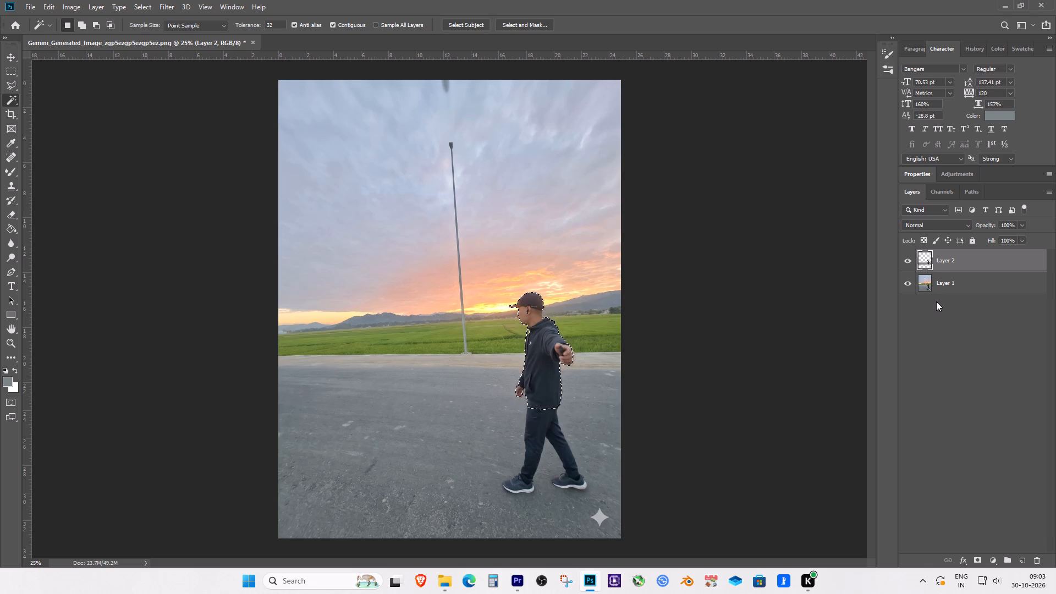
Fill the selected man on Layer 2 with Content-Aware contents, Normal mode at 100% opacity, and inspect the filled area.
{"action": "left_click", "coordinate": [48, 5]}
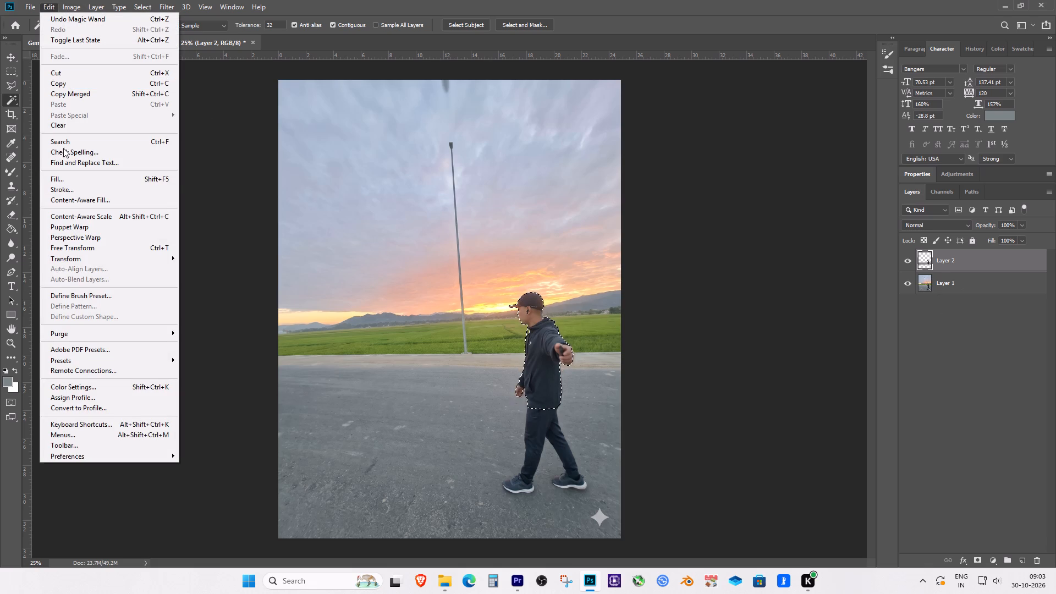
{"action": "left_click", "coordinate": [66, 176]}
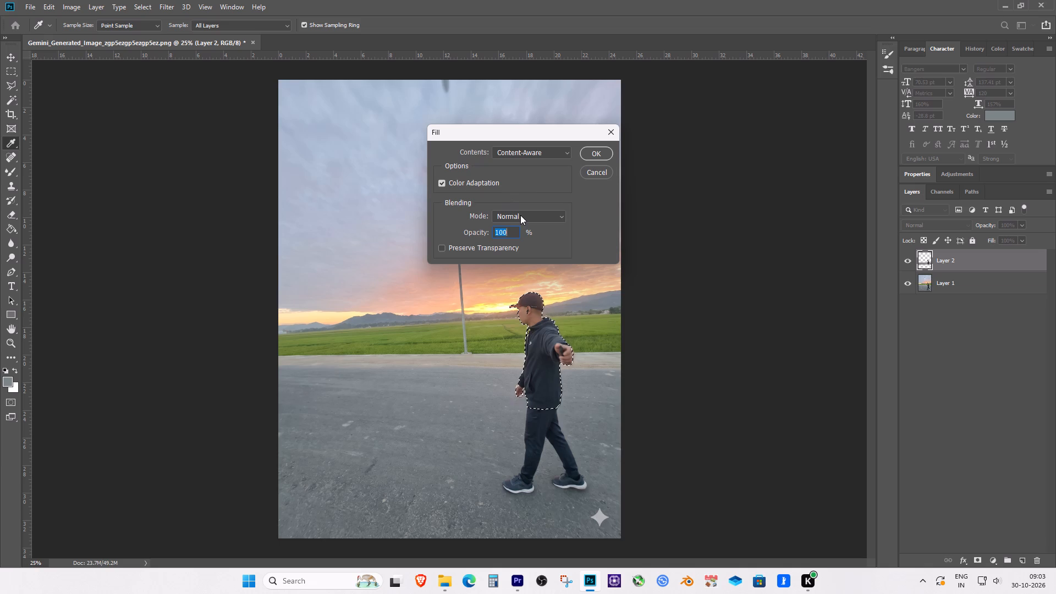
{"action": "left_click", "coordinate": [596, 149]}
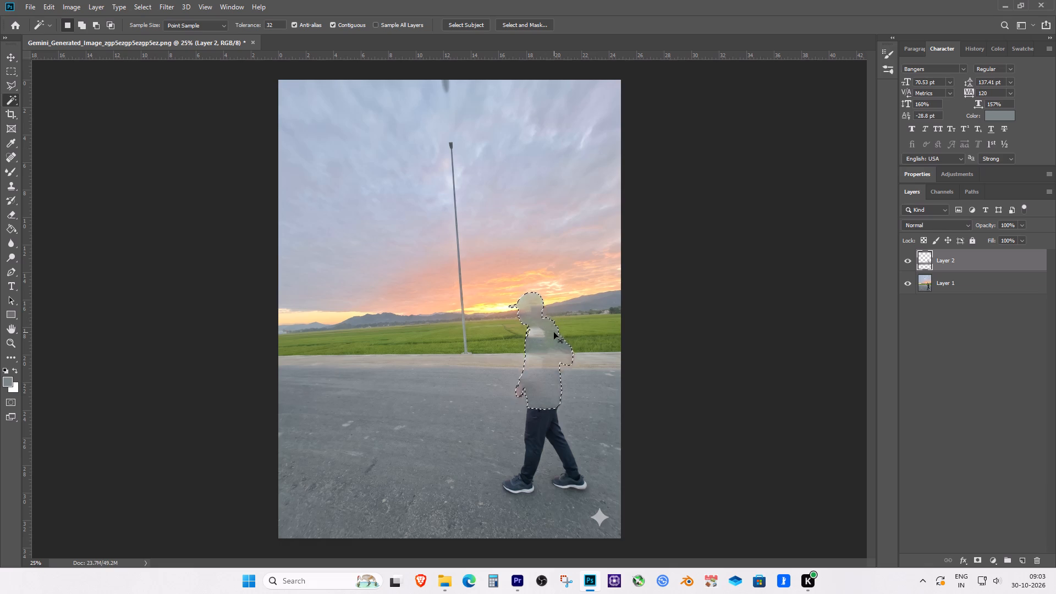
{"action": "key", "text": "ctrl+equal"}
{"action": "key", "text": "ctrl+equal"}
{"action": "key", "text": "ctrl+equal"}
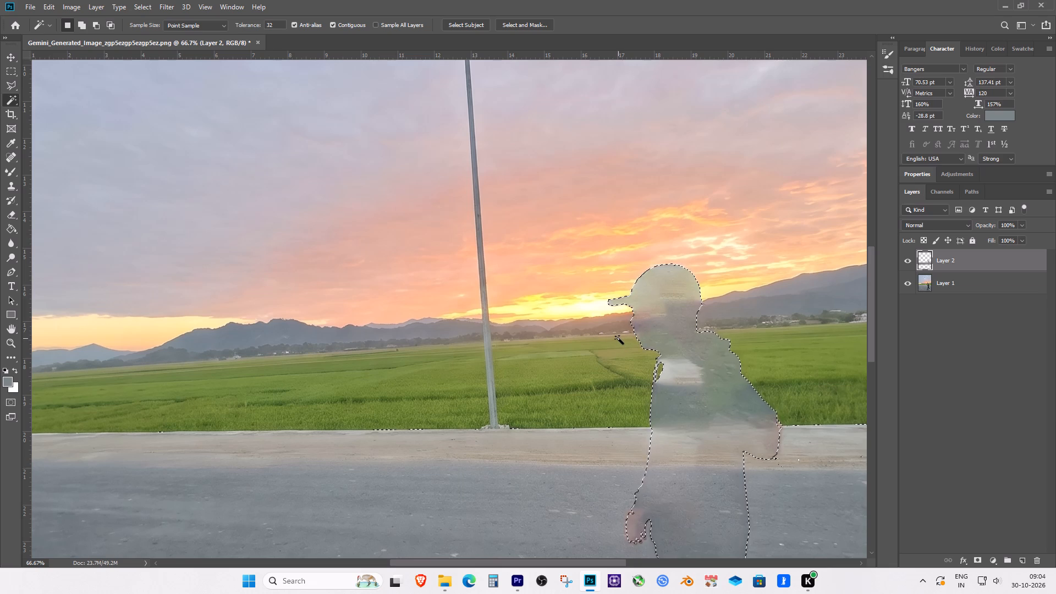
Switch to Premiere Pro and shift the 2.png clip horizontally behind the cut-out, setting its Position X to 1484.5.
{"action": "left_click", "coordinate": [515, 577]}
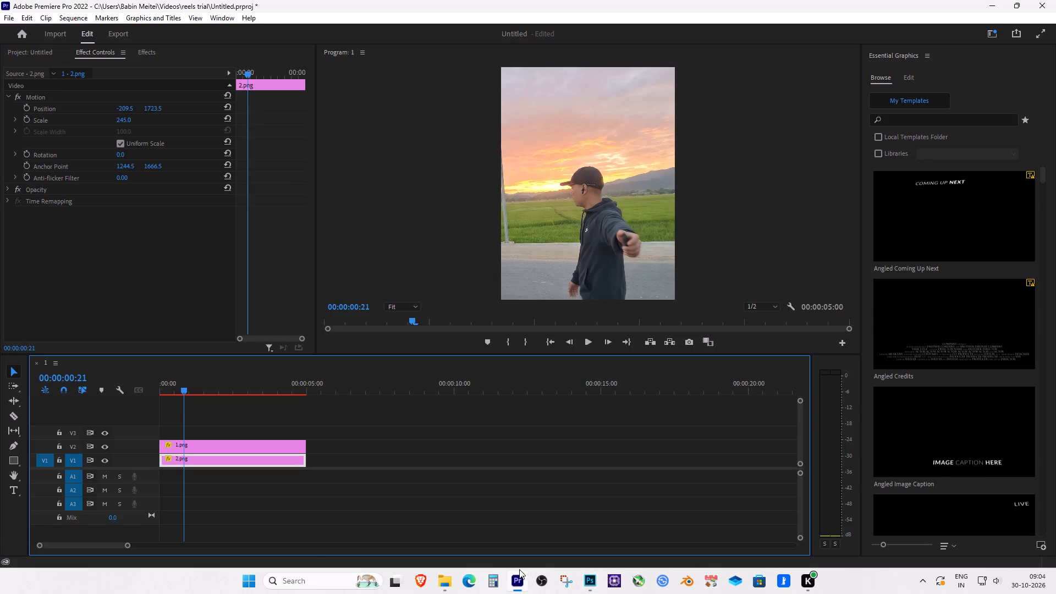
{"action": "left_click", "coordinate": [200, 451]}
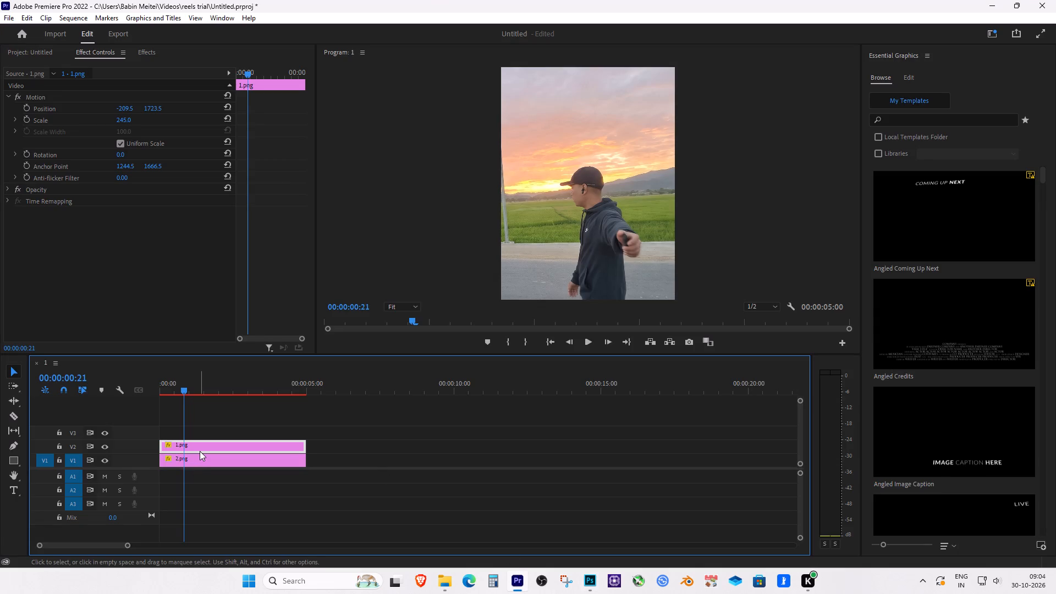
{"action": "left_click", "coordinate": [197, 466]}
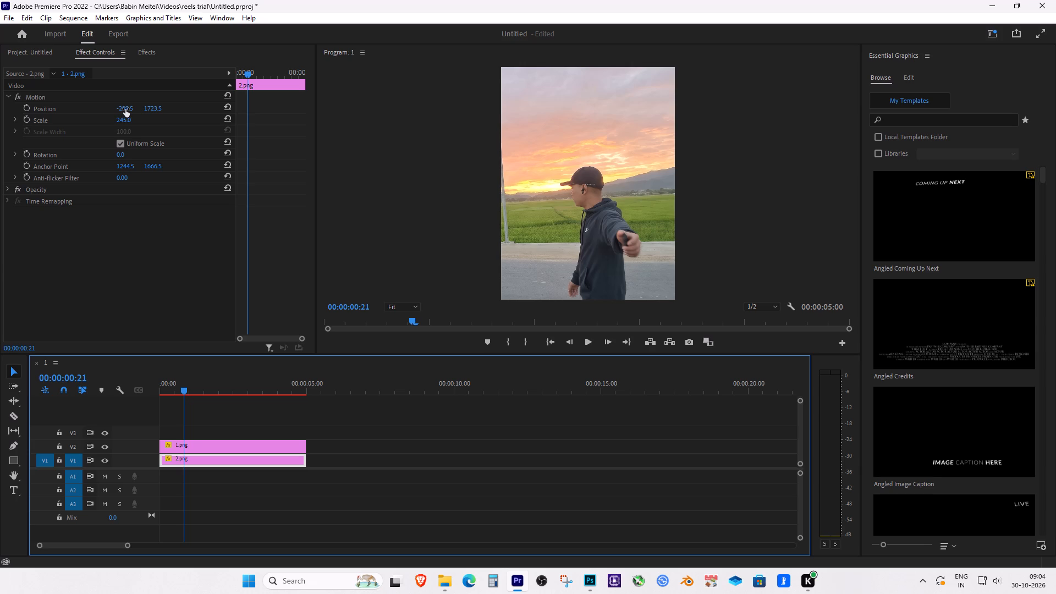
{"action": "left_click", "coordinate": [126, 108]}
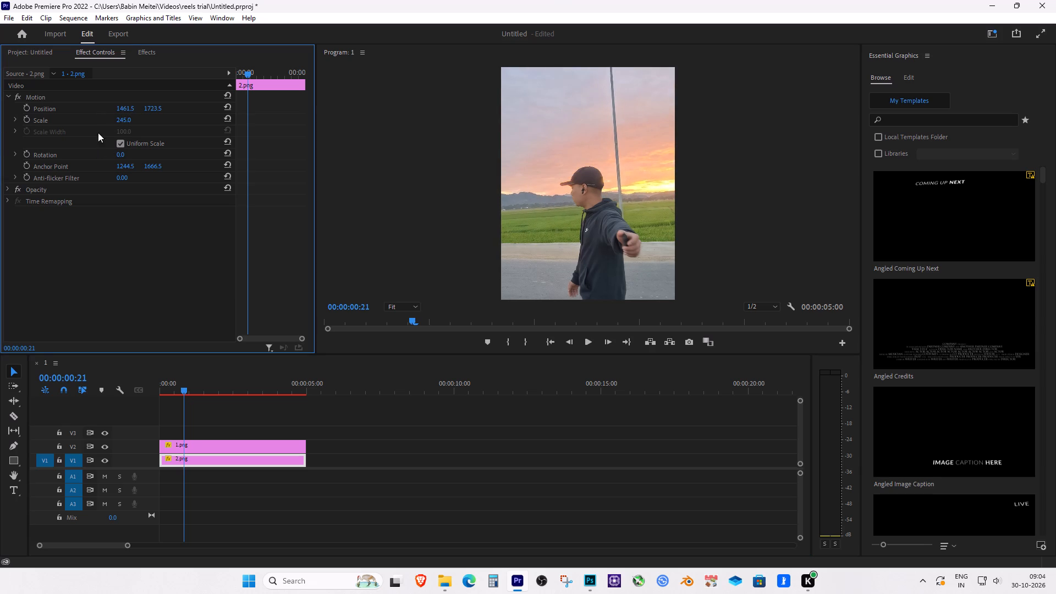
{"action": "left_click_drag", "start_coordinate": [129, 108], "coordinate": [145, 111]}
{"action": "left_click_drag", "start_coordinate": [145, 111], "coordinate": [386, 117]}
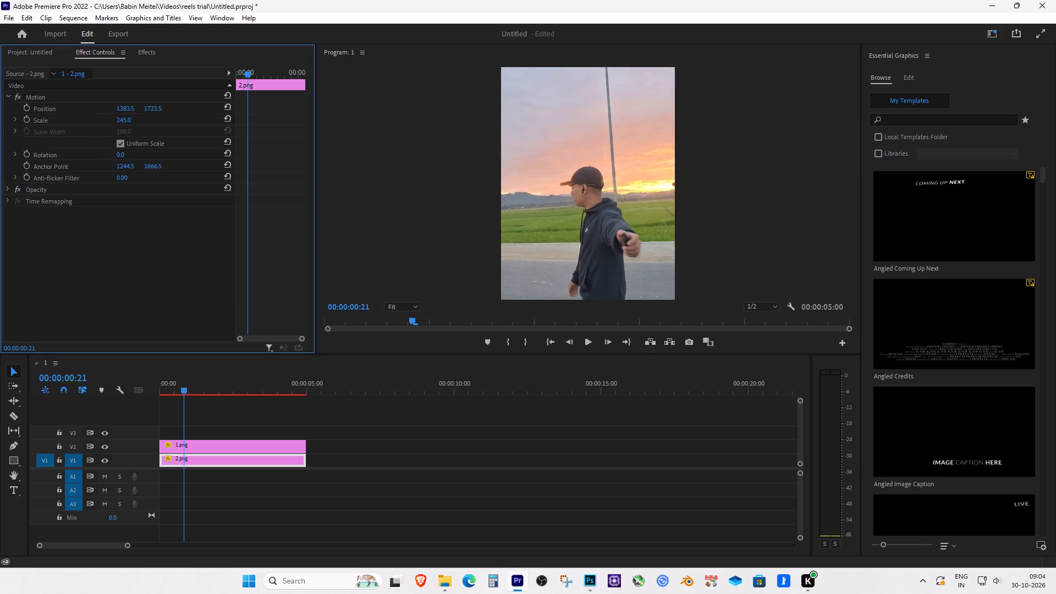
{"action": "left_click_drag", "start_coordinate": [386, 117], "coordinate": [415, 113]}
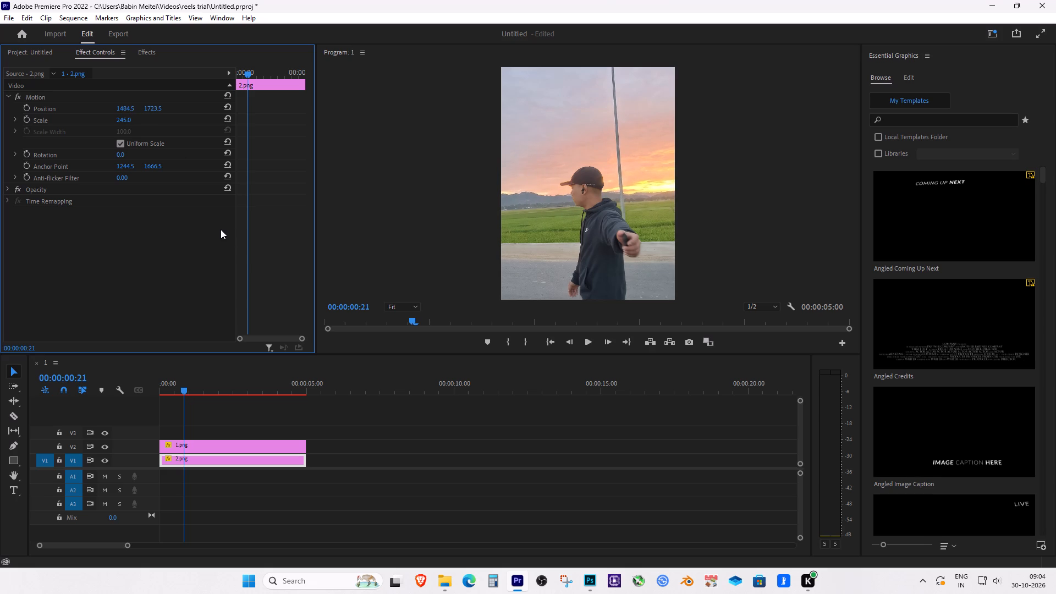
Return to Photoshop and clear the selection around the filled figure on Layer 2.
{"action": "left_click", "coordinate": [593, 593]}
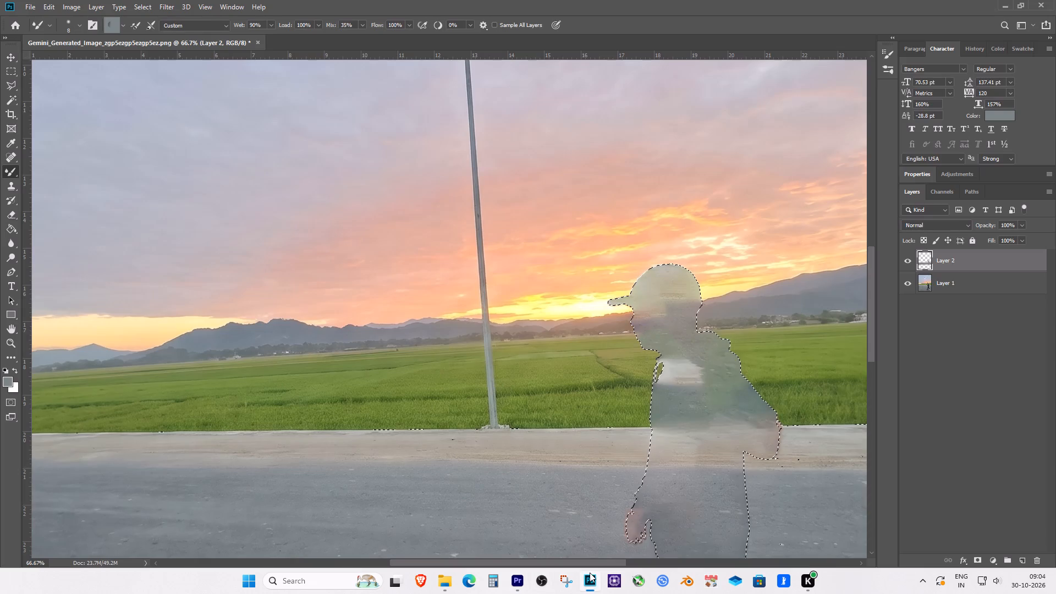
{"action": "key", "text": "ctrl+d"}
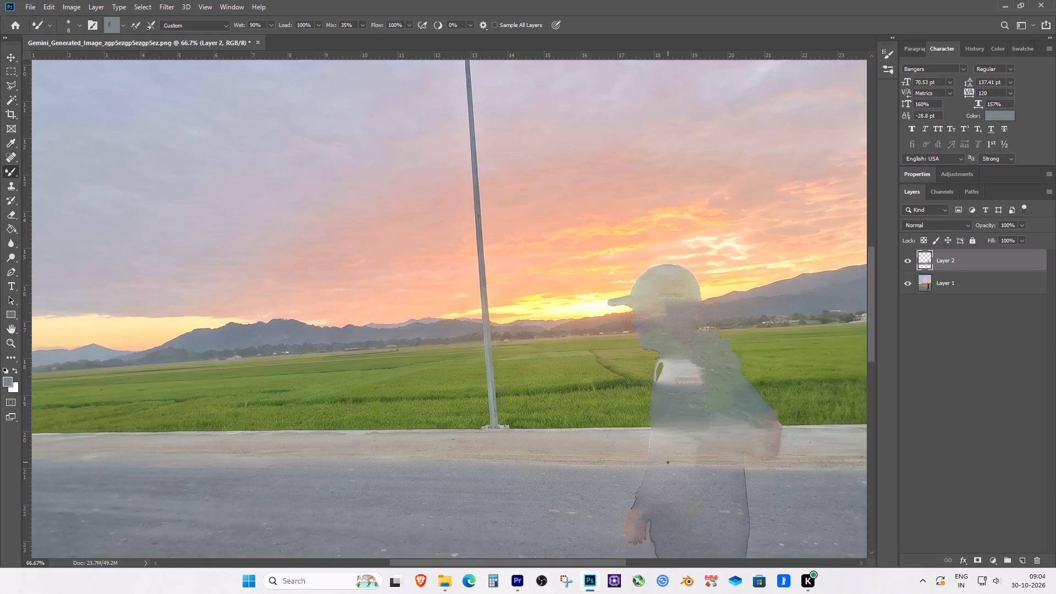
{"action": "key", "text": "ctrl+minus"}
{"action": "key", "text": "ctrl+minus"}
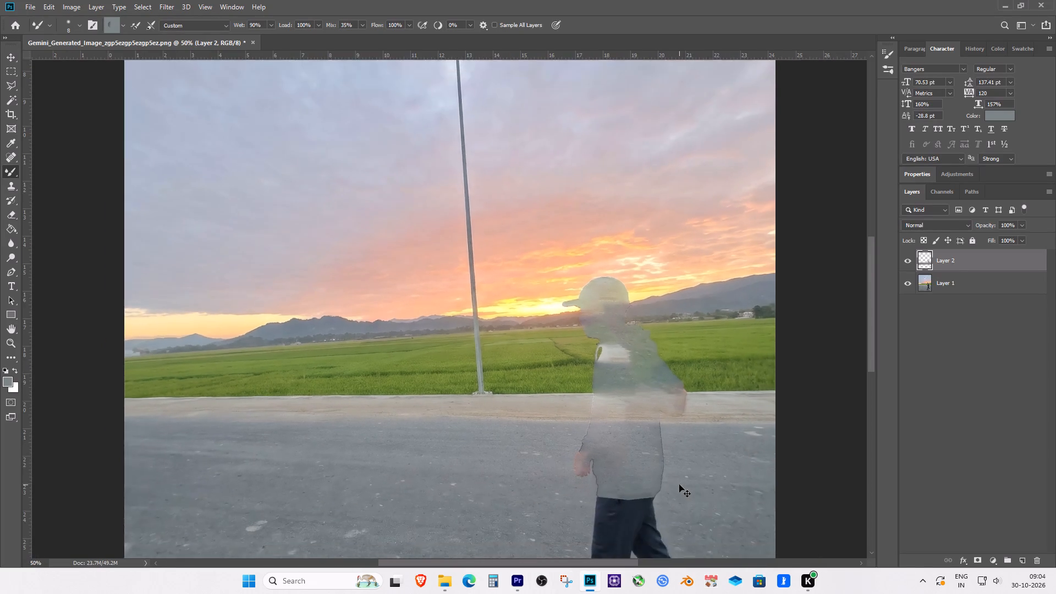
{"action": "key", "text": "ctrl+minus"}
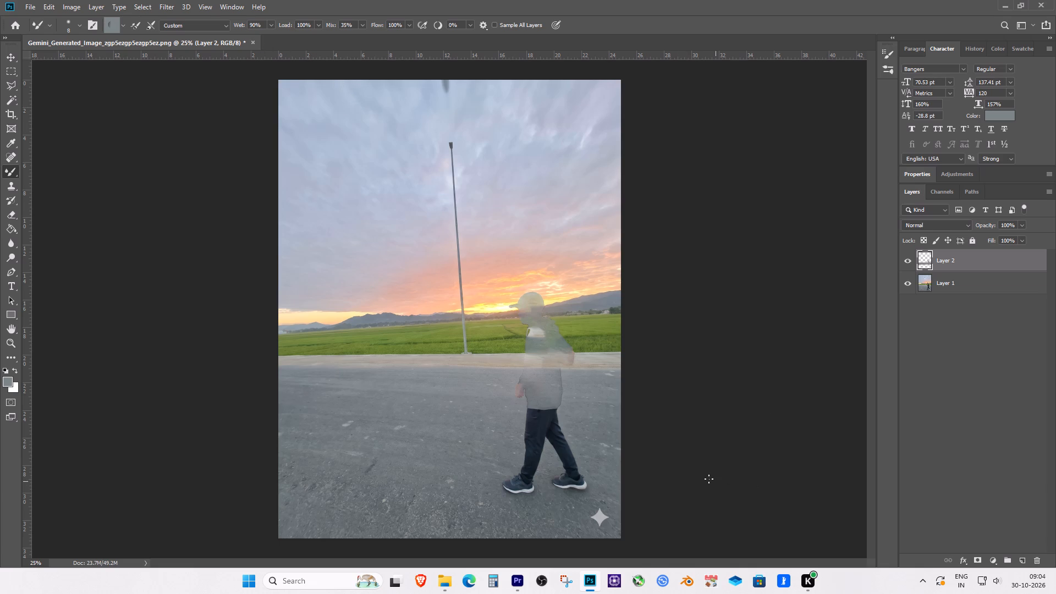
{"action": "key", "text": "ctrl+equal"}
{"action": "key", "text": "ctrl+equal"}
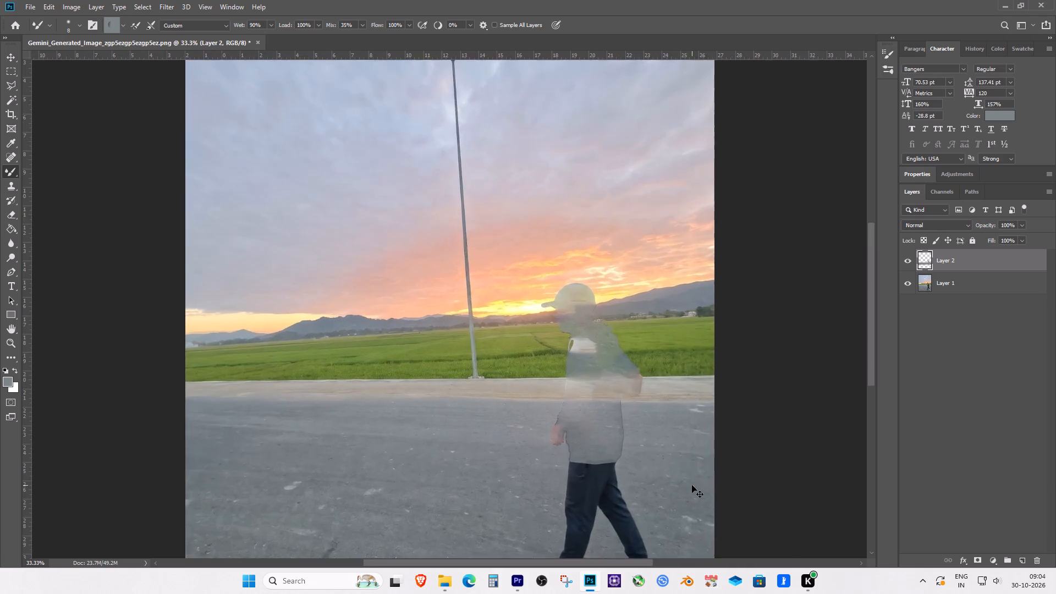
Examine the Content-Aware filled figure on Layer 2 up close and against the whole background photo.
{"action": "key", "text": "ctrl+equal"}
{"action": "key", "text": "ctrl+equal"}
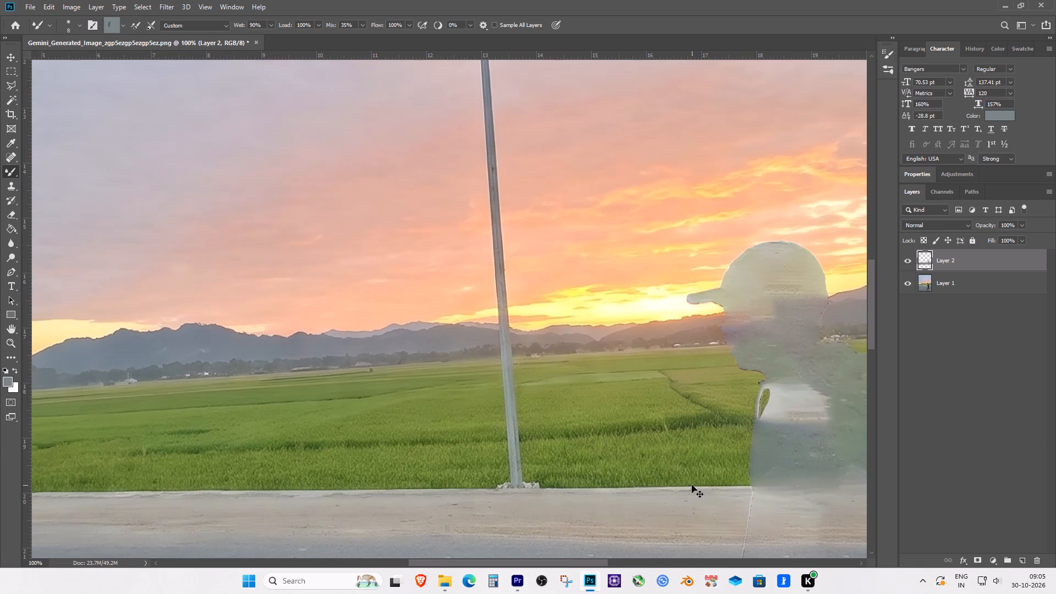
{"action": "key", "text": "ctrl+minus"}
{"action": "key", "text": "ctrl+minus"}
{"action": "key", "text": "ctrl+minus"}
{"action": "key", "text": "ctrl+minus"}
{"action": "key", "text": "ctrl+equal"}
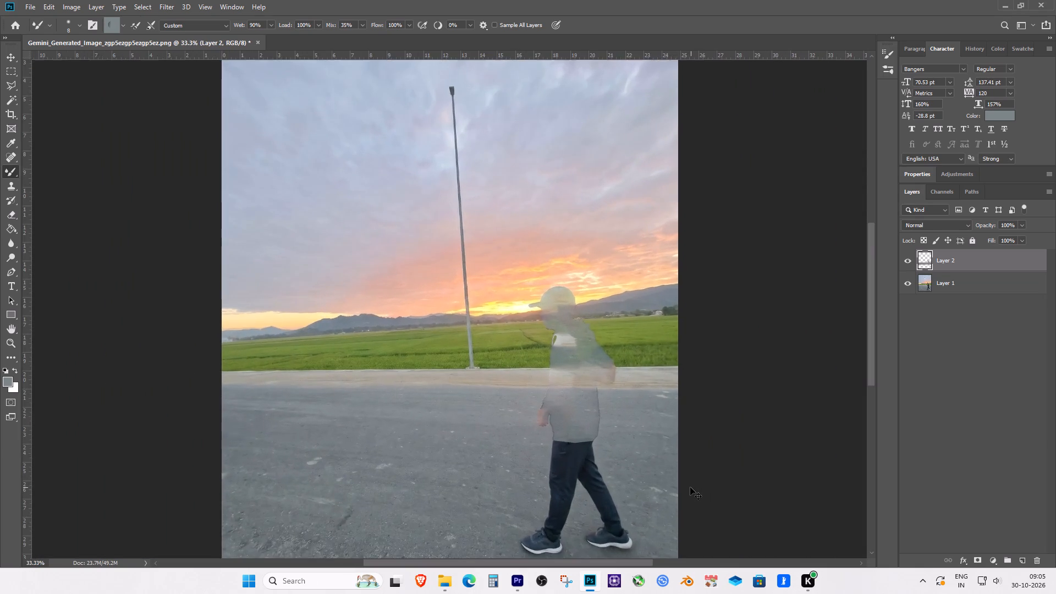
{"action": "key", "text": "ctrl+equal"}
{"action": "key", "text": "ctrl+equal"}
{"action": "key", "text": "ctrl+equal"}
{"action": "key", "text": "ctrl+minus"}
{"action": "key", "text": "ctrl+minus"}
{"action": "key", "text": "ctrl+minus"}
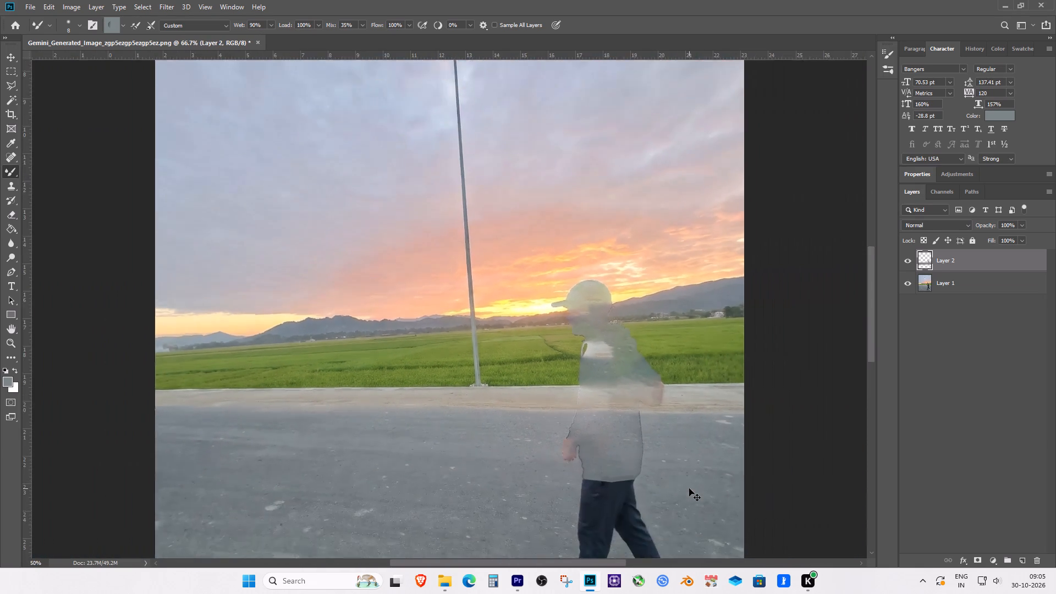
{"action": "key", "text": "ctrl+minus"}
{"action": "key", "text": "ctrl+equal"}
{"action": "key", "text": "ctrl+equal"}
{"action": "key", "text": "ctrl+minus"}
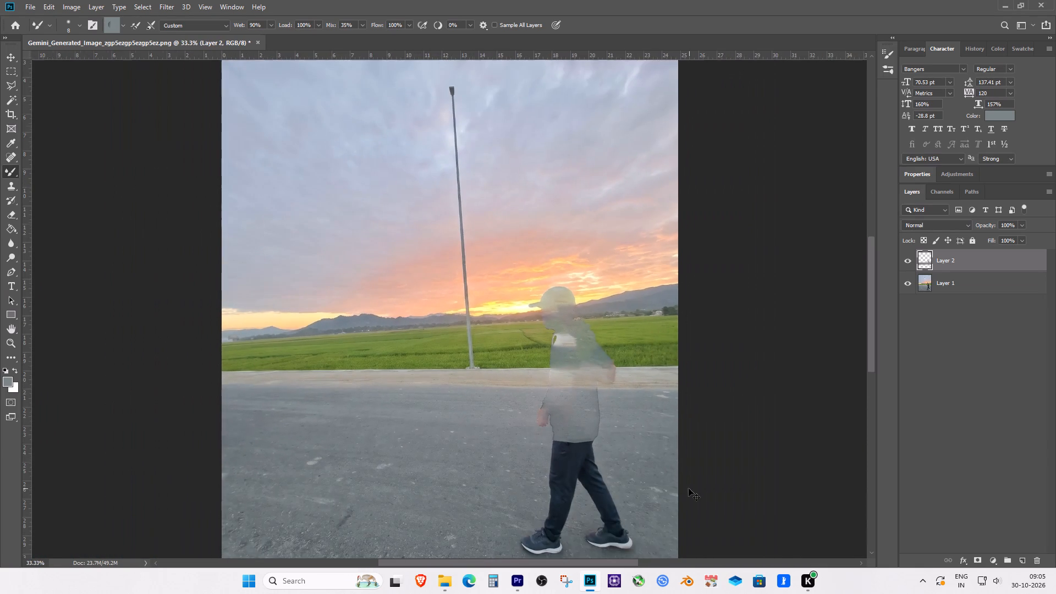
{"action": "key", "text": "ctrl+minus"}
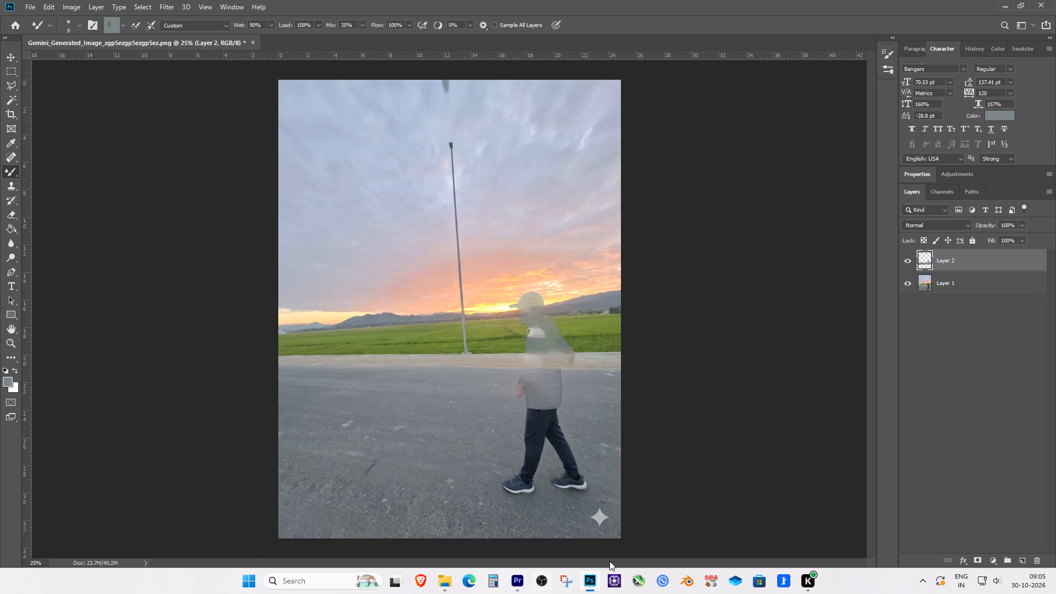
Switch to Premiere Pro and turn on Scale and Position keyframing for the 2.png clip at 00:00:00:00.
{"action": "left_click", "coordinate": [519, 579]}
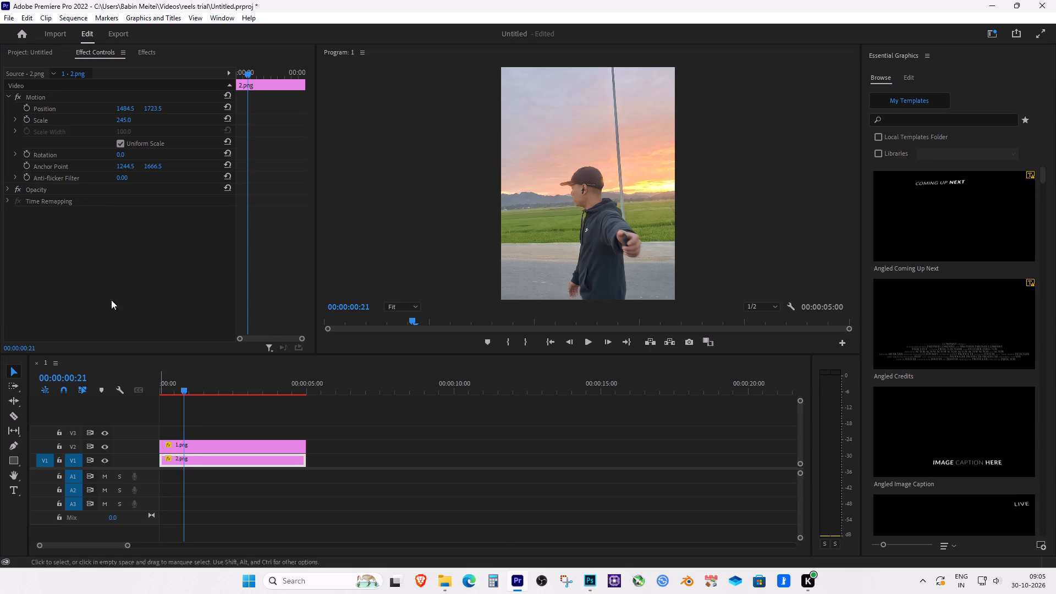
{"action": "left_click_drag", "start_coordinate": [182, 391], "coordinate": [179, 391]}
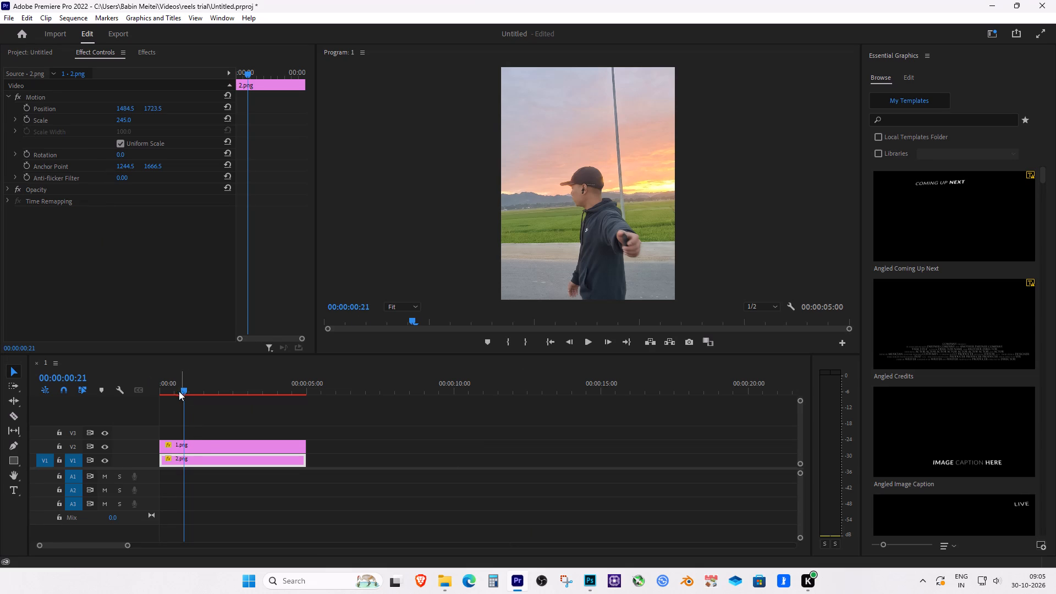
{"action": "left_click_drag", "start_coordinate": [179, 391], "coordinate": [118, 393]}
{"action": "left_click", "coordinate": [28, 119]}
{"action": "left_click", "coordinate": [25, 107]}
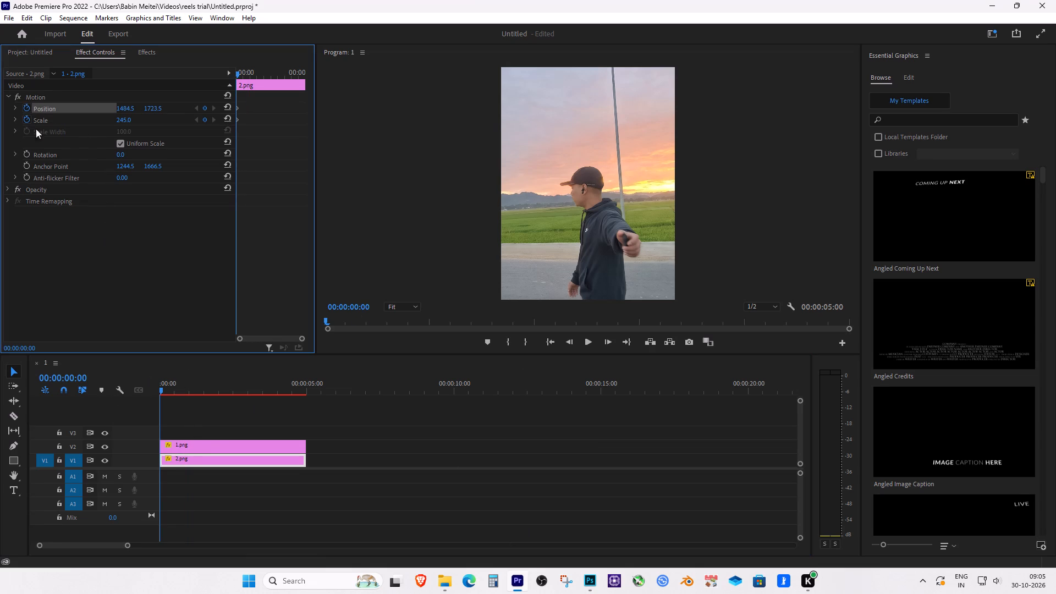
At 00:00:04:23, keyframe the 2.png clip's vertical Position at 4037.5 so the background slides downward.
{"action": "left_click_drag", "start_coordinate": [160, 388], "coordinate": [250, 400]}
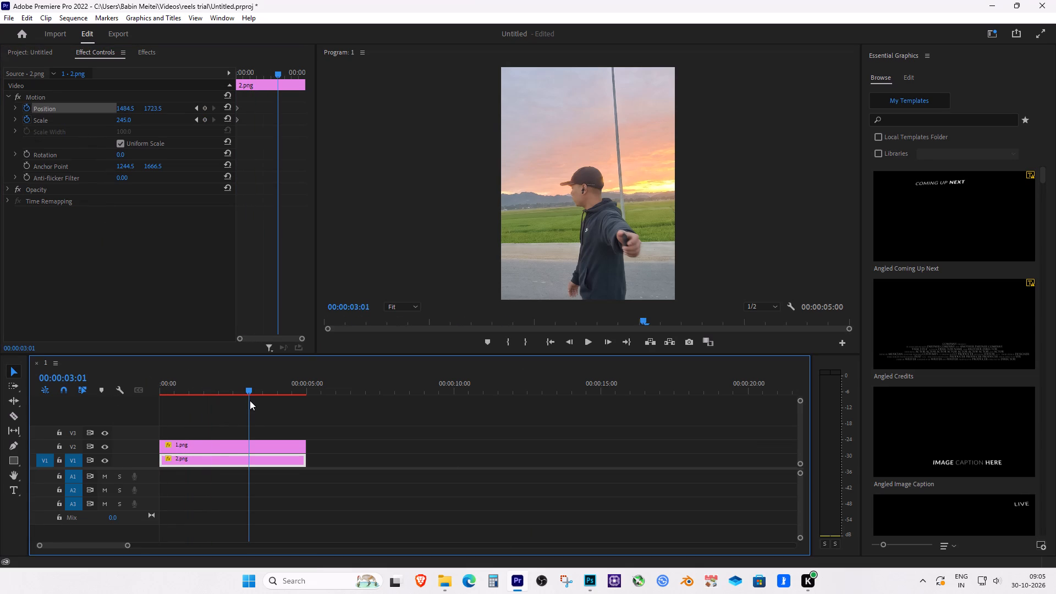
{"action": "left_click_drag", "start_coordinate": [250, 400], "coordinate": [301, 403]}
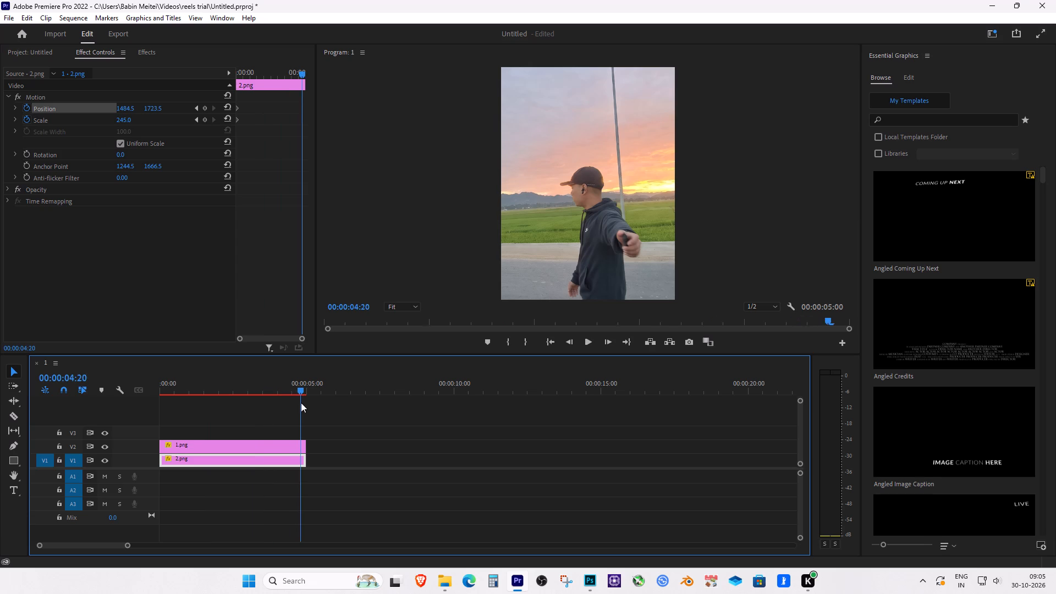
{"action": "left_click_drag", "start_coordinate": [301, 403], "coordinate": [305, 403]}
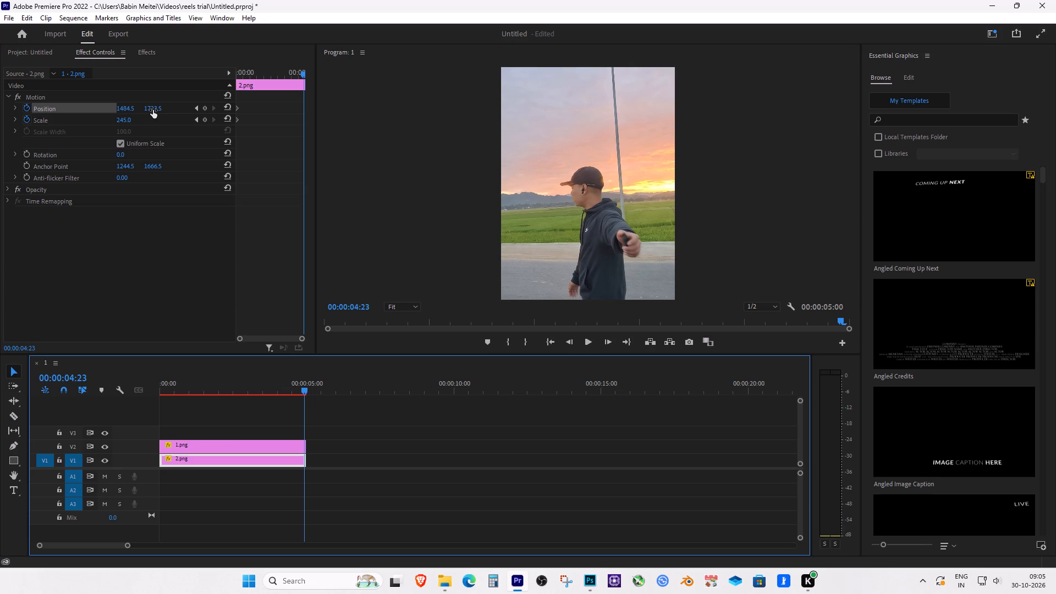
{"action": "left_click_drag", "start_coordinate": [153, 110], "coordinate": [355, 86]}
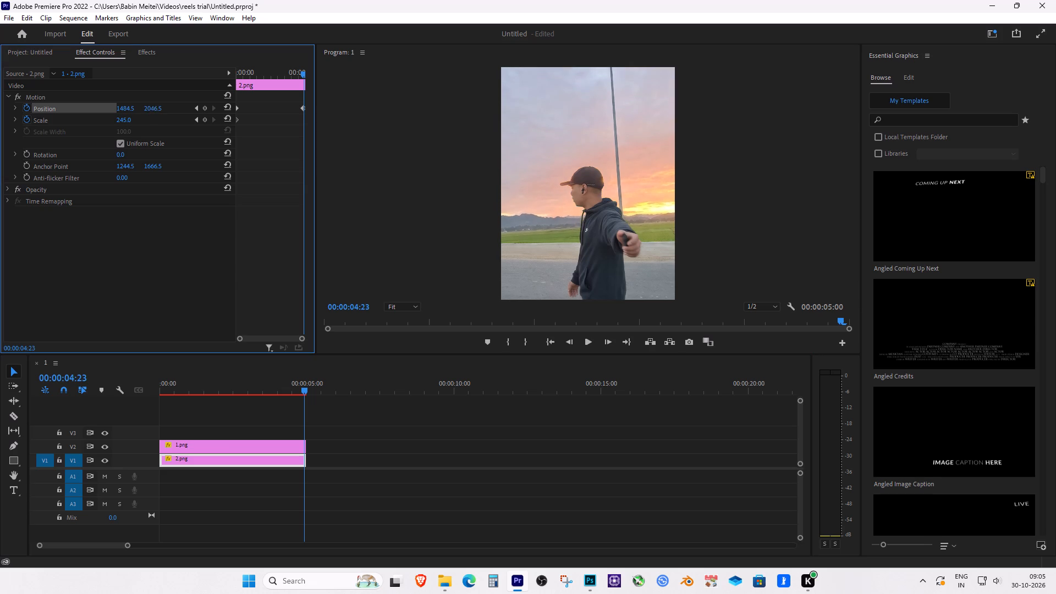
{"action": "left_click_drag", "start_coordinate": [355, 86], "coordinate": [666, 43]}
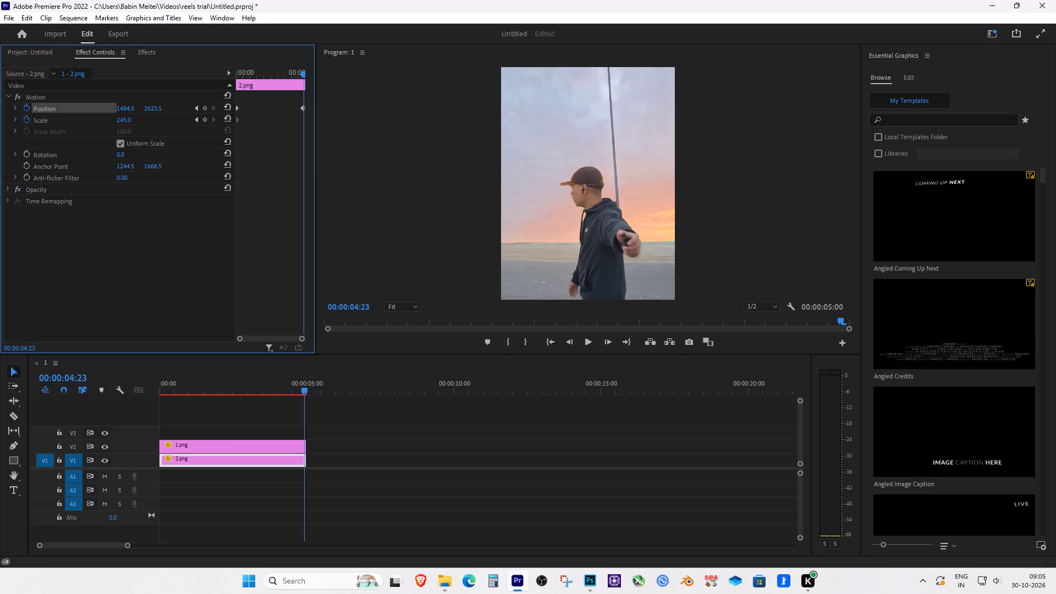
{"action": "left_click_drag", "start_coordinate": [666, 43], "coordinate": [414, 53]}
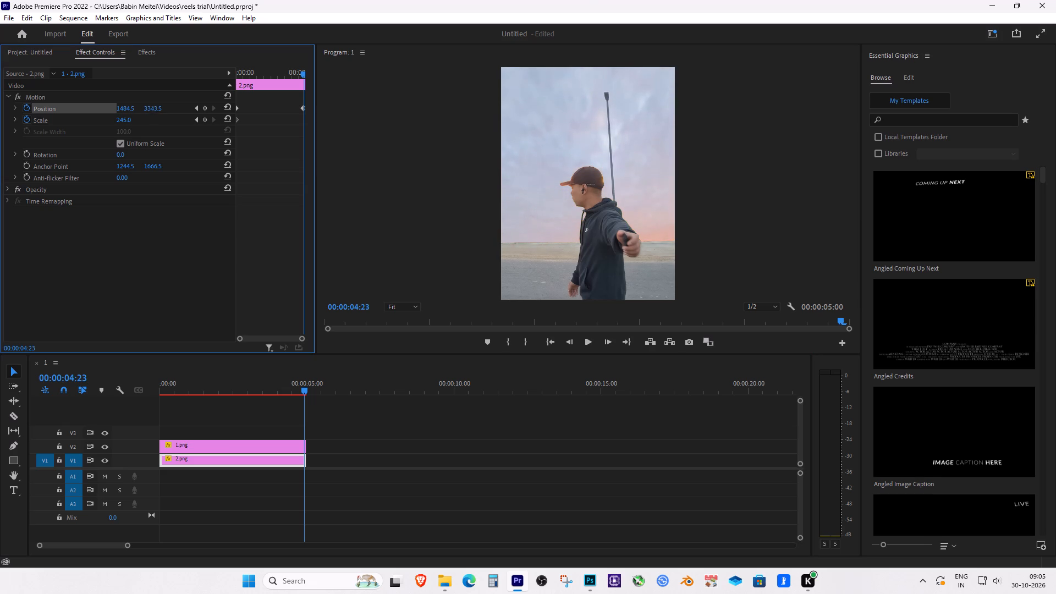
{"action": "left_click_drag", "start_coordinate": [414, 53], "coordinate": [354, 34]}
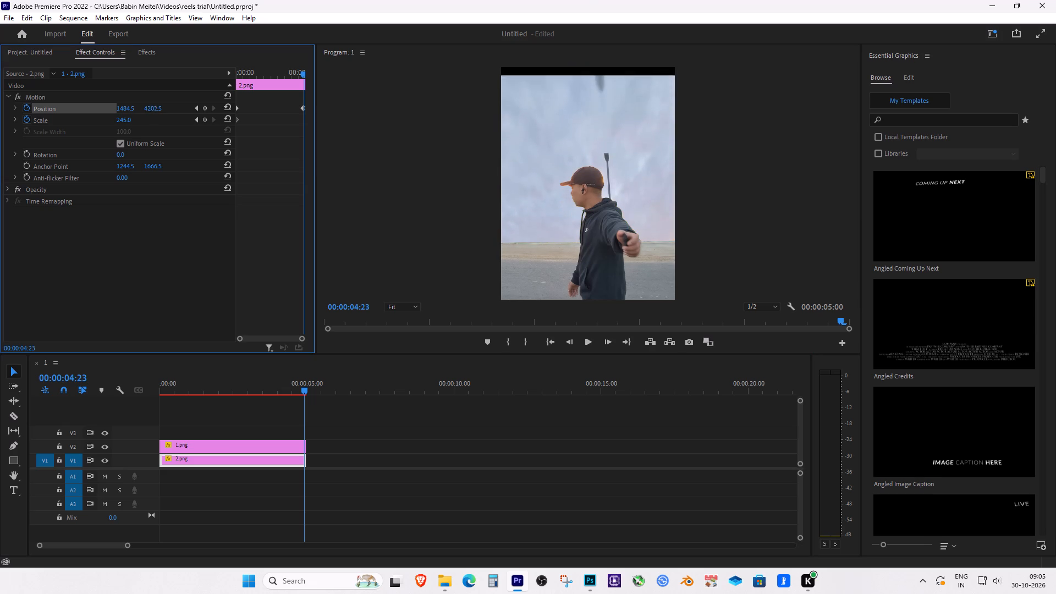
{"action": "left_click_drag", "start_coordinate": [354, 34], "coordinate": [273, 81]}
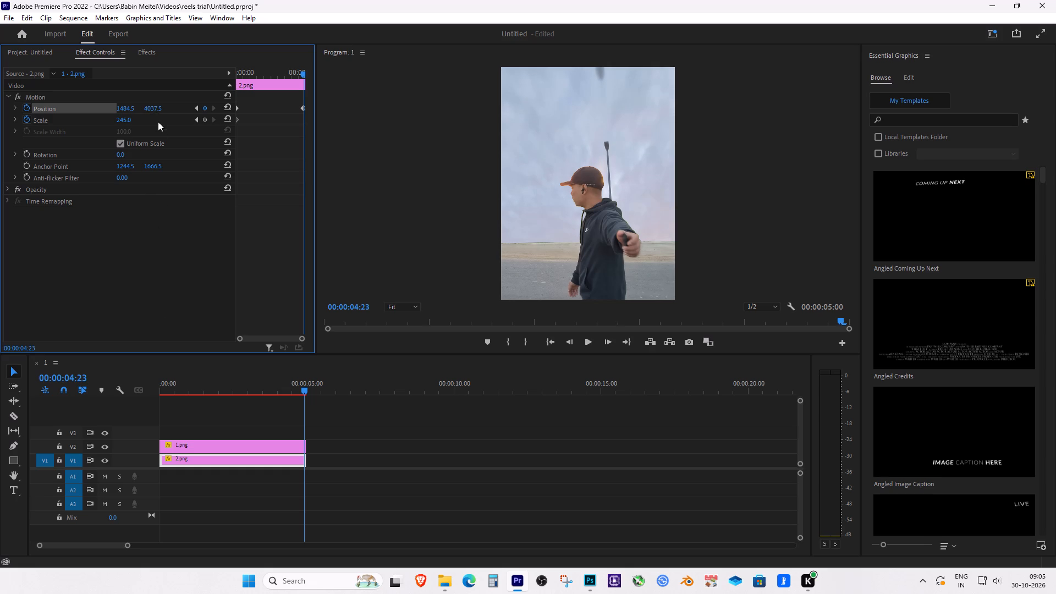
Play the sequence from the start to review the background movement behind the cut-out.
{"action": "left_click_drag", "start_coordinate": [270, 391], "coordinate": [0, 404]}
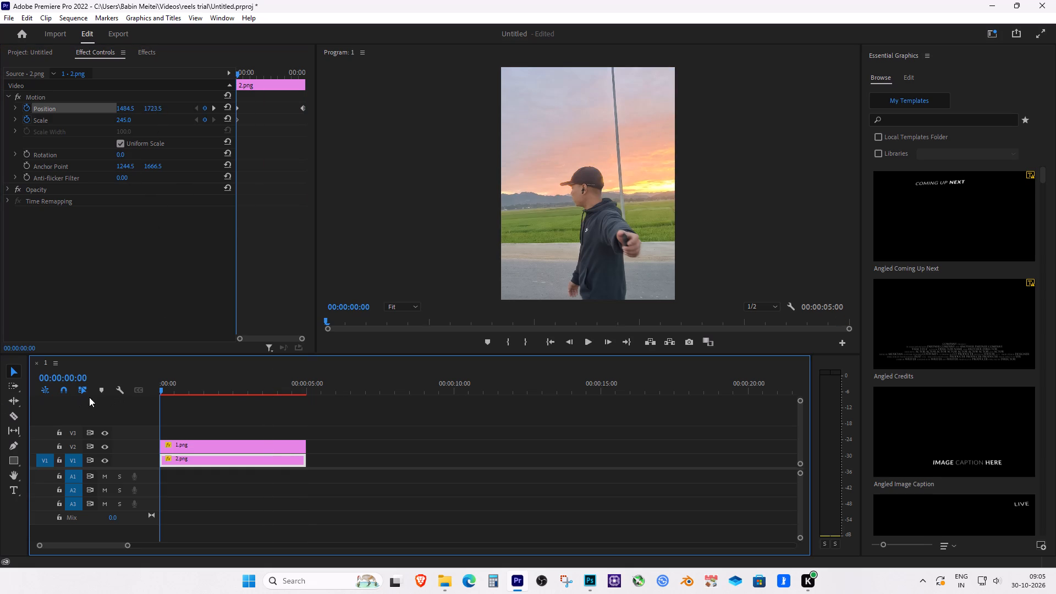
{"action": "key", "text": "space"}
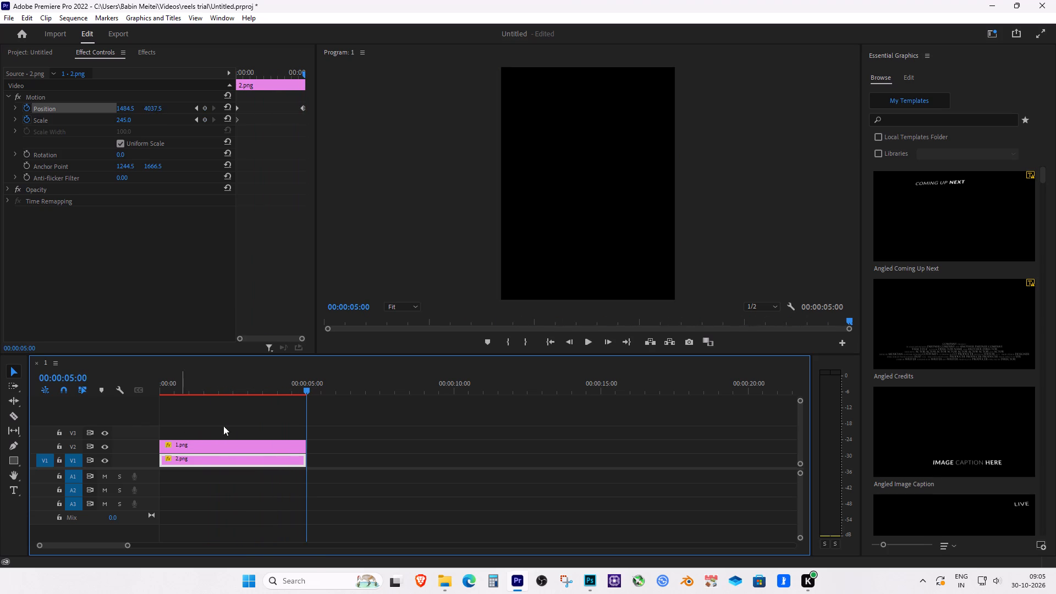
{"action": "left_click_drag", "start_coordinate": [309, 387], "coordinate": [168, 403]}
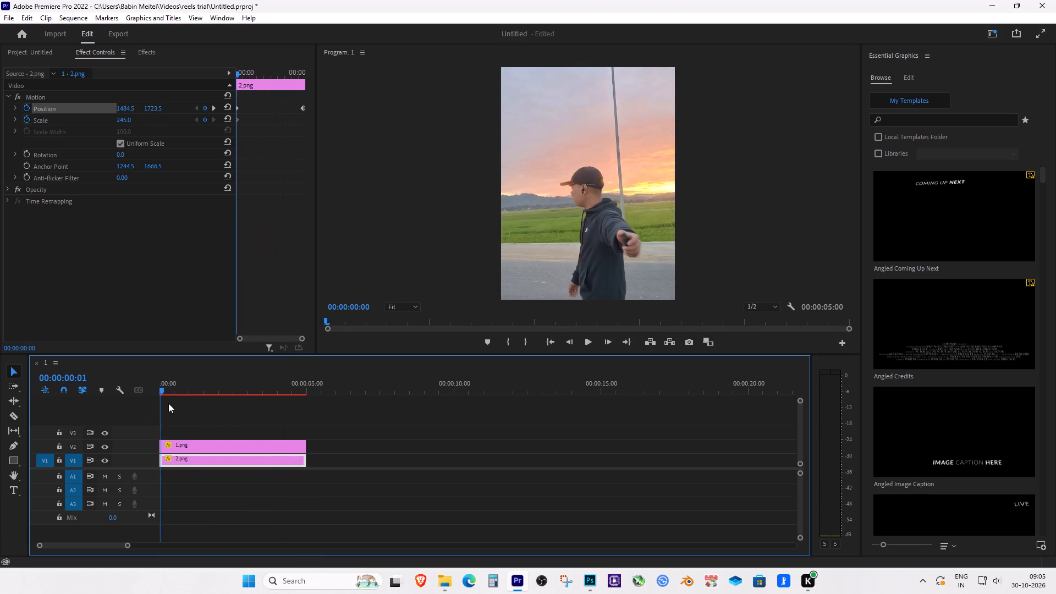
{"action": "left_click_drag", "start_coordinate": [168, 403], "coordinate": [173, 403]}
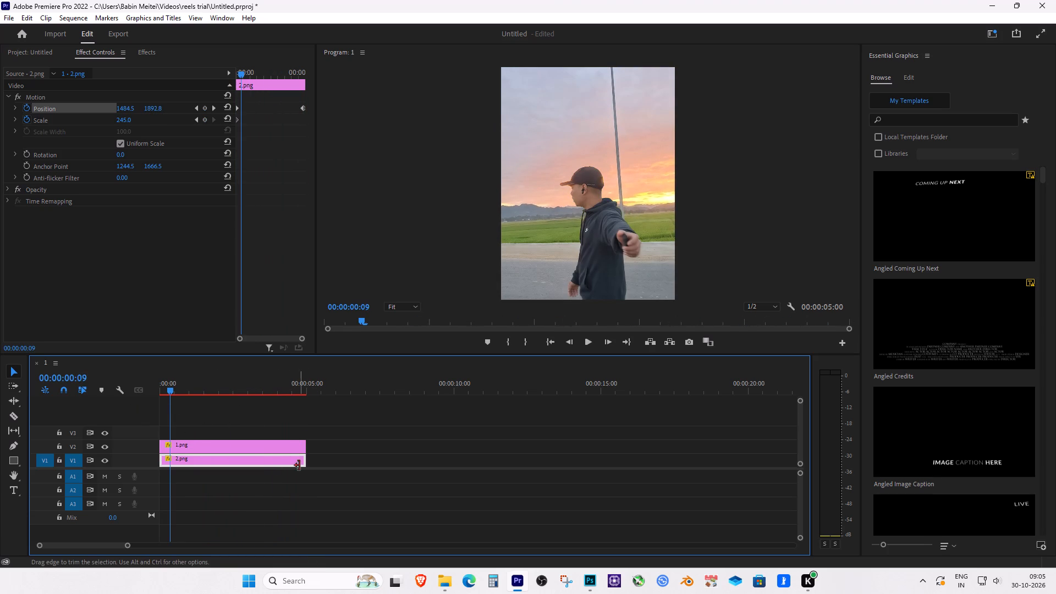
Extend the 2.png and 1.png clips on the timeline so both end at 00:00:10:06.
{"action": "left_click_drag", "start_coordinate": [305, 463], "coordinate": [459, 457]}
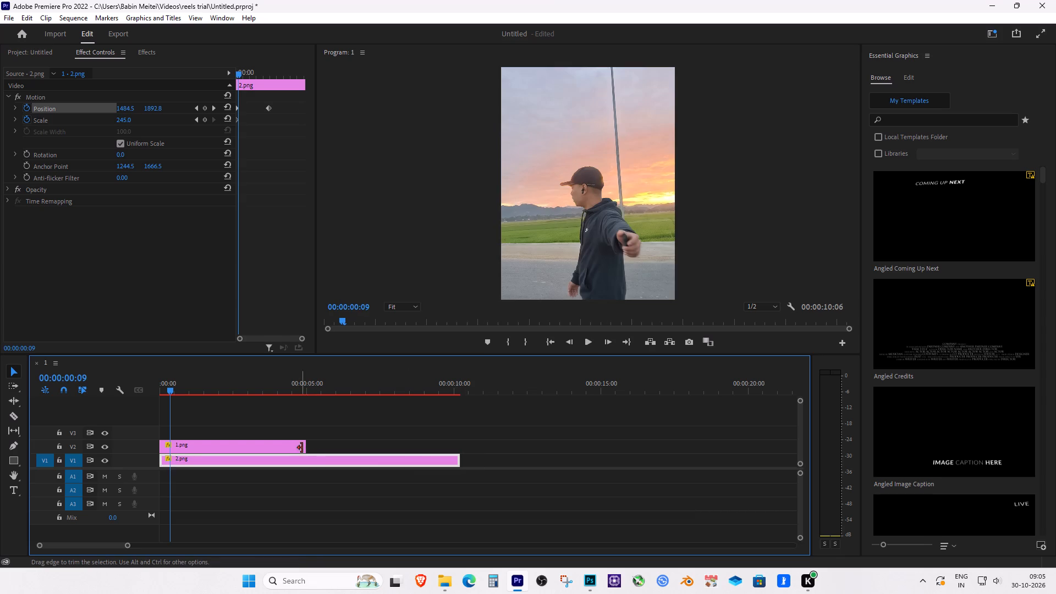
{"action": "left_click_drag", "start_coordinate": [302, 448], "coordinate": [455, 441]}
Move the 2.png clip's second Position keyframe to the end of the extended clip.
{"action": "left_click_drag", "start_coordinate": [279, 140], "coordinate": [265, 105]}
{"action": "left_click_drag", "start_coordinate": [266, 105], "coordinate": [358, 107]}
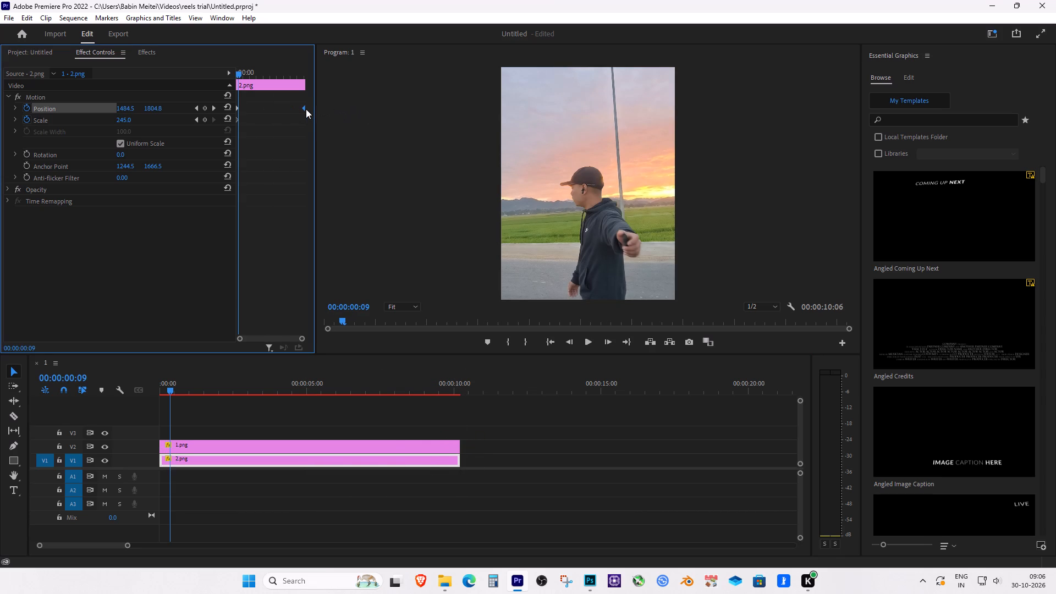
Apply Ease In temporal interpolation to 2.png's first Position keyframe and Ease Out to its last one.
{"action": "right_click", "coordinate": [305, 109]}
{"action": "left_click_drag", "start_coordinate": [237, 71], "coordinate": [218, 74]}
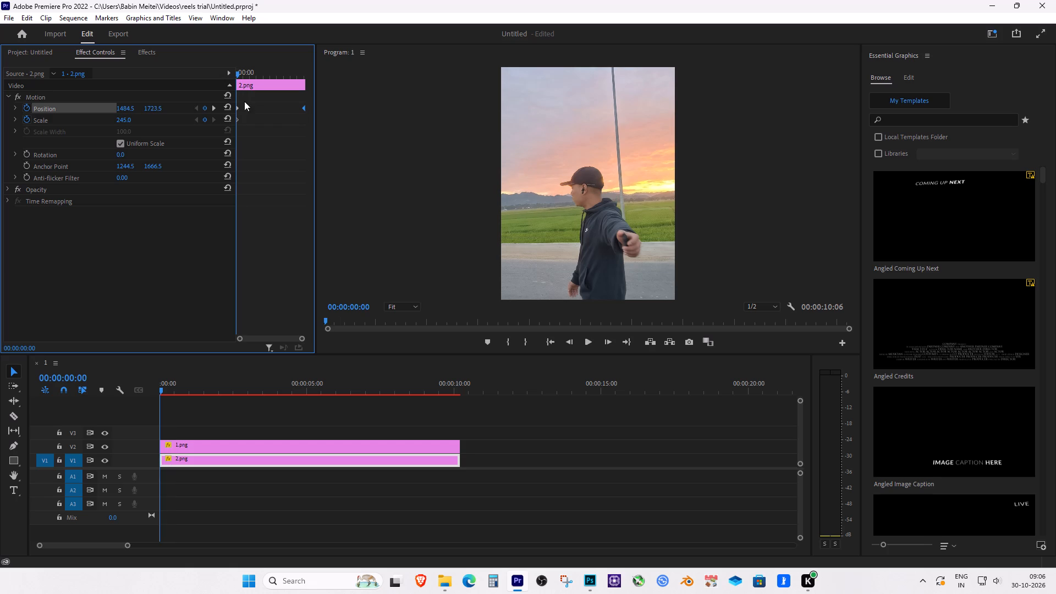
{"action": "right_click", "coordinate": [237, 110]}
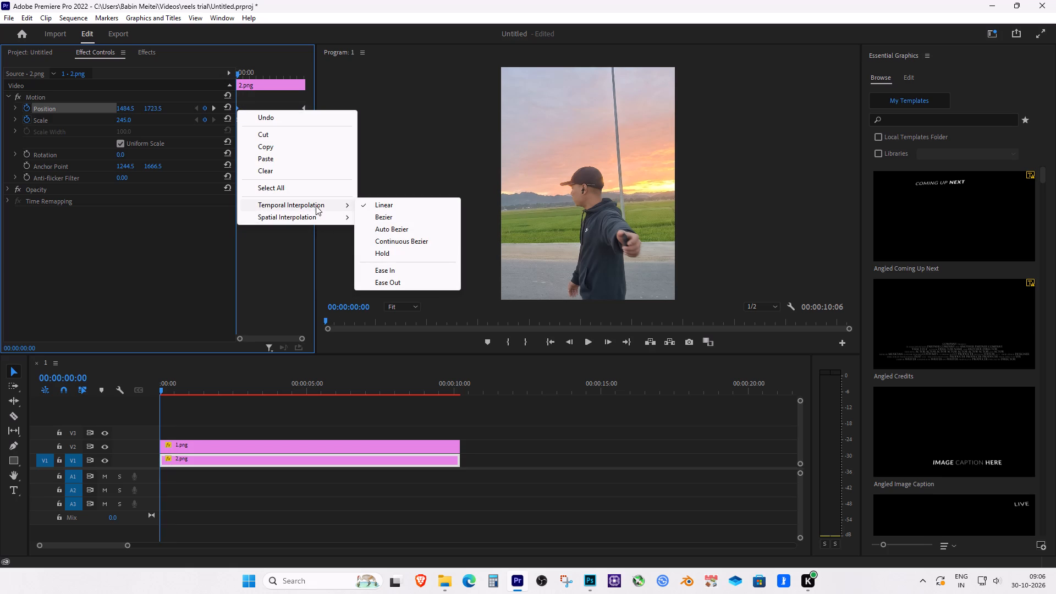
{"action": "left_click", "coordinate": [396, 271]}
{"action": "right_click", "coordinate": [305, 109]}
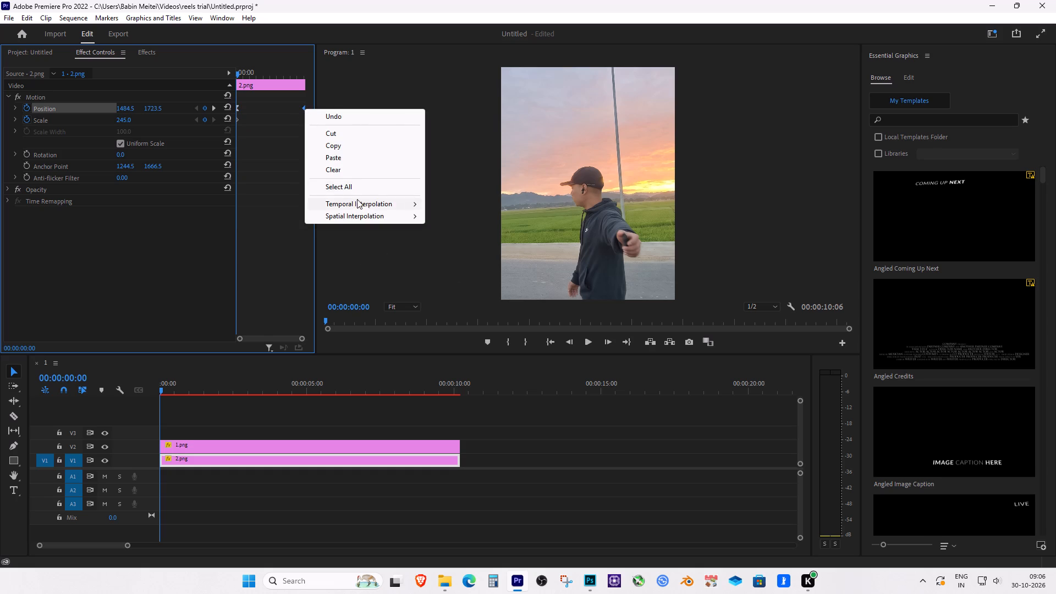
{"action": "left_click", "coordinate": [466, 280]}
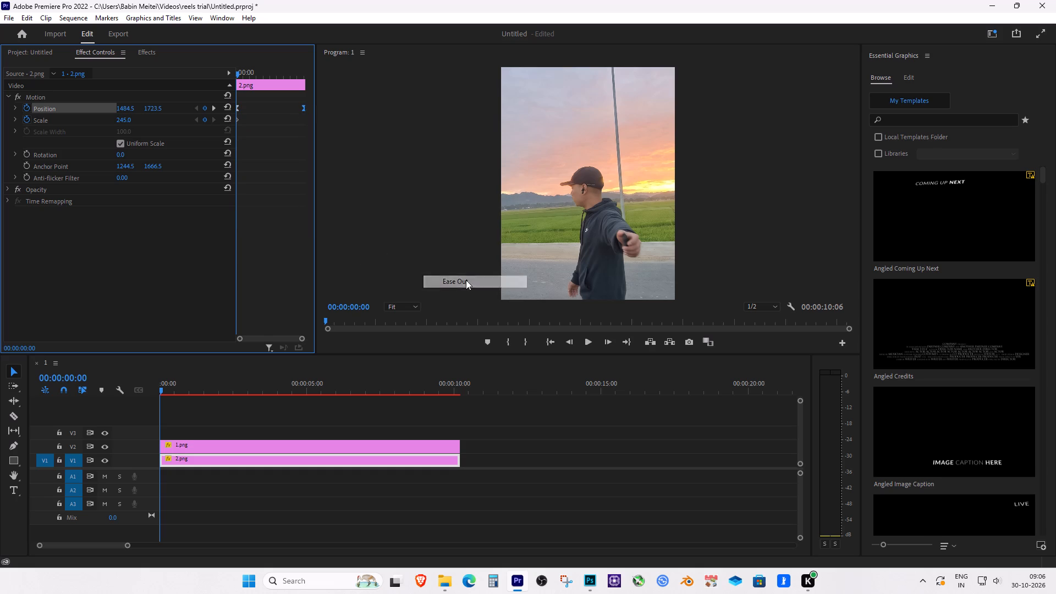
Play the sequence from the start to review the eased background motion.
{"action": "key", "text": "space"}
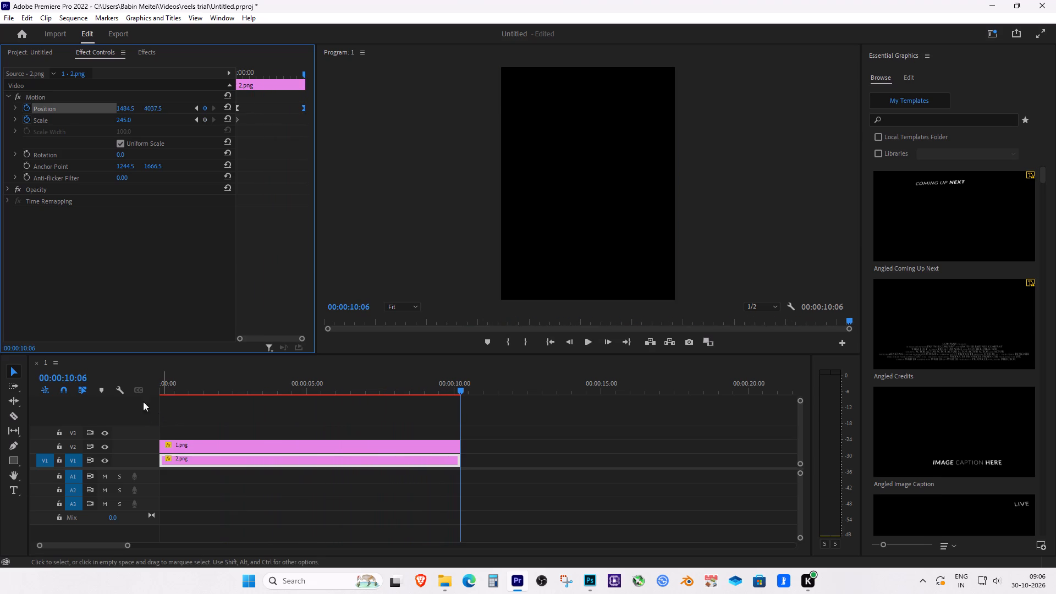
{"action": "left_click_drag", "start_coordinate": [284, 387], "coordinate": [98, 387]}
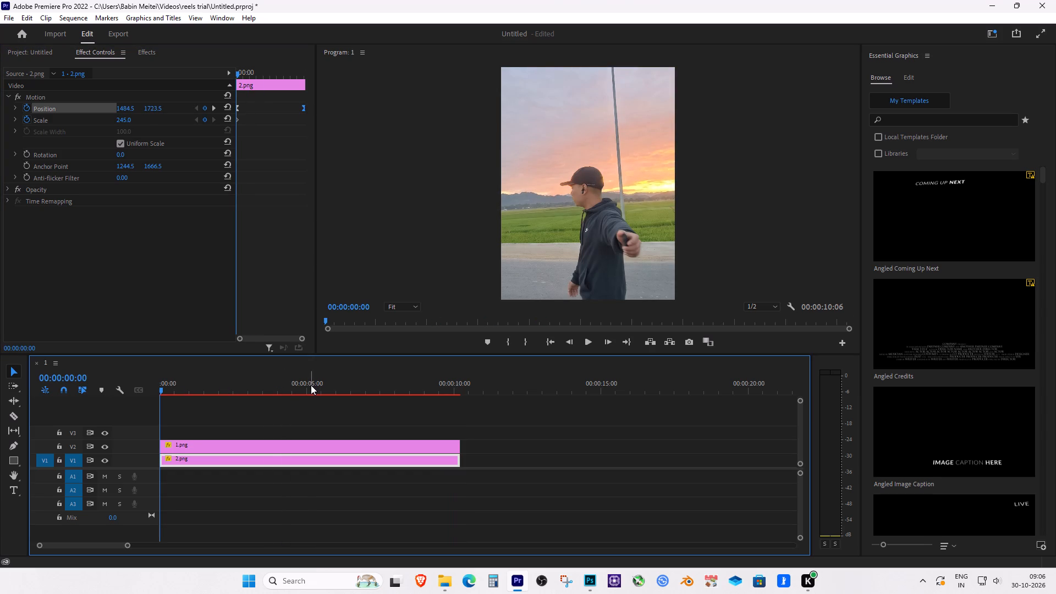
{"action": "left_click", "coordinate": [592, 342]}
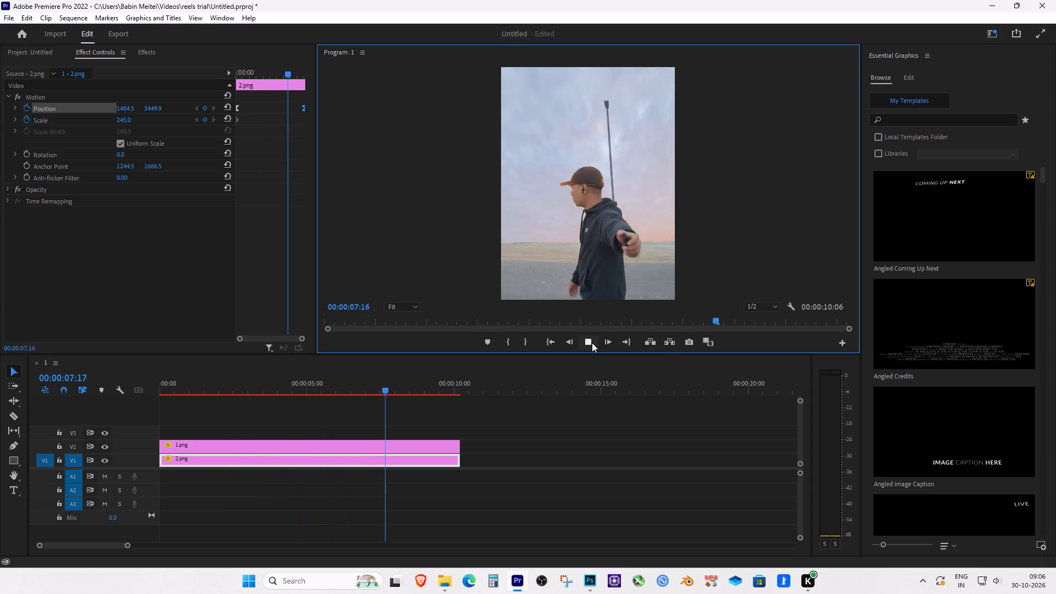
{"action": "left_click", "coordinate": [592, 343]}
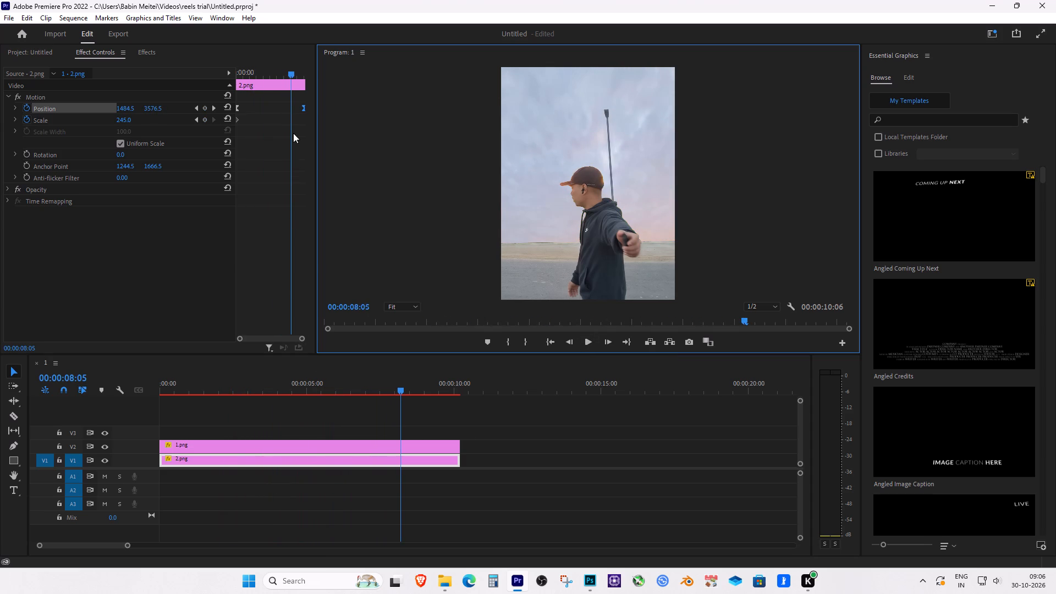
At 00:00:00:00, set the 2.png clip's horizontal Position to 1439.5 in its first keyframe.
{"action": "left_click_drag", "start_coordinate": [294, 73], "coordinate": [193, 81]}
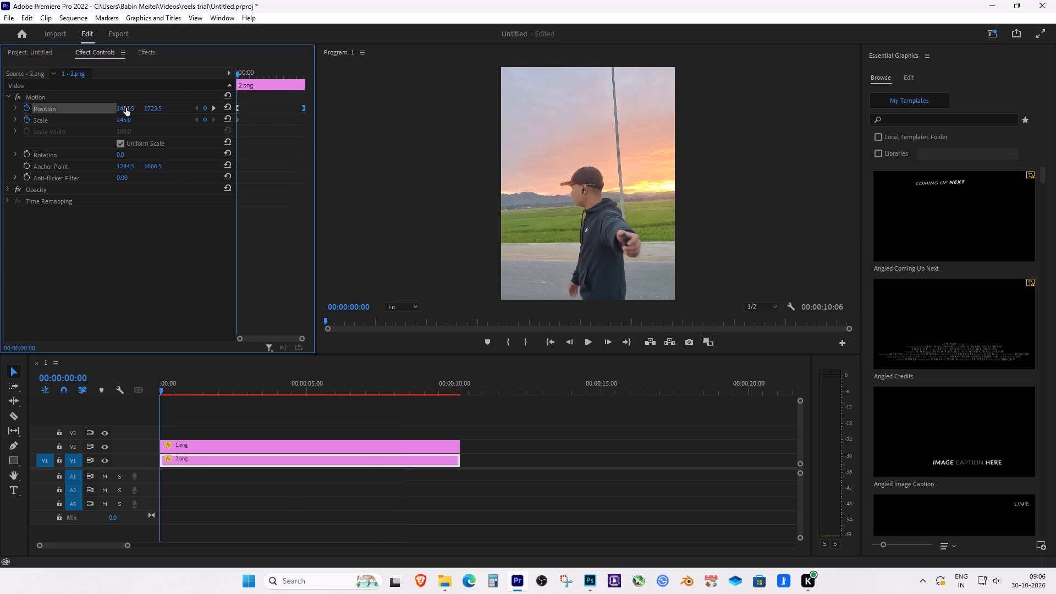
{"action": "left_click_drag", "start_coordinate": [126, 108], "coordinate": [280, 117]}
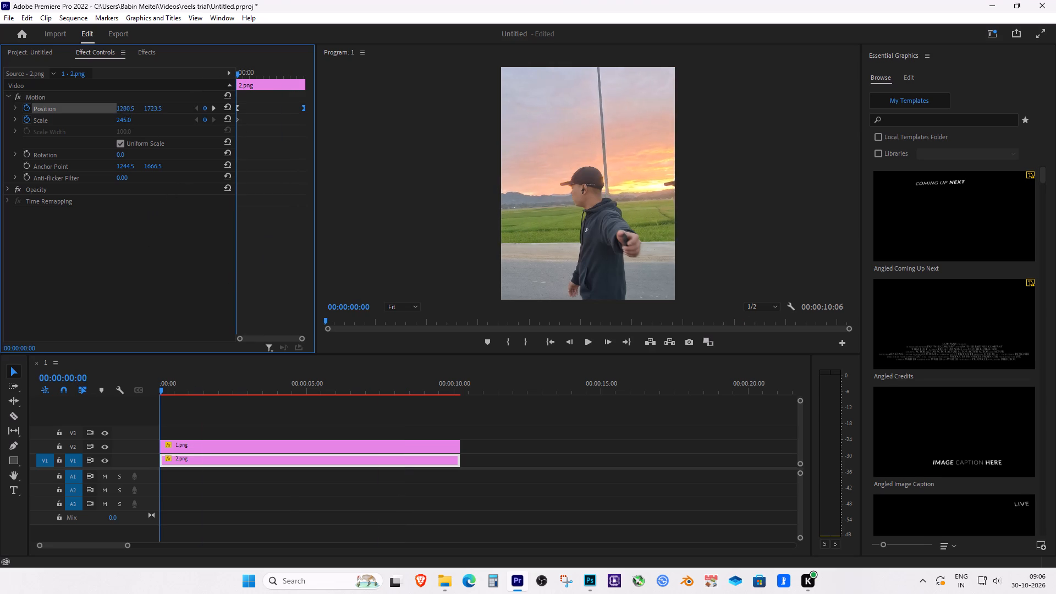
{"action": "left_click_drag", "start_coordinate": [280, 117], "coordinate": [373, 123]}
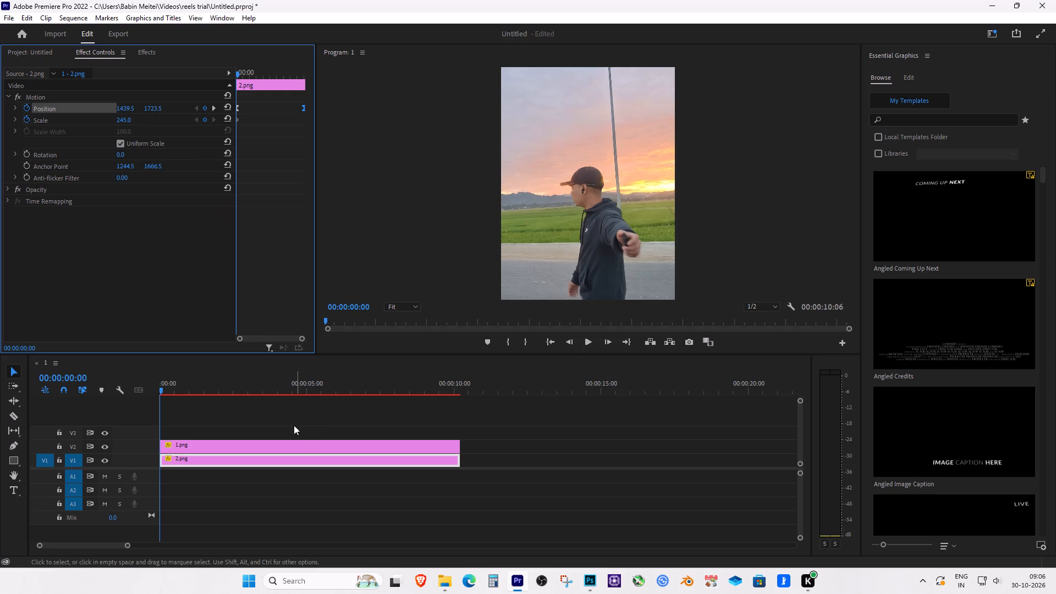
Play the sequence to review the background motion with the adjusted starting position.
{"action": "left_click", "coordinate": [591, 344]}
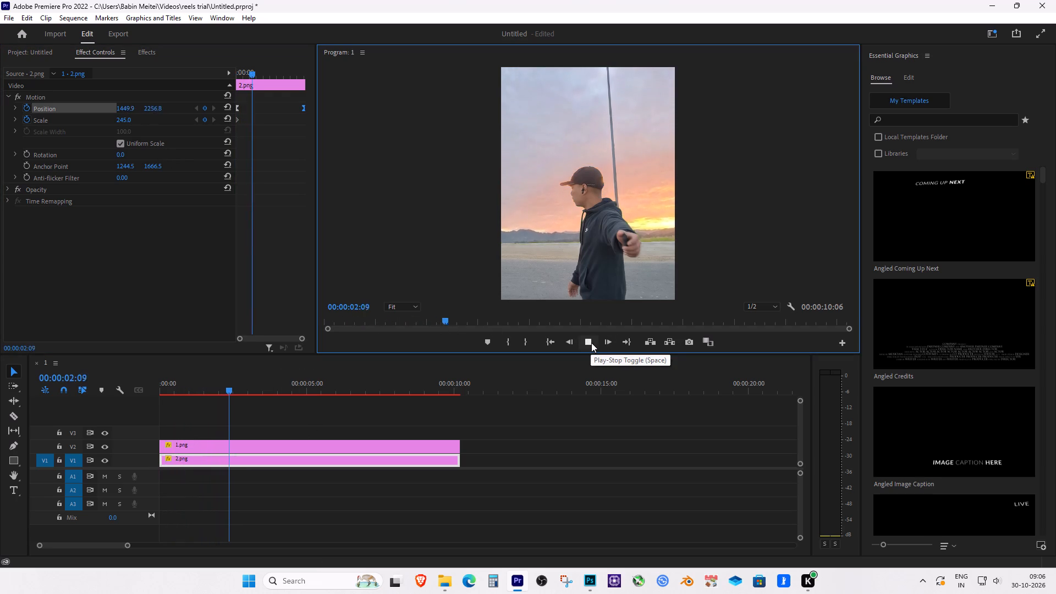
{"action": "left_click", "coordinate": [591, 343]}
{"action": "left_click", "coordinate": [592, 342]}
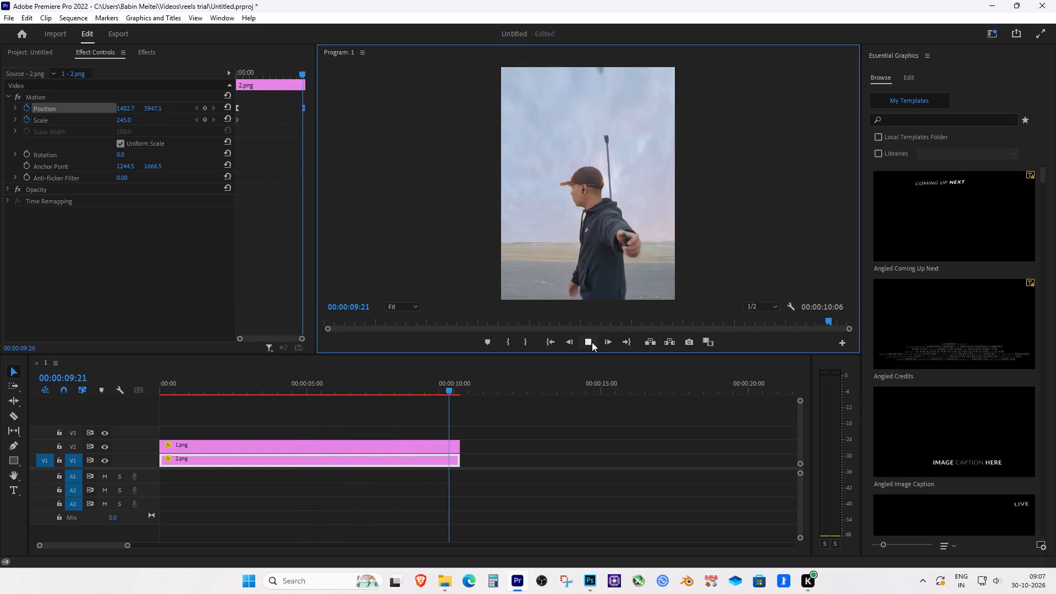
Scrub back and forth through the whole sequence to examine the background motion, ending at 00:00:00:00.
{"action": "left_click_drag", "start_coordinate": [464, 388], "coordinate": [464, 388]}
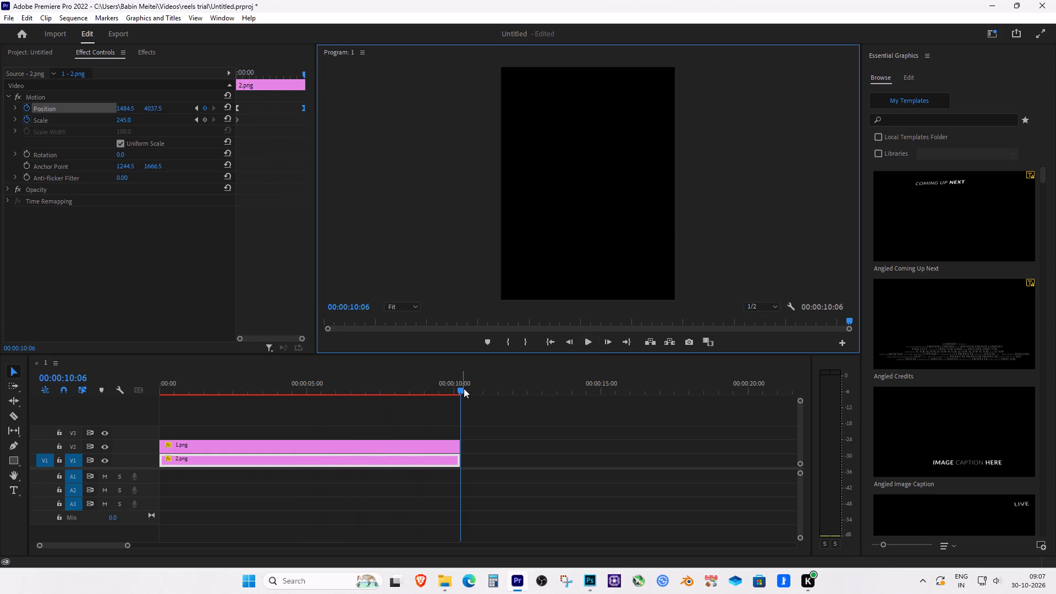
{"action": "left_click_drag", "start_coordinate": [464, 388], "coordinate": [506, 398]}
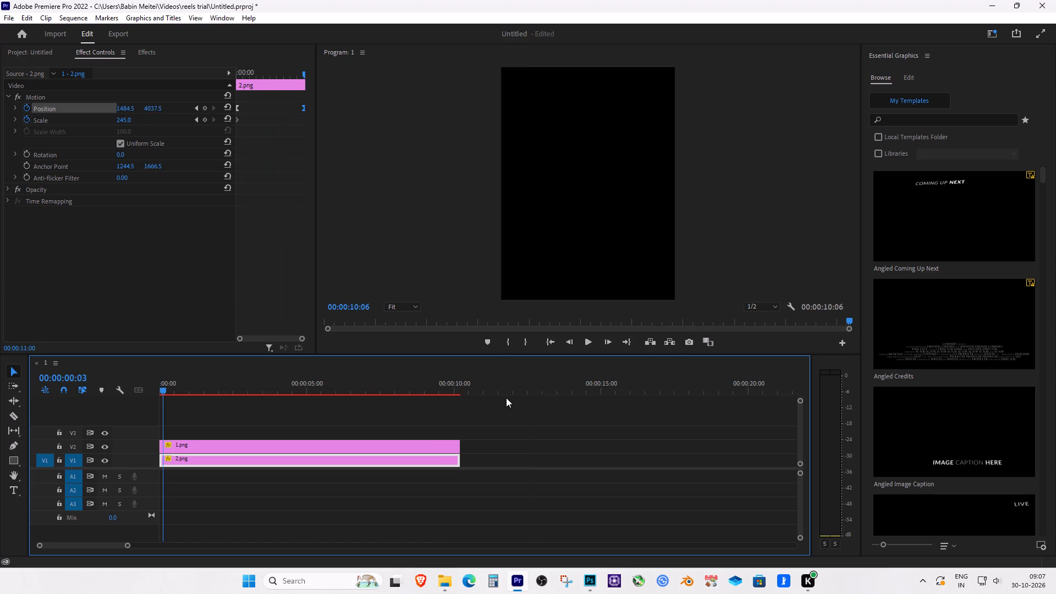
{"action": "left_click_drag", "start_coordinate": [506, 398], "coordinate": [338, 403]}
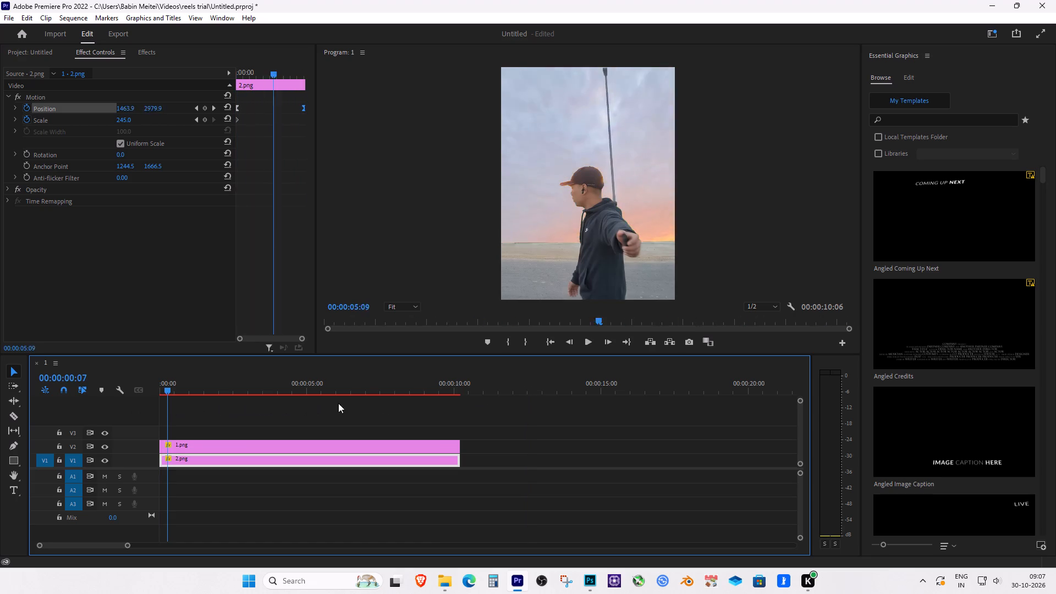
{"action": "left_click_drag", "start_coordinate": [338, 403], "coordinate": [234, 411]}
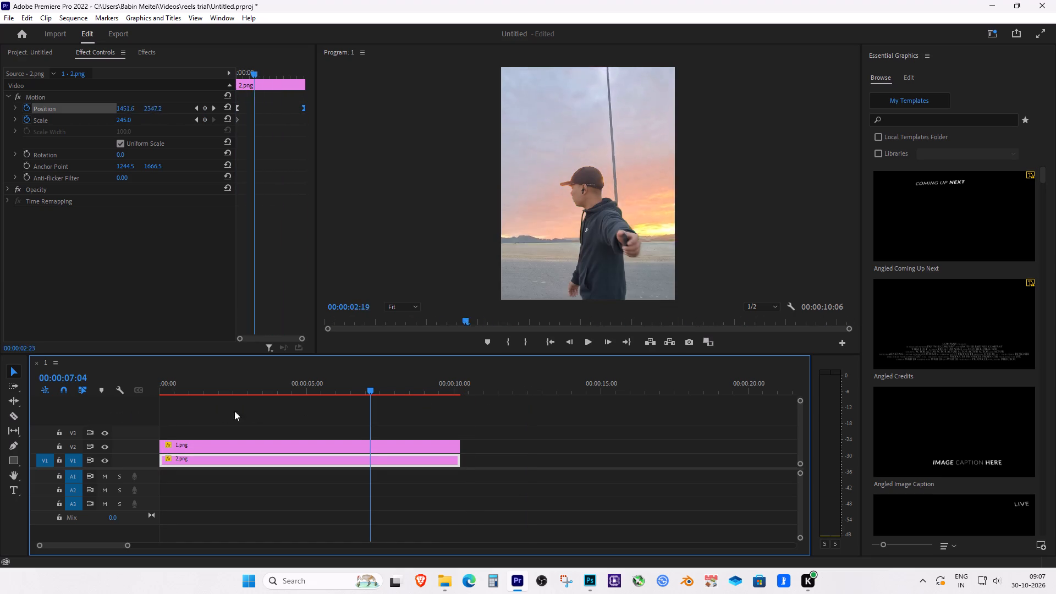
{"action": "left_click_drag", "start_coordinate": [234, 411], "coordinate": [172, 419]}
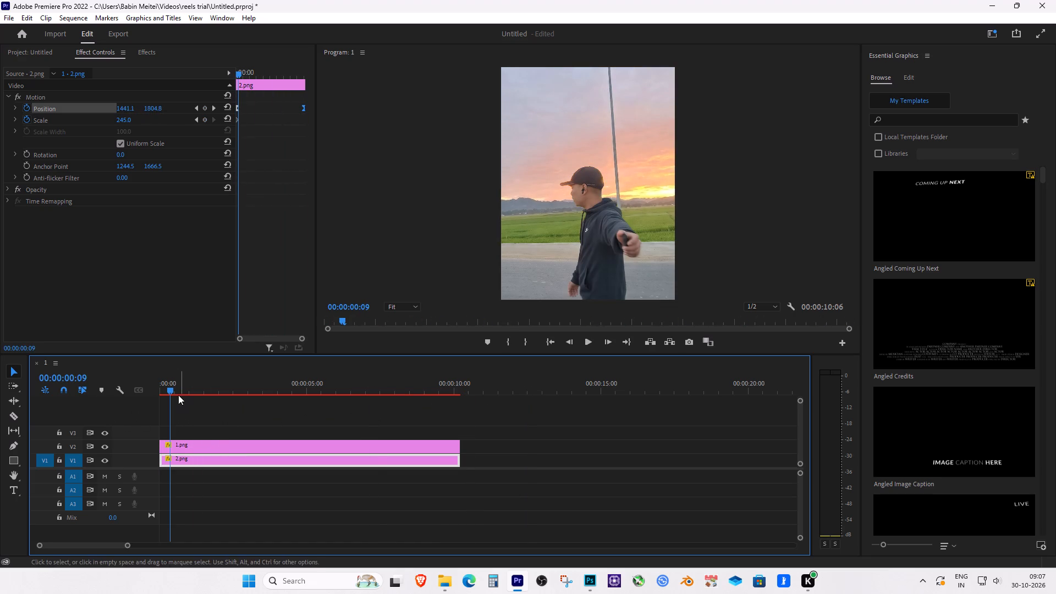
{"action": "left_click_drag", "start_coordinate": [175, 391], "coordinate": [137, 389]}
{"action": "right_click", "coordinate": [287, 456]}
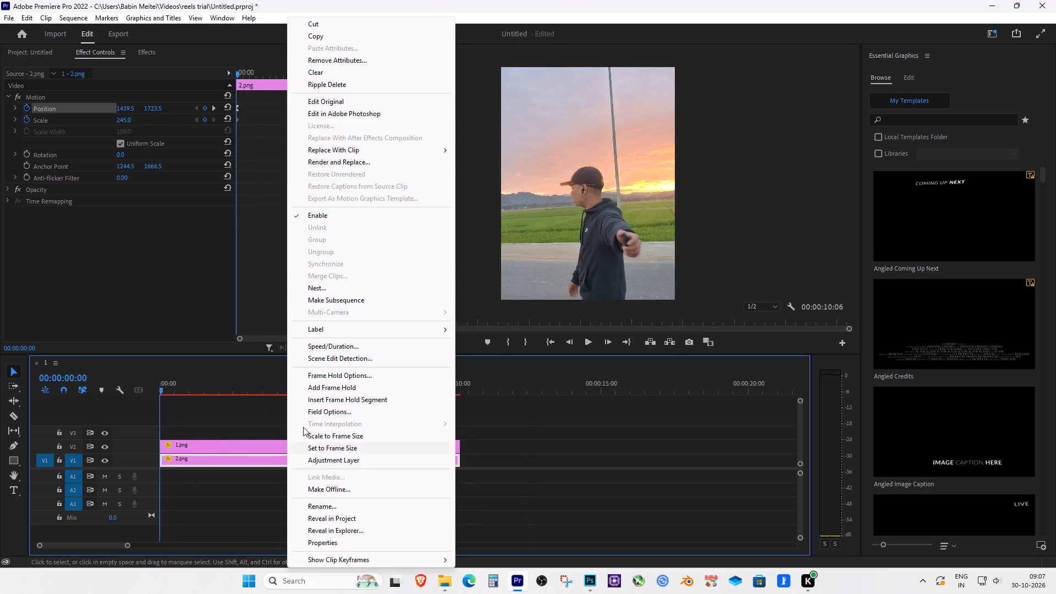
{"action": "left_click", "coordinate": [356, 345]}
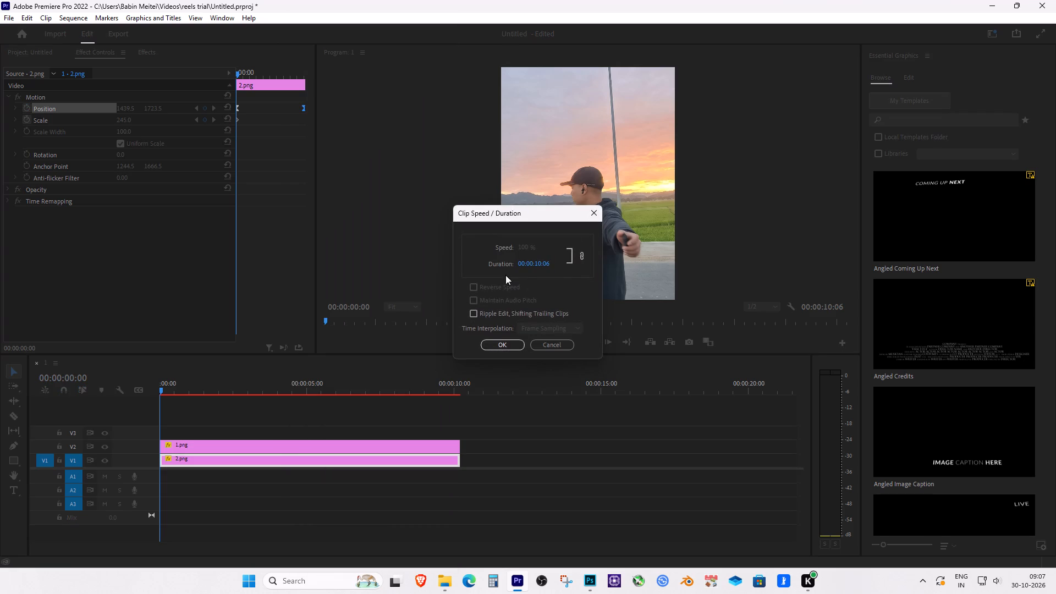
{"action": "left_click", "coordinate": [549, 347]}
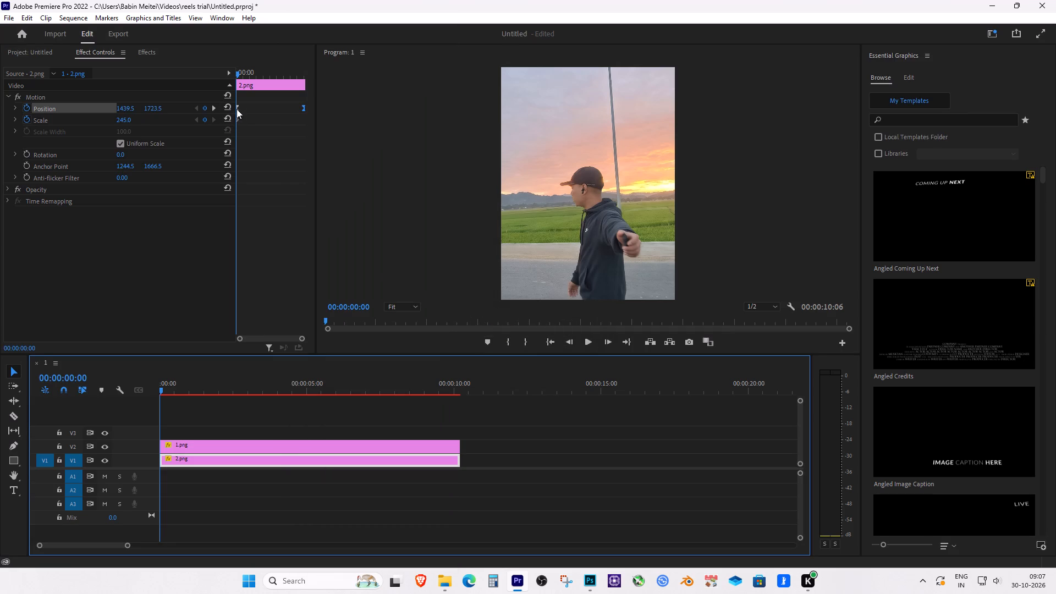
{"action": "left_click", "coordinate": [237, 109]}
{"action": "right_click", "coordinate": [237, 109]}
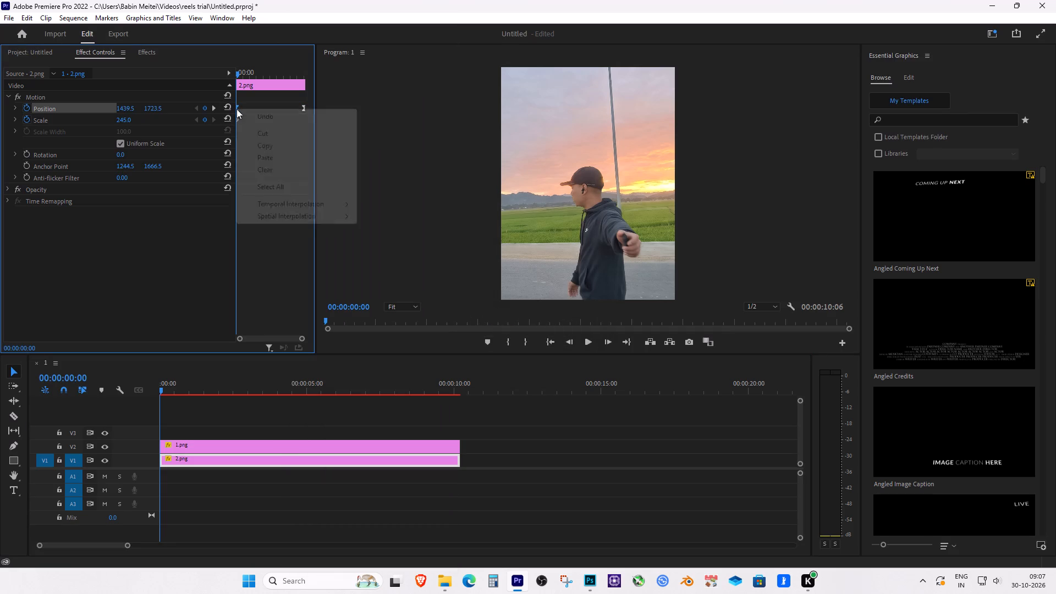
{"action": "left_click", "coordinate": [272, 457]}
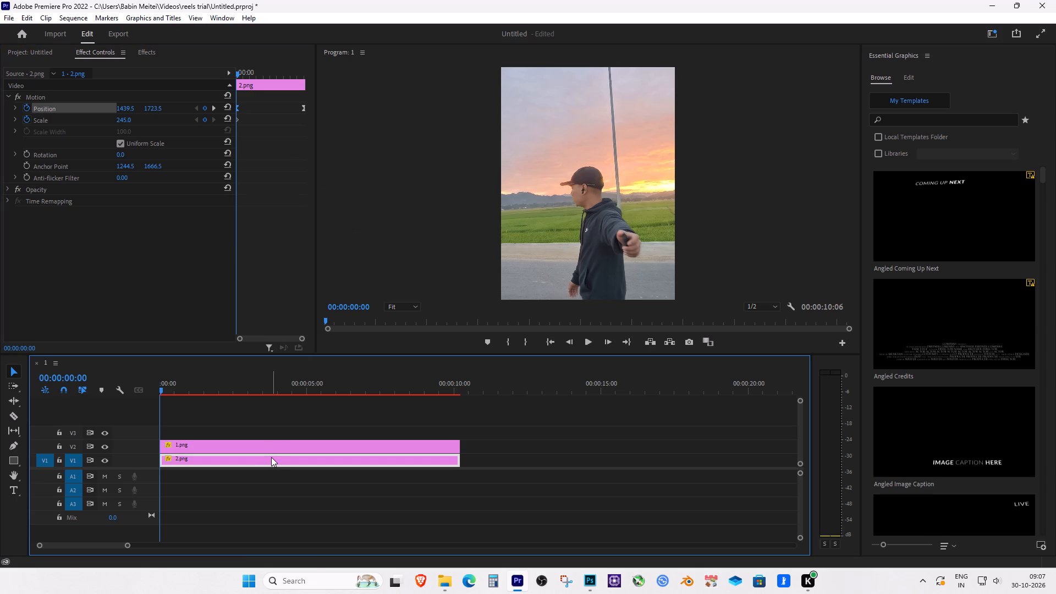
Nest the 2.png clip on V1 into its own sequence, keeping the default name.
{"action": "key", "text": "shift+n"}
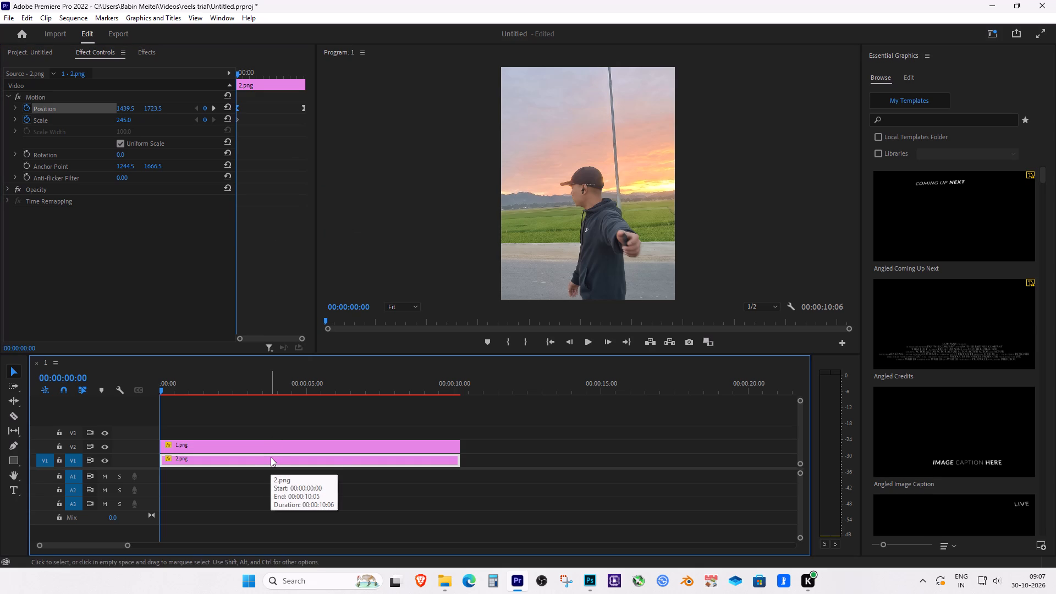
{"action": "left_click", "coordinate": [274, 487]}
{"action": "left_click", "coordinate": [262, 464]}
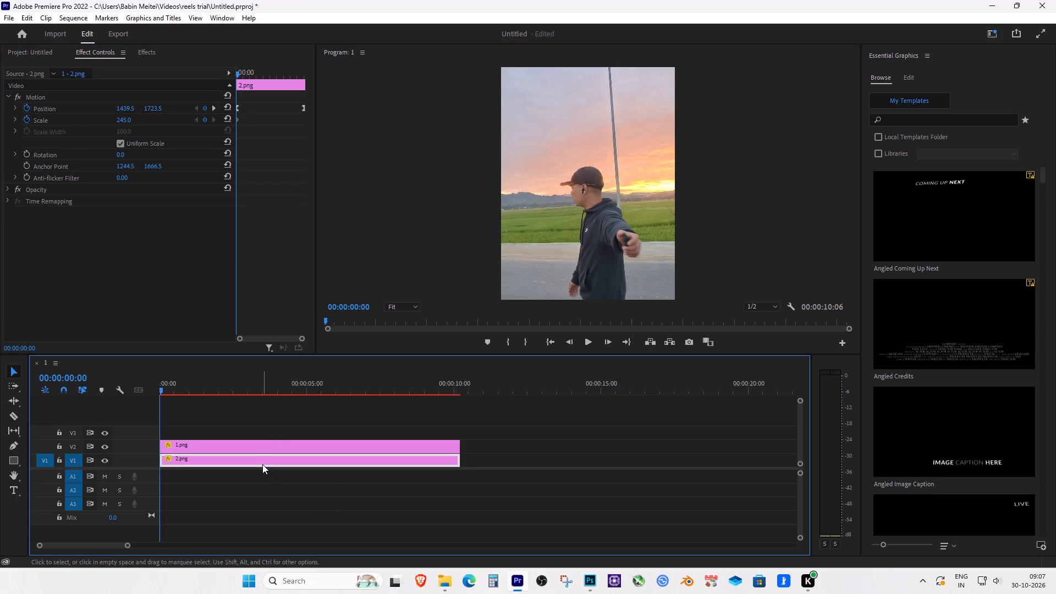
{"action": "key", "text": "shift+n"}
{"action": "type", "text": "NN"}
{"action": "left_click", "coordinate": [262, 522]}
{"action": "left_click", "coordinate": [255, 469]}
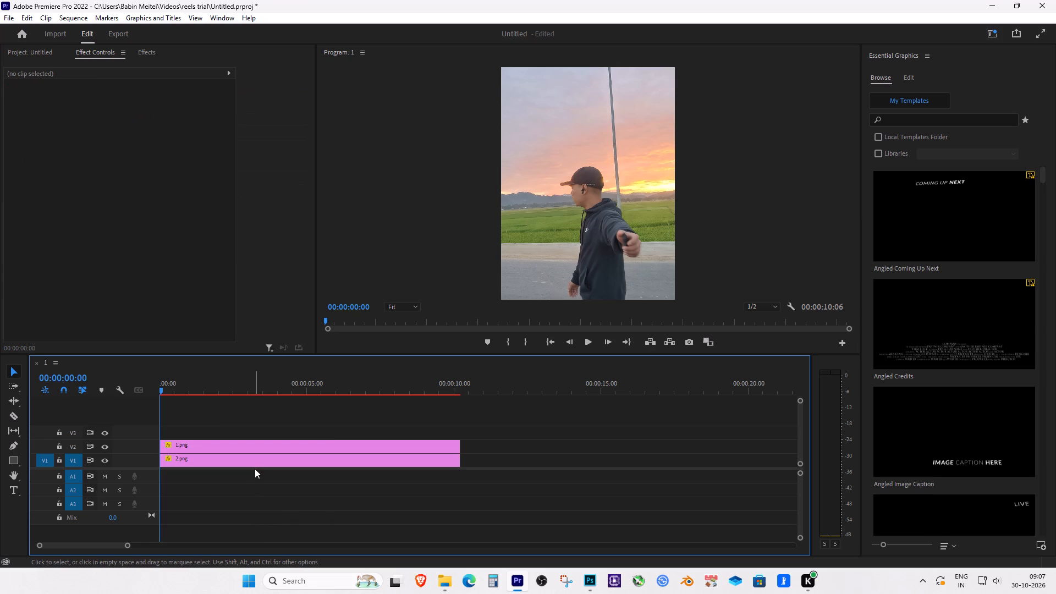
{"action": "left_click", "coordinate": [256, 459]}
{"action": "right_click", "coordinate": [257, 459]}
{"action": "left_click", "coordinate": [295, 290]}
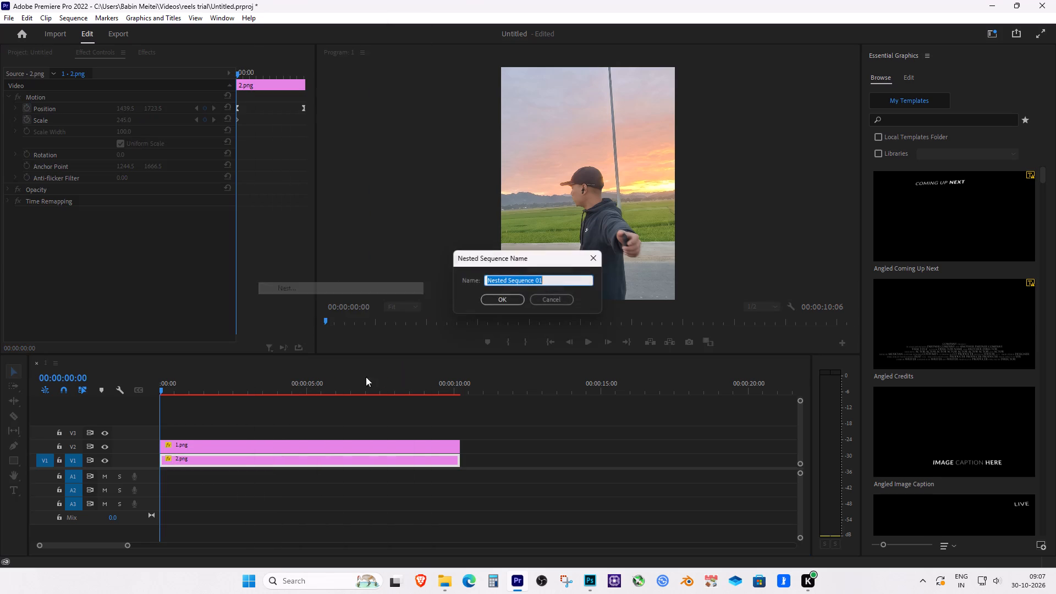
{"action": "left_click", "coordinate": [500, 300]}
Reverse the playback speed of the nested background sequence on V1.
{"action": "left_click", "coordinate": [288, 462]}
{"action": "right_click", "coordinate": [288, 462]}
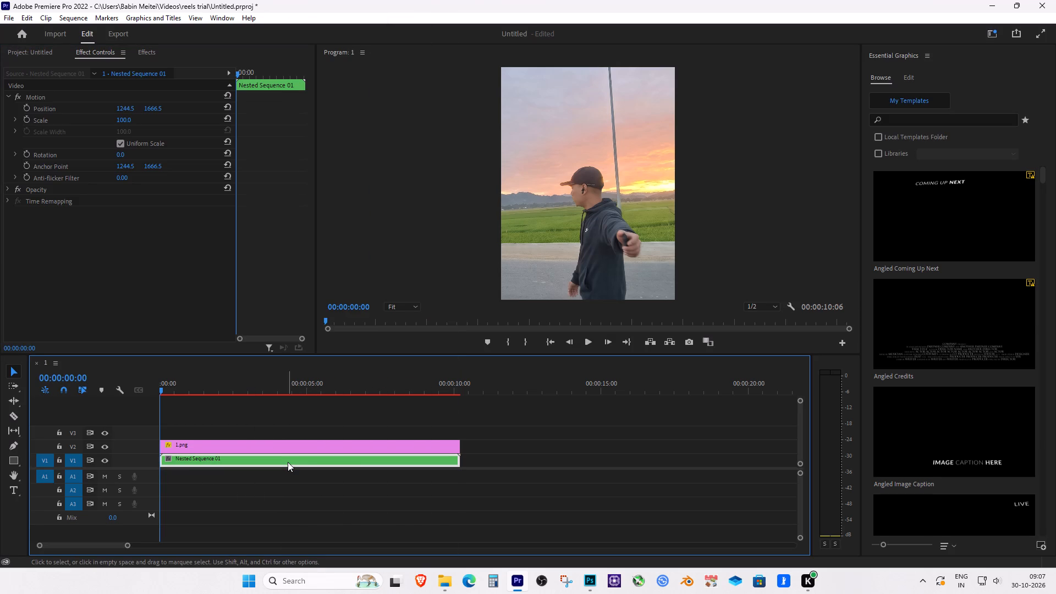
{"action": "left_click", "coordinate": [350, 348]}
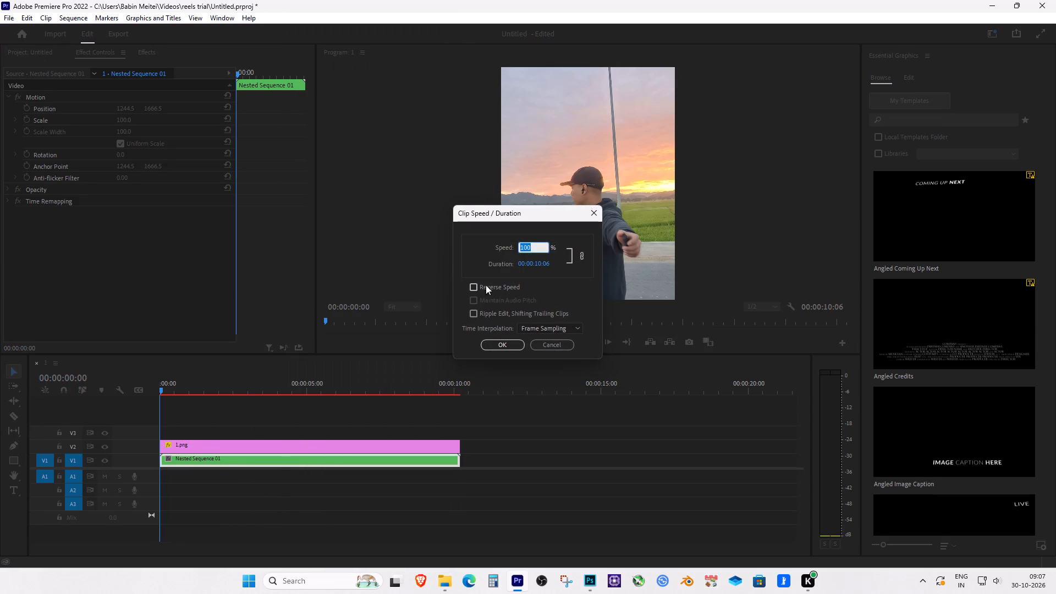
{"action": "left_click", "coordinate": [472, 284]}
{"action": "left_click", "coordinate": [503, 345]}
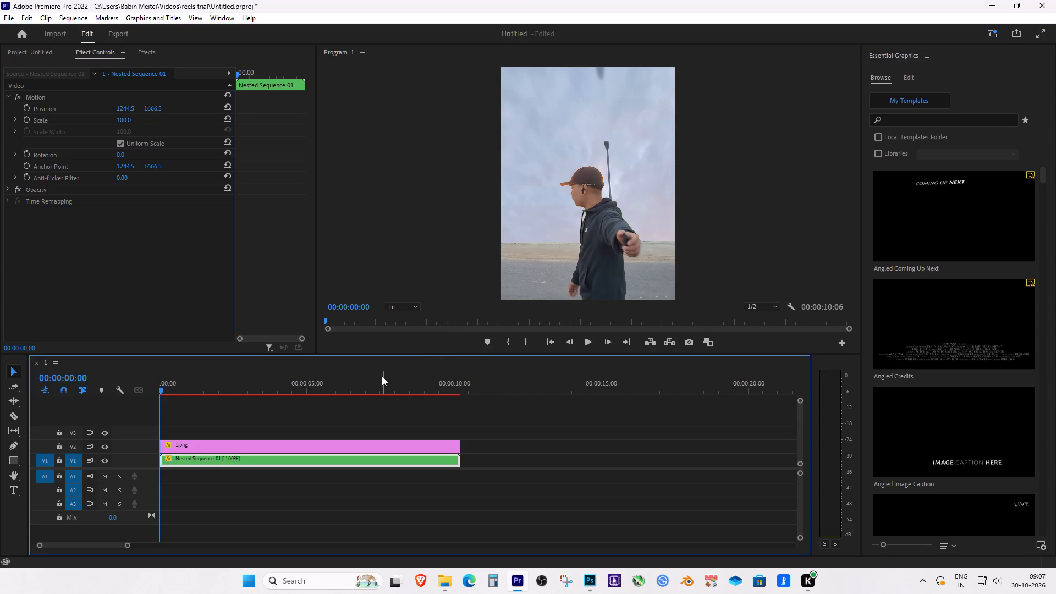
Play the sequence from the start to review the reversed background motion.
{"action": "key", "text": "space"}
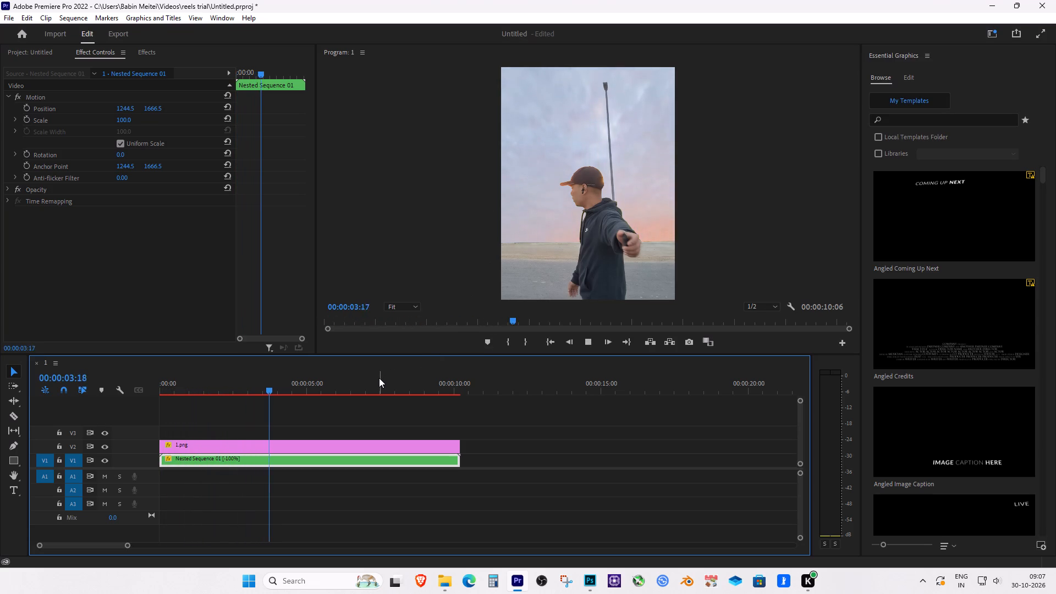
{"action": "key", "text": "space"}
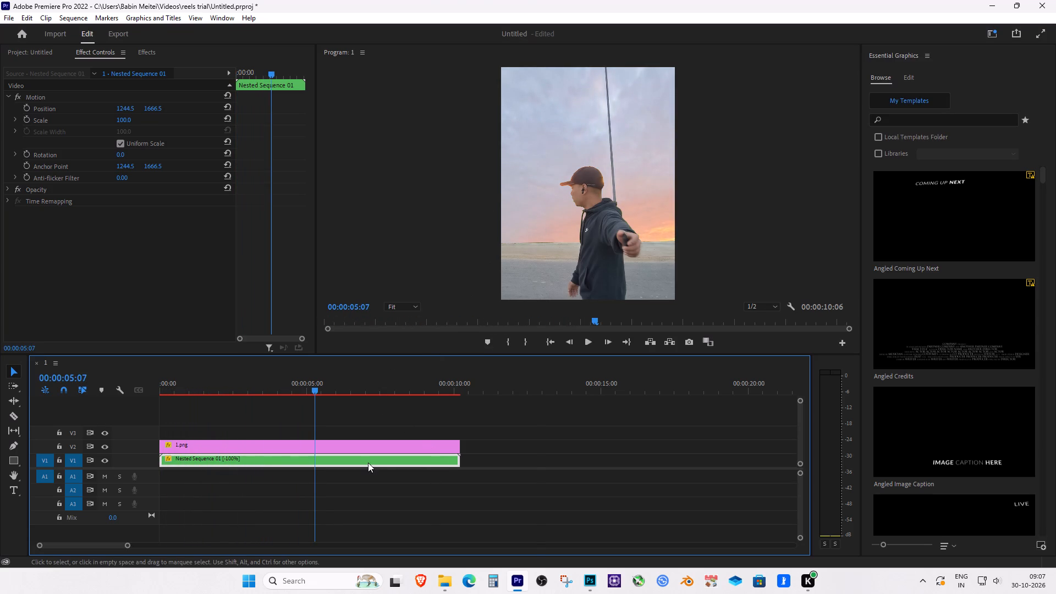
Set the speed of the reversed nested sequence on V1 to 200%.
{"action": "right_click", "coordinate": [368, 463]}
{"action": "left_click", "coordinate": [421, 345]}
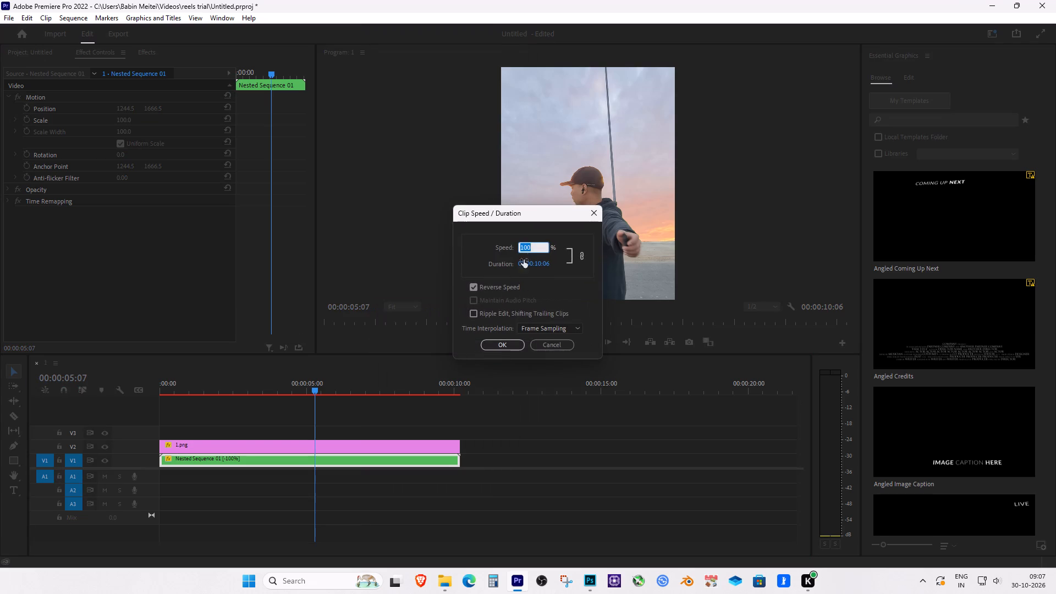
{"action": "type", "text": "200"}
{"action": "key", "text": "Return"}
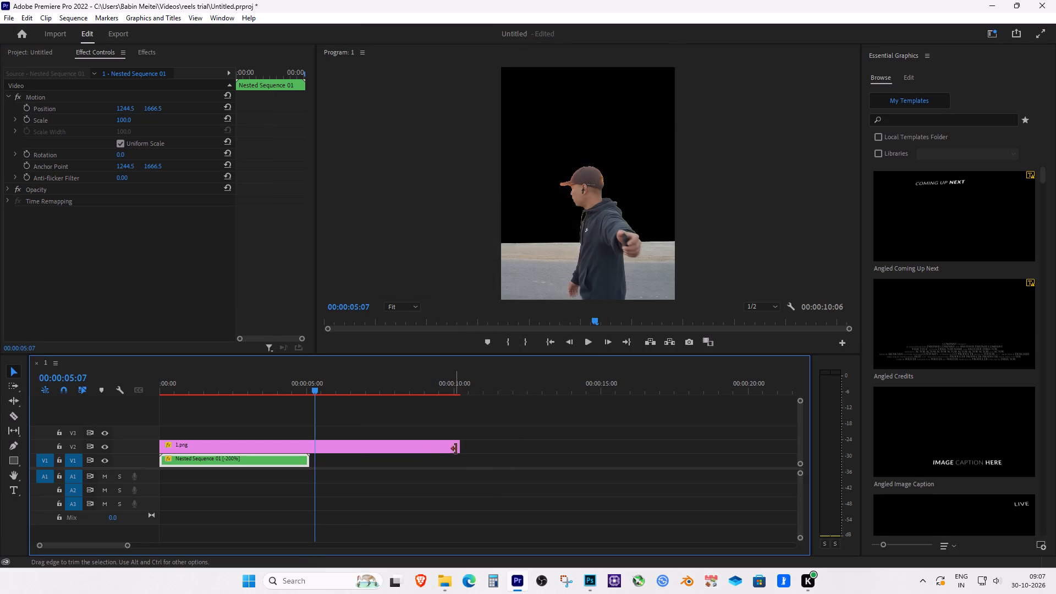
Trim the end of the 1.png clip on V2 to match the end of the nested sequence.
{"action": "left_click_drag", "start_coordinate": [457, 449], "coordinate": [306, 442]}
Play the shortened sequence from 00:00:00:00 to review the faster reversed background.
{"action": "left_click_drag", "start_coordinate": [216, 386], "coordinate": [64, 396]}
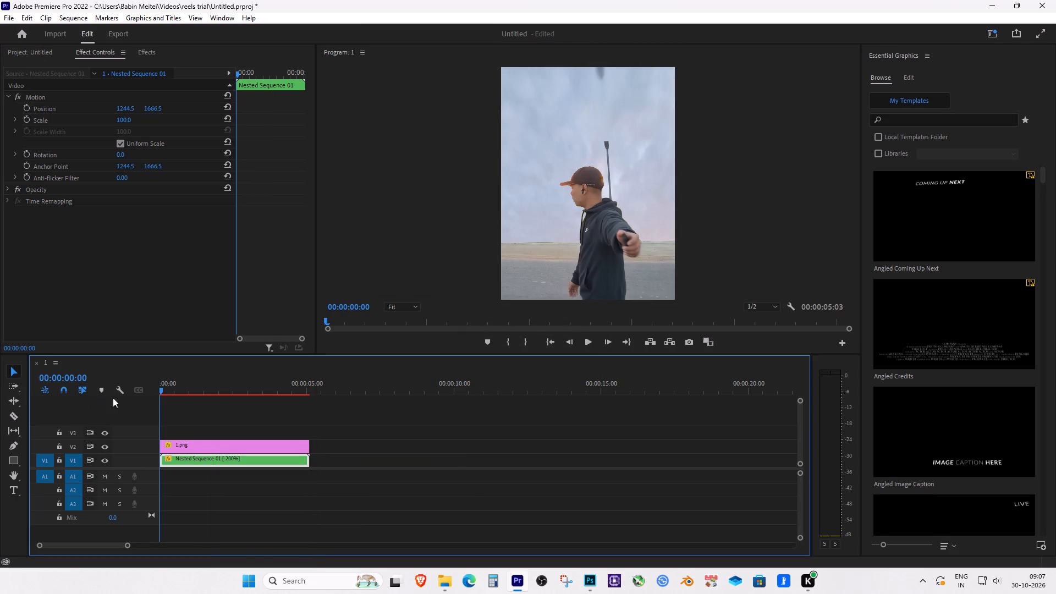
{"action": "key", "text": "space"}
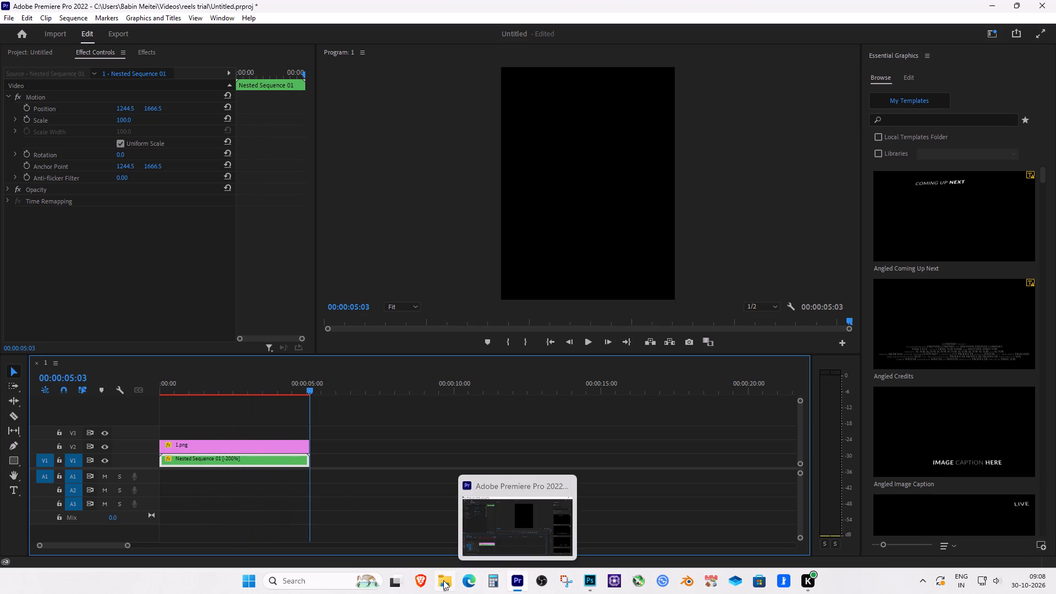
Switch to Microsoft Edge and watch the street fashion reference video on Pinterest, pausing it partway.
{"action": "left_click", "coordinate": [469, 578]}
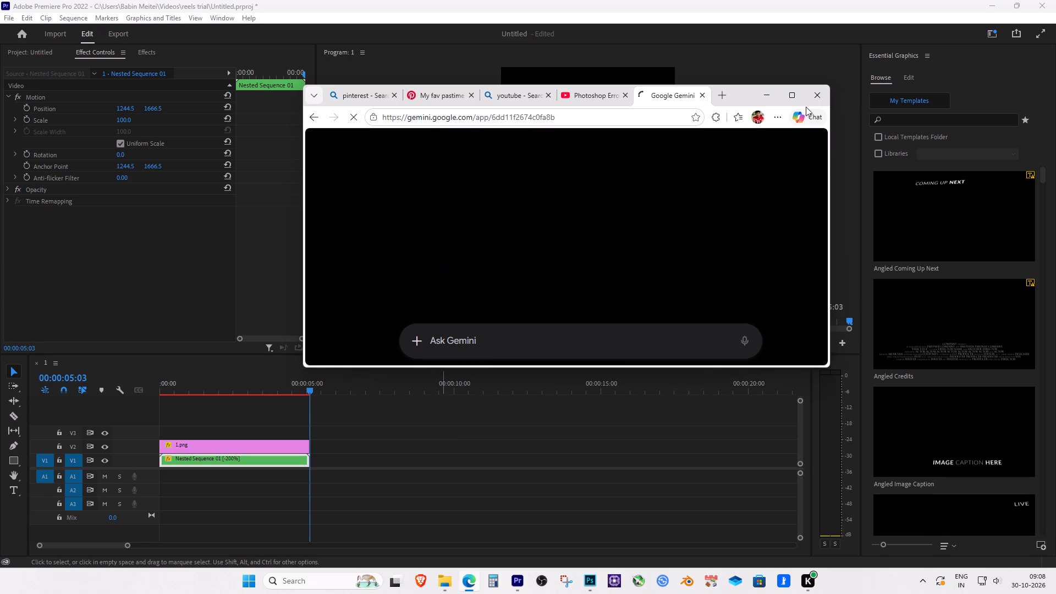
{"action": "left_click", "coordinate": [792, 98]}
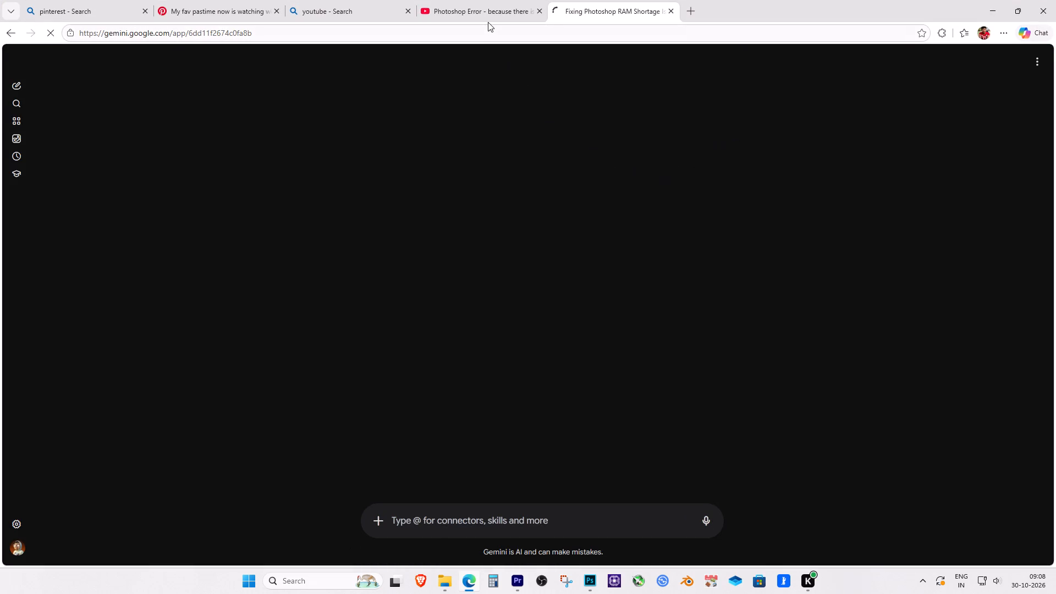
{"action": "left_click", "coordinate": [321, 8]}
{"action": "left_click", "coordinate": [215, 11]}
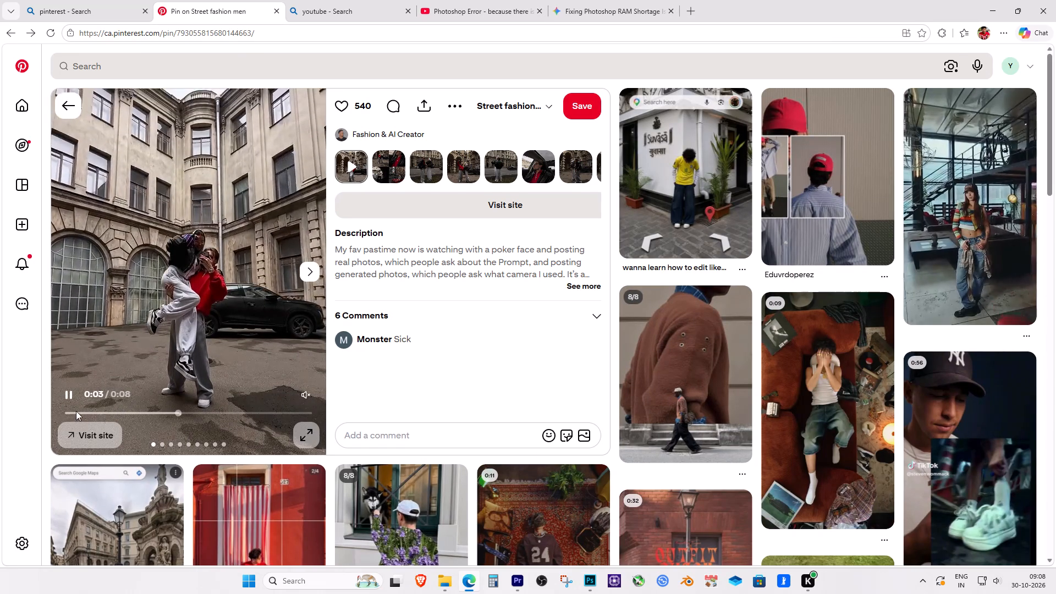
{"action": "left_click", "coordinate": [69, 398]}
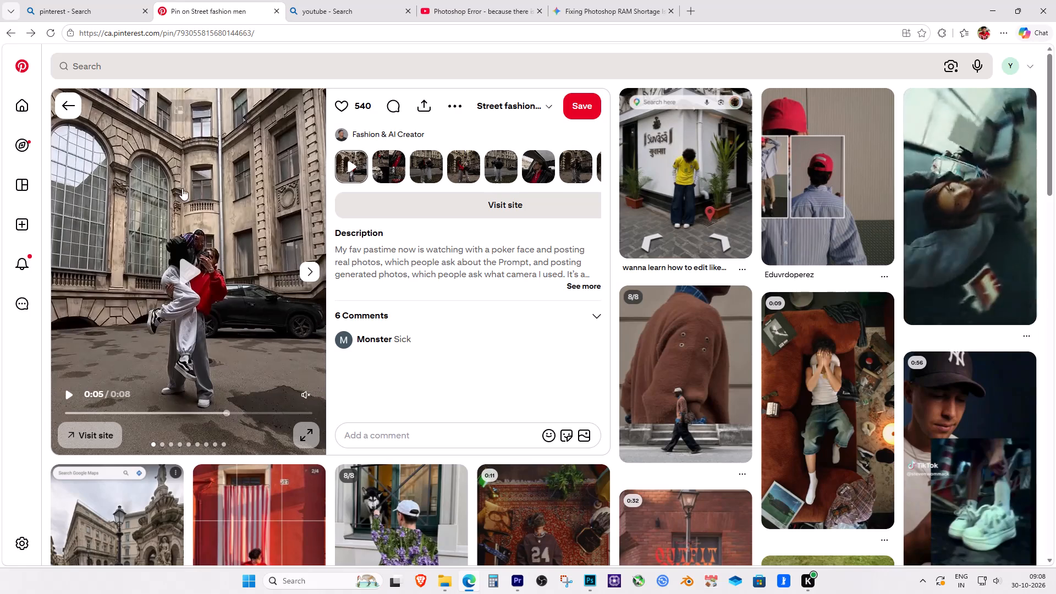
Return to Premiere Pro and scrub repeatedly through the sequence to examine the timing of the reversed background motion.
{"action": "left_click", "coordinate": [518, 582]}
{"action": "left_click_drag", "start_coordinate": [262, 387], "coordinate": [112, 399]}
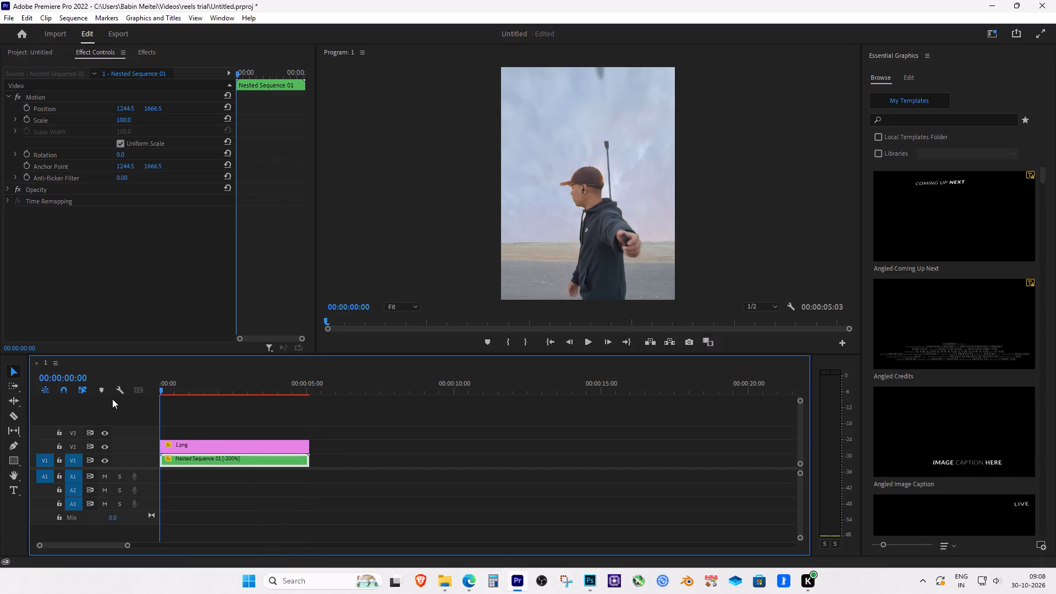
{"action": "left_click_drag", "start_coordinate": [112, 399], "coordinate": [253, 394]}
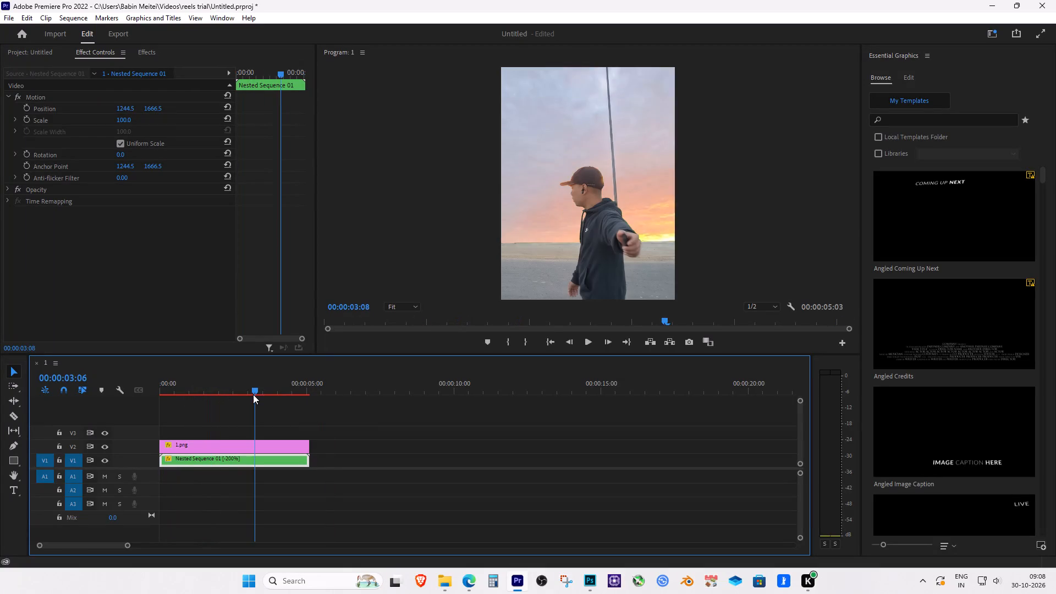
{"action": "left_click_drag", "start_coordinate": [253, 394], "coordinate": [263, 394]}
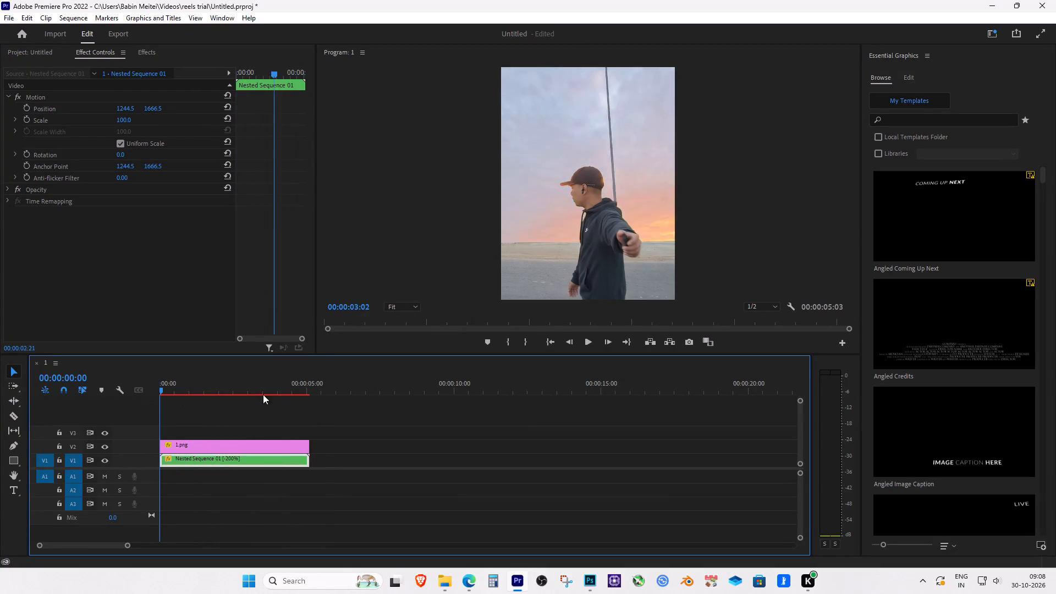
{"action": "left_click_drag", "start_coordinate": [263, 394], "coordinate": [254, 400]}
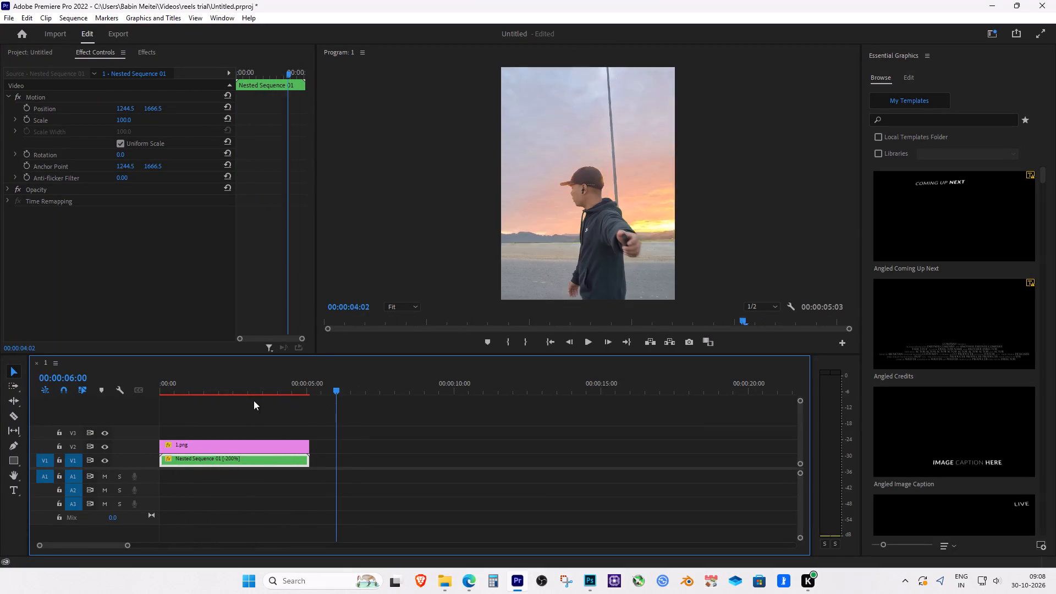
{"action": "left_click_drag", "start_coordinate": [254, 400], "coordinate": [168, 392]}
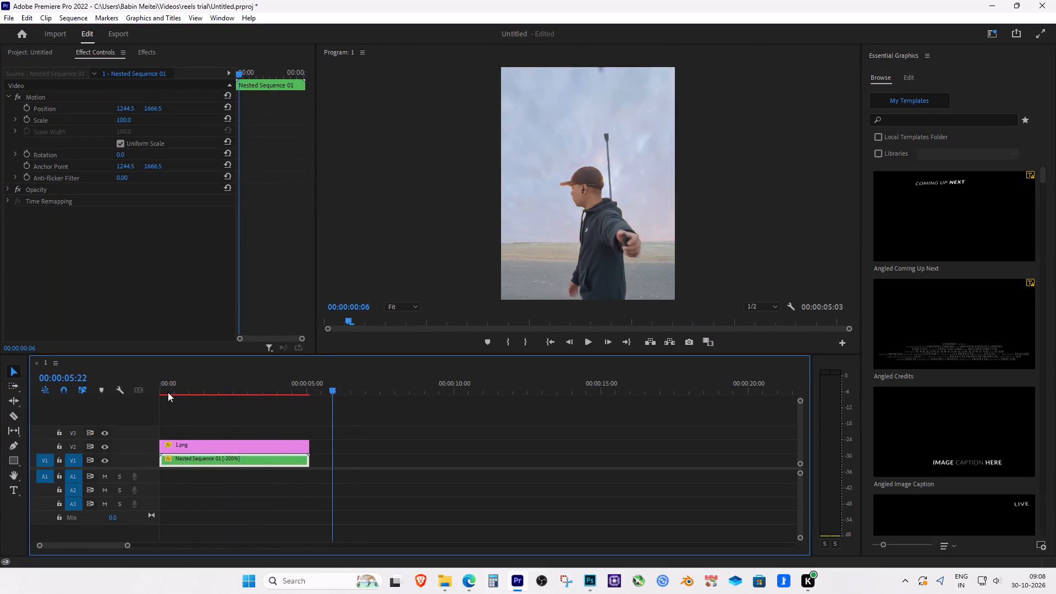
{"action": "left_click_drag", "start_coordinate": [168, 392], "coordinate": [162, 391]}
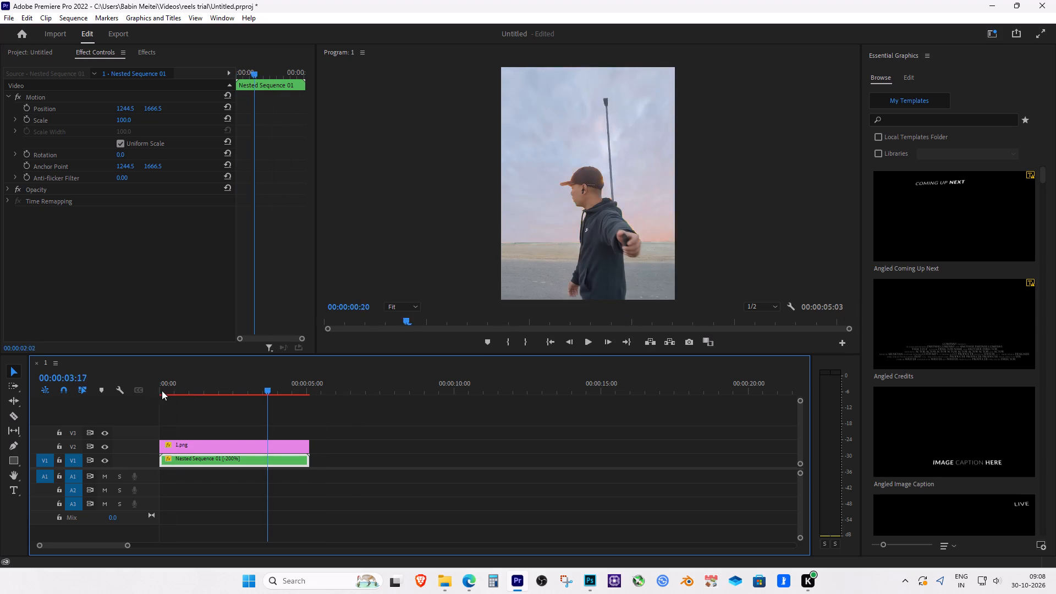
{"action": "left_click_drag", "start_coordinate": [162, 391], "coordinate": [235, 392]}
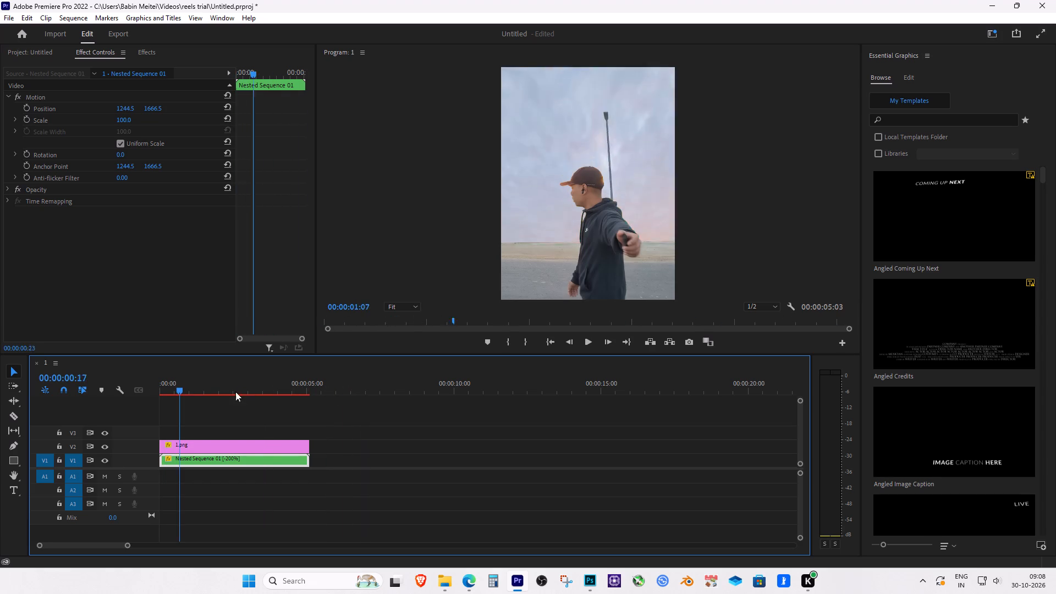
{"action": "left_click_drag", "start_coordinate": [235, 392], "coordinate": [278, 393]}
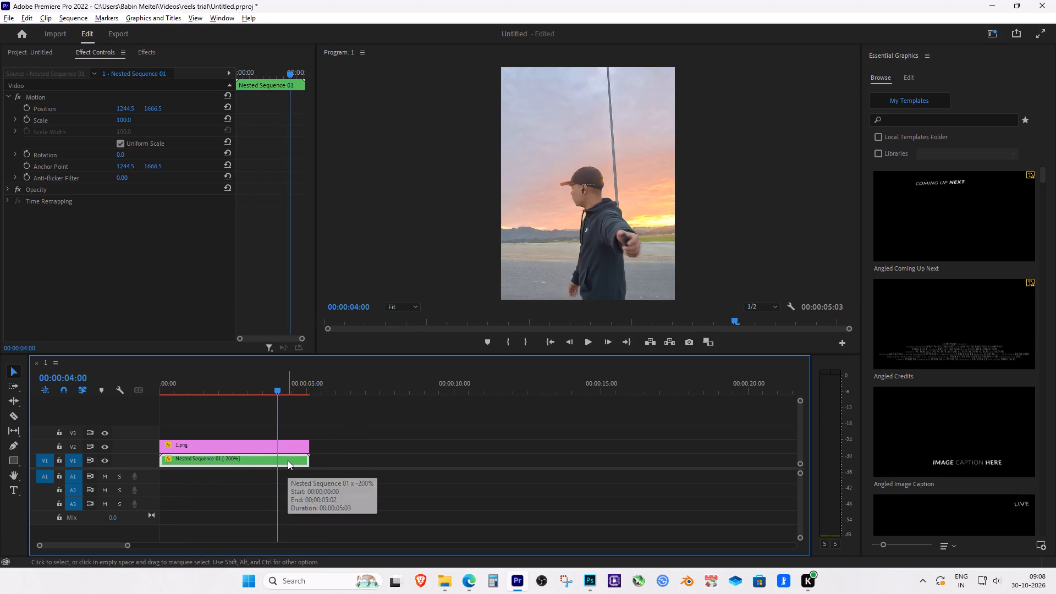
Duplicate the nested sequence and 1.png clips on V1 and V2, placing the copies directly after the originals.
{"action": "left_click_drag", "start_coordinate": [288, 460], "coordinate": [439, 463], "text": "alt"}
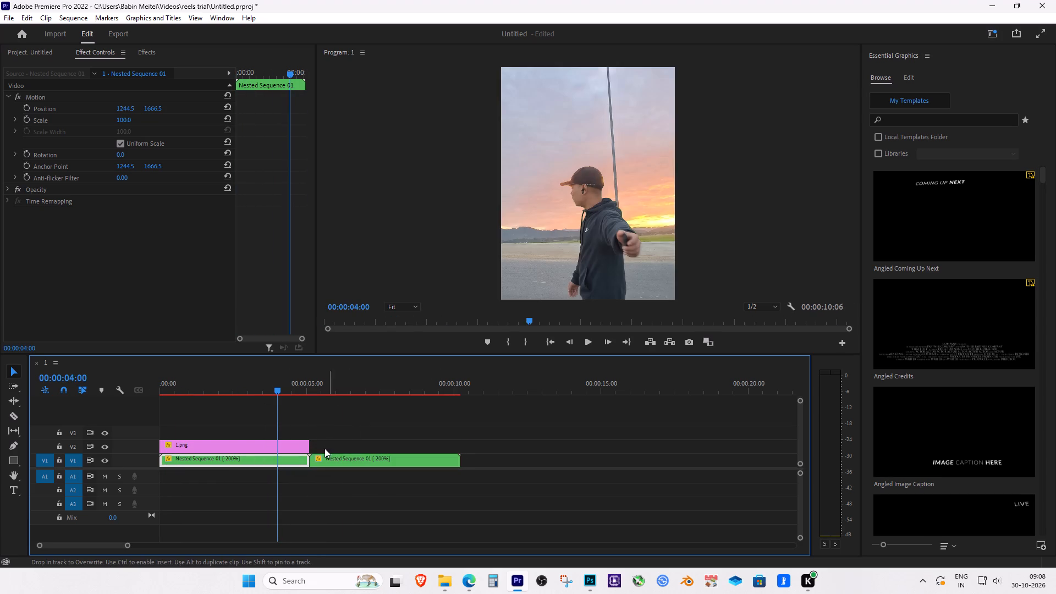
{"action": "left_click_drag", "start_coordinate": [297, 448], "coordinate": [448, 447], "text": "alt"}
{"action": "left_click", "coordinate": [444, 449]}
{"action": "right_click", "coordinate": [444, 449]}
Turn off Reverse Speed for the second nested sequence clip on V1 so it plays forward.
{"action": "left_click_drag", "start_coordinate": [272, 387], "coordinate": [341, 390]}
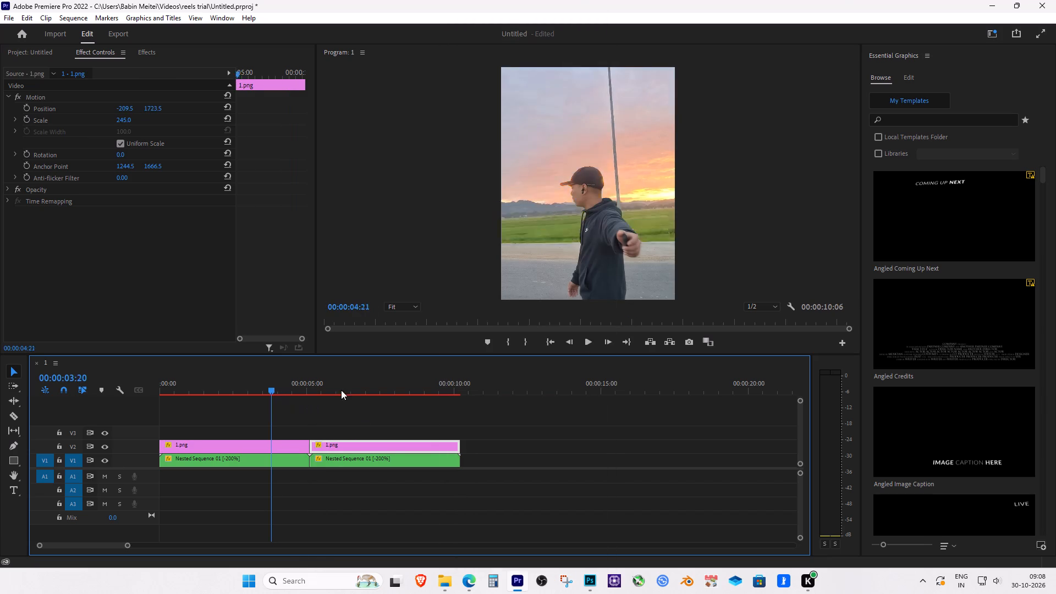
{"action": "left_click_drag", "start_coordinate": [341, 390], "coordinate": [381, 397]}
{"action": "left_click", "coordinate": [395, 461]}
{"action": "right_click", "coordinate": [395, 461]}
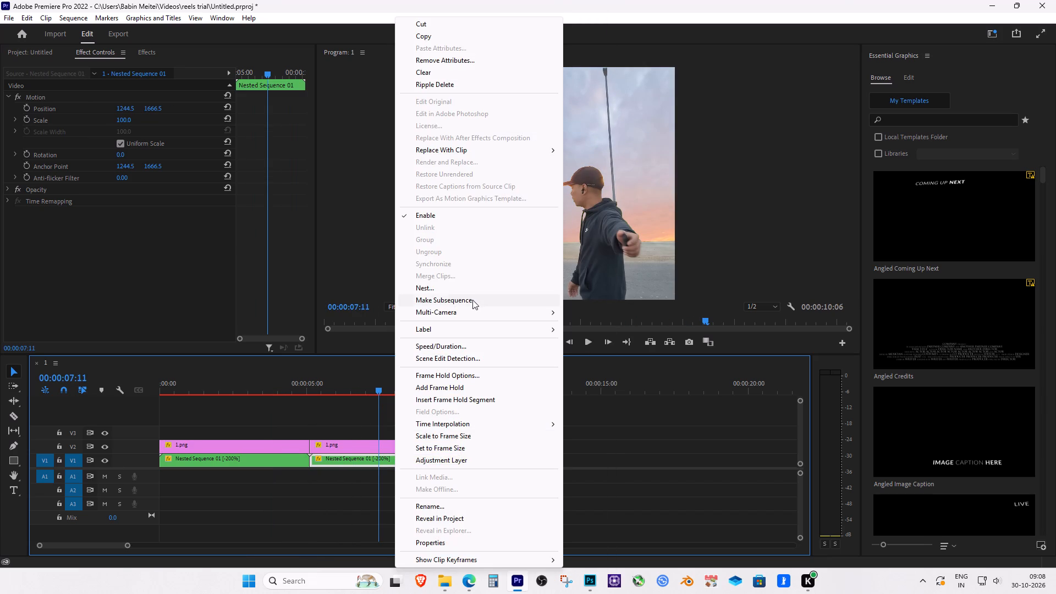
{"action": "left_click", "coordinate": [448, 347]}
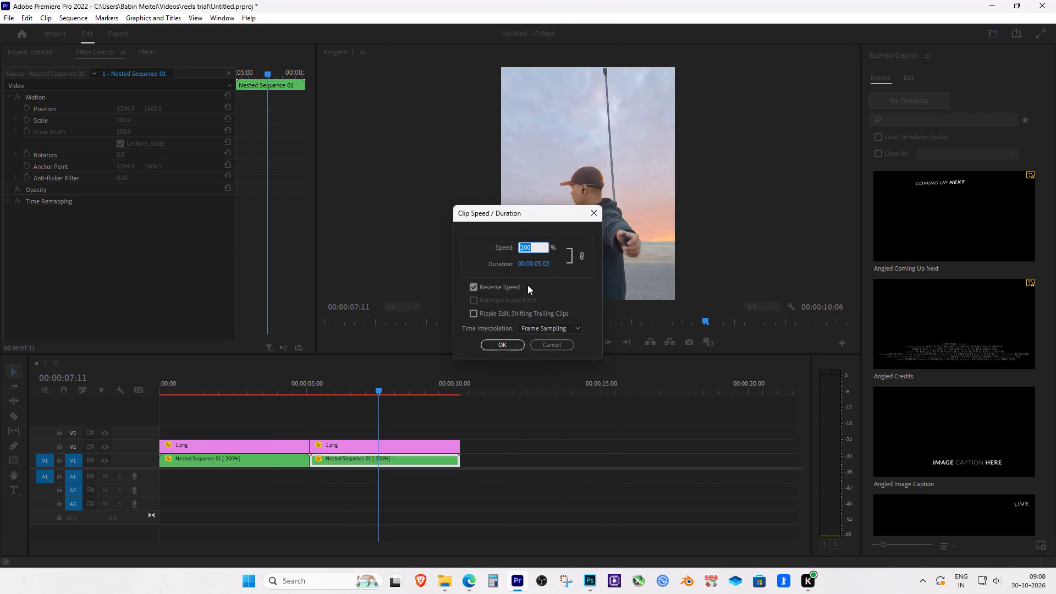
{"action": "left_click", "coordinate": [477, 289]}
{"action": "left_click", "coordinate": [496, 344]}
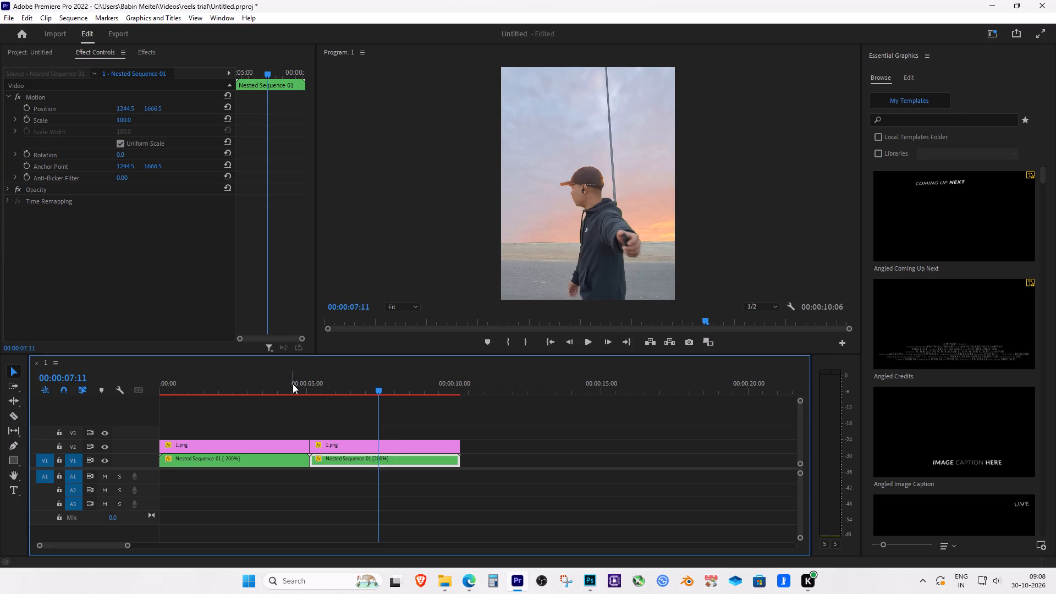
Scrub the second half, and play the sequence from 00:00:00:00 to review the reversed-then-forward background motion.
{"action": "left_click_drag", "start_coordinate": [307, 387], "coordinate": [441, 404]}
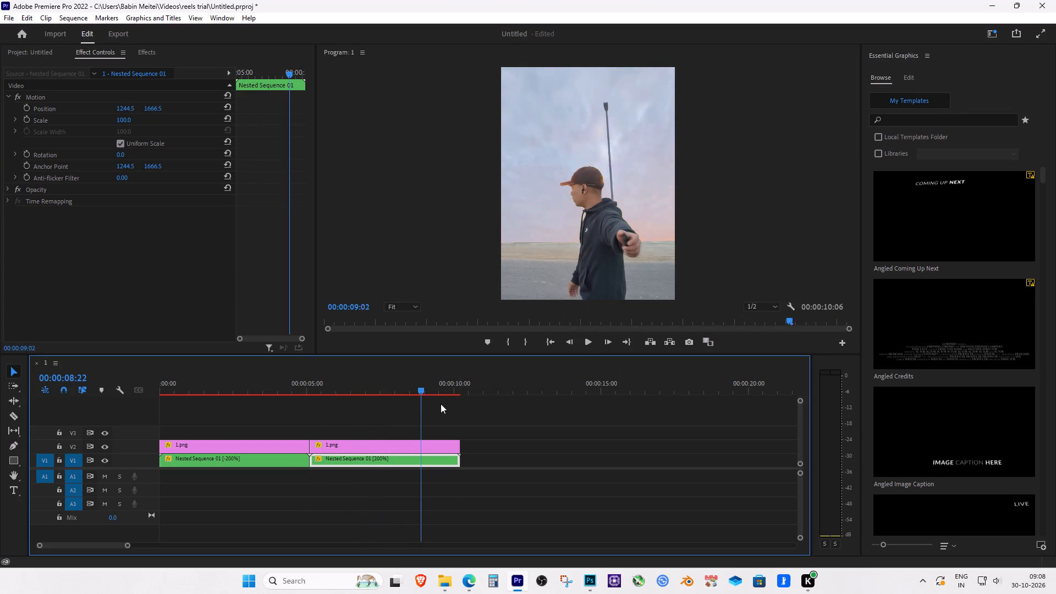
{"action": "left_click_drag", "start_coordinate": [441, 404], "coordinate": [60, 409]}
{"action": "key", "text": "space"}
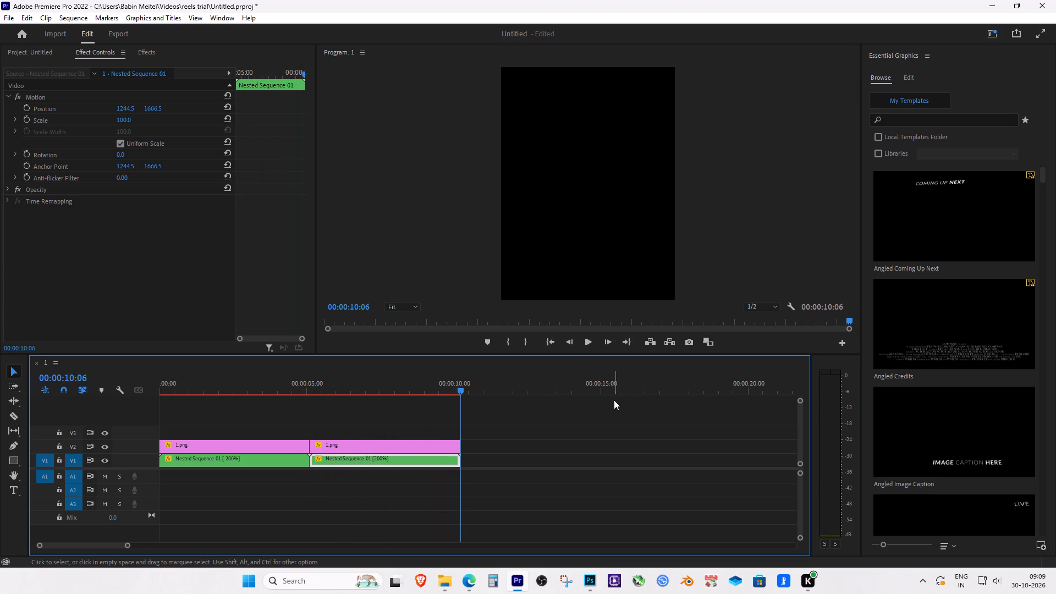
Switch to Microsoft Edge and rewatch the street fashion reference video on Pinterest, pausing it near its start.
{"action": "left_click", "coordinate": [470, 580]}
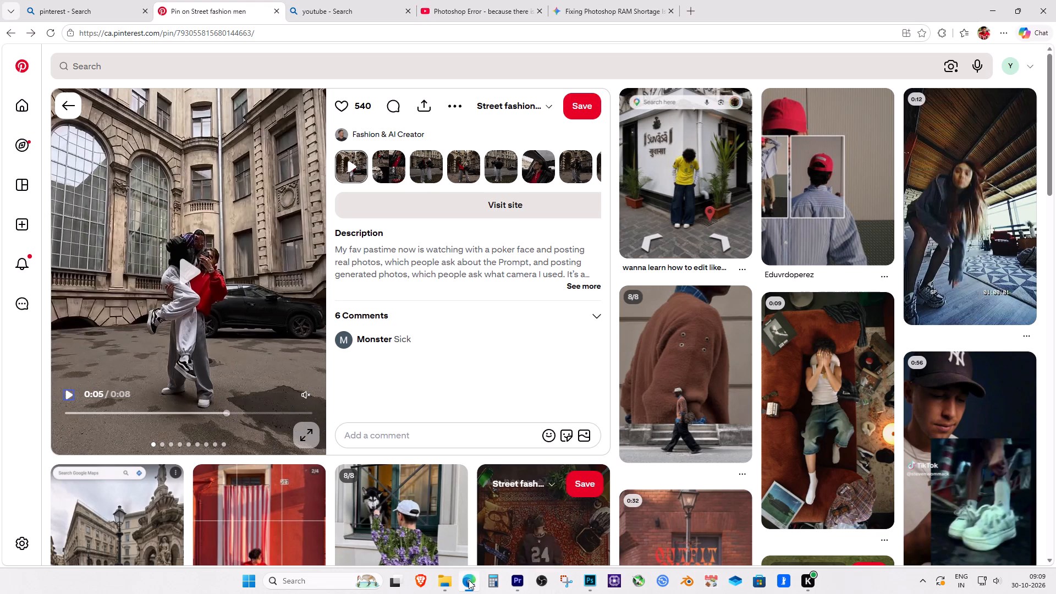
{"action": "left_click", "coordinate": [70, 394]}
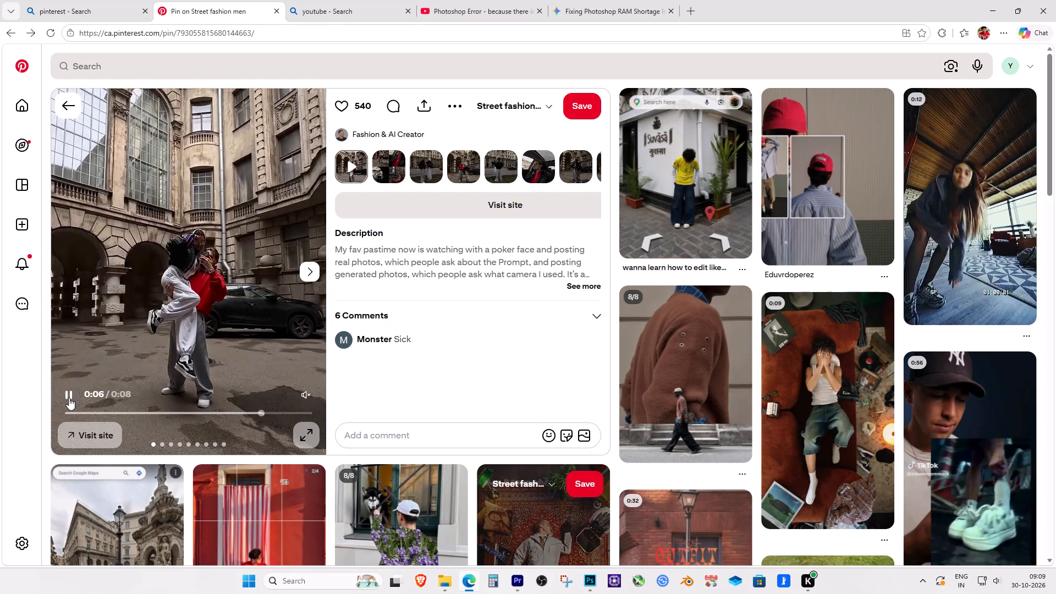
{"action": "left_click", "coordinate": [69, 398]}
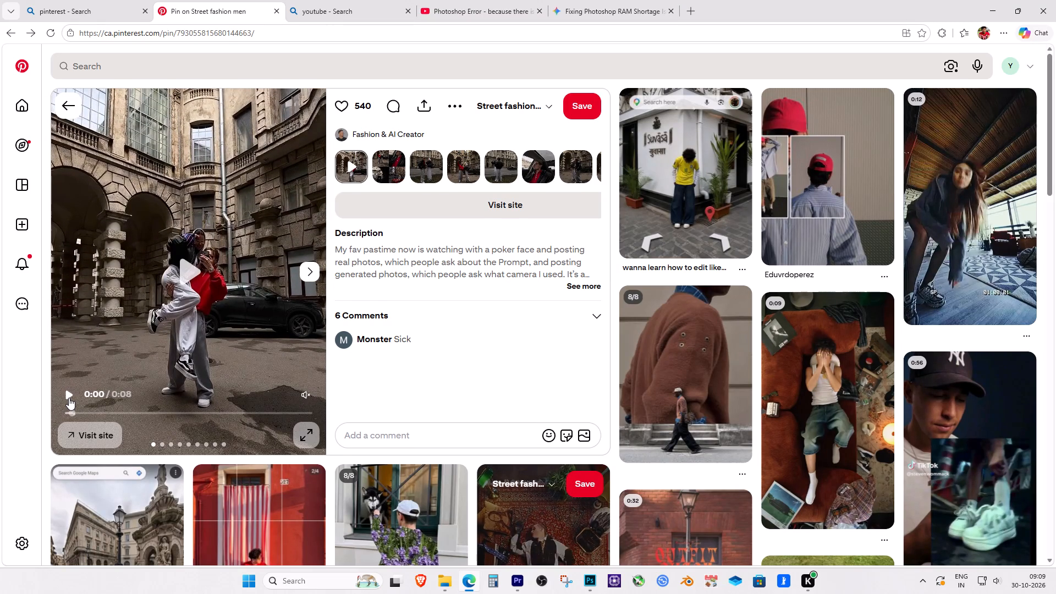
{"action": "scroll", "coordinate": [69, 398], "scroll_direction": "down", "scroll_amount": 1}
{"action": "scroll", "coordinate": [73, 419], "scroll_direction": "up", "scroll_amount": 1}
{"action": "scroll", "coordinate": [69, 361], "scroll_direction": "up", "scroll_amount": 1}
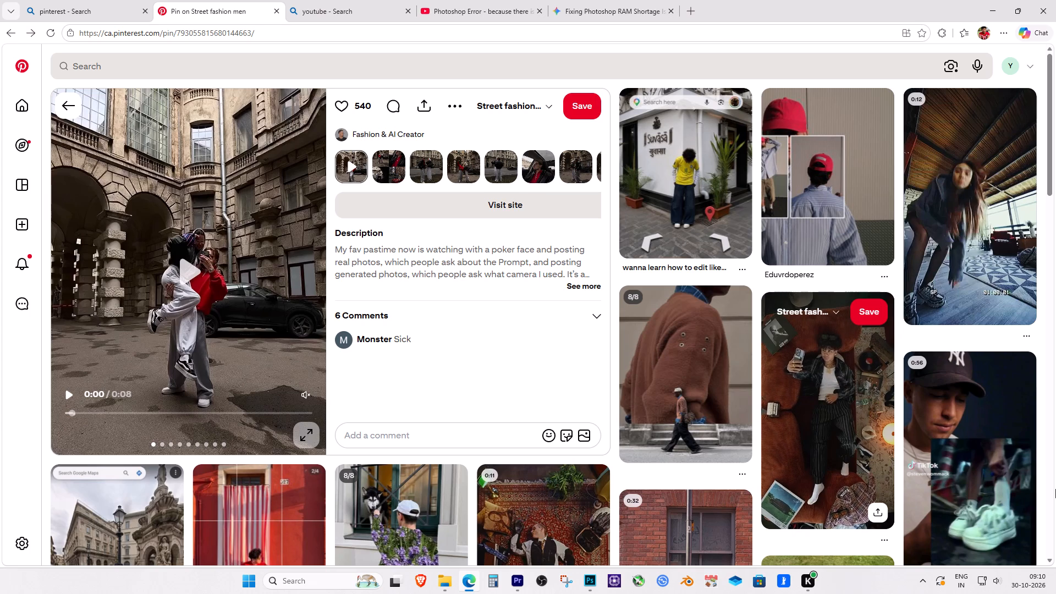
Return to Premiere Pro, scrub the forward section and replay the opening of the sequence to examine the motion speed.
{"action": "left_click", "coordinate": [519, 578]}
{"action": "left_click", "coordinate": [519, 576]}
{"action": "left_click", "coordinate": [520, 575]}
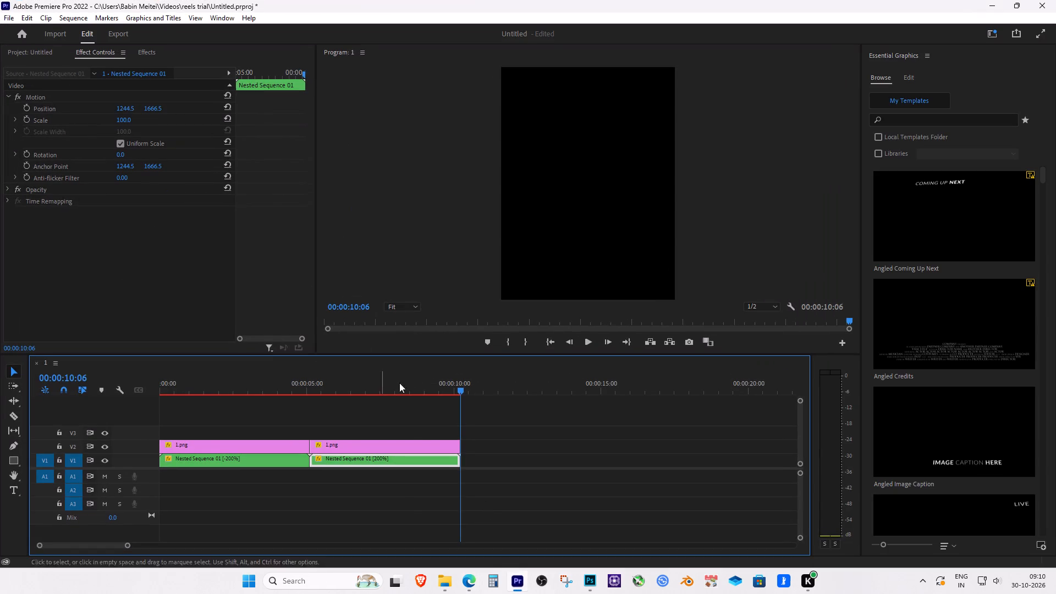
{"action": "left_click", "coordinate": [413, 375]}
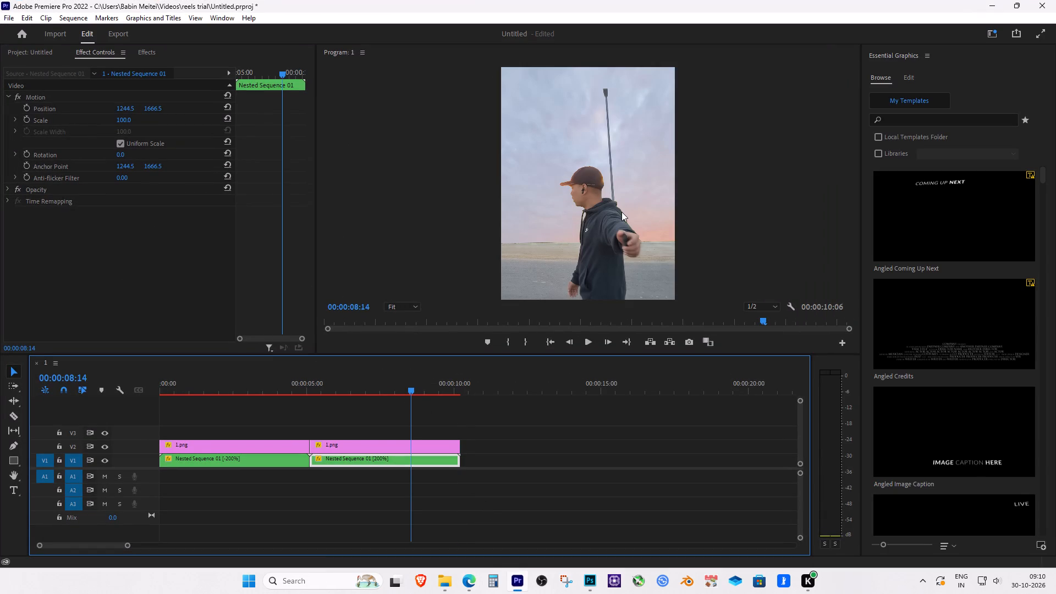
{"action": "left_click_drag", "start_coordinate": [411, 389], "coordinate": [341, 396]}
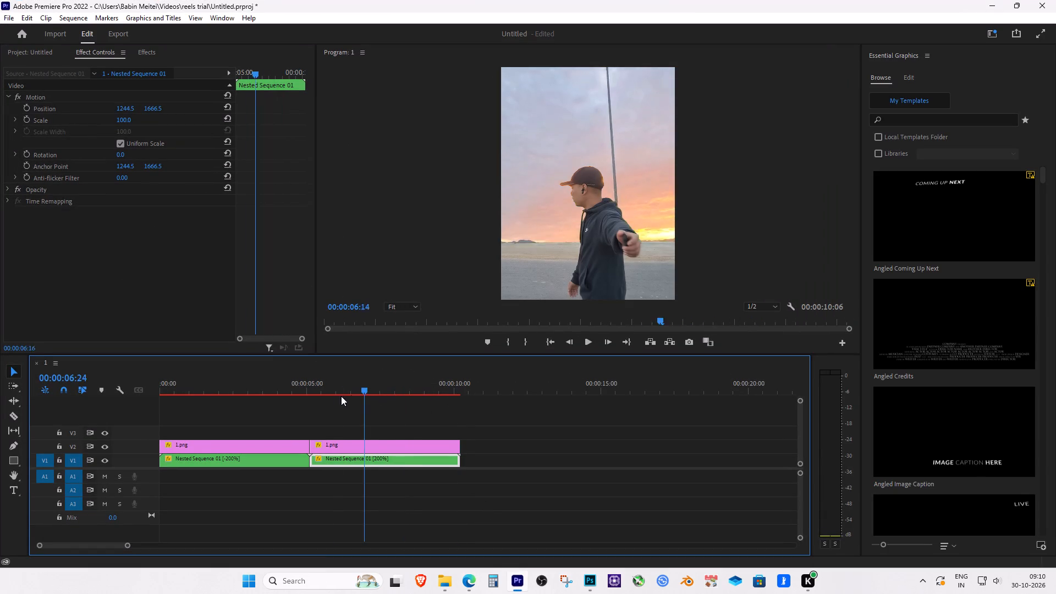
{"action": "left_click_drag", "start_coordinate": [341, 396], "coordinate": [305, 401]}
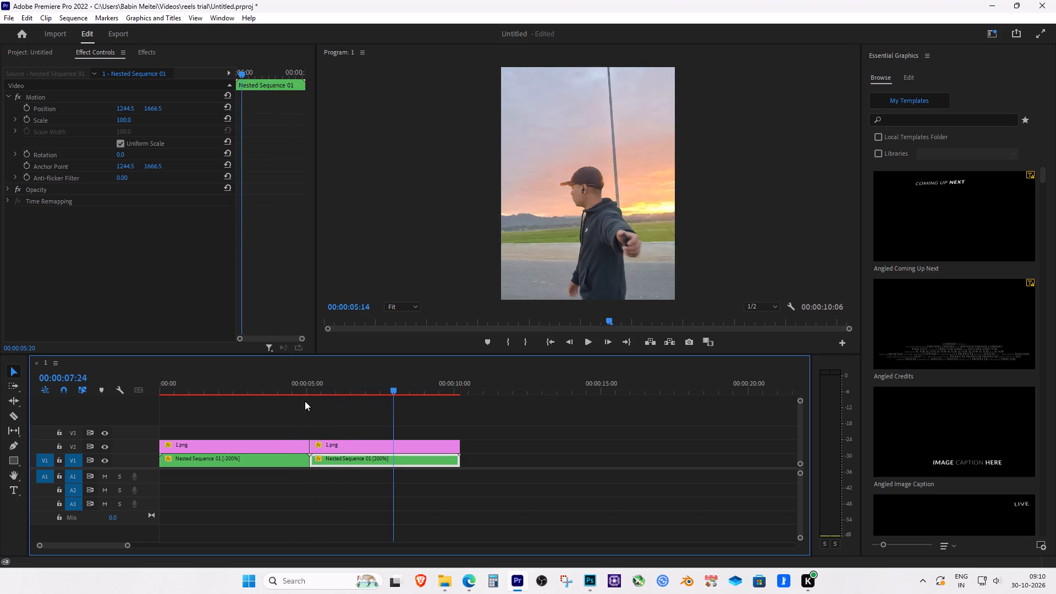
{"action": "left_click_drag", "start_coordinate": [305, 401], "coordinate": [389, 402]}
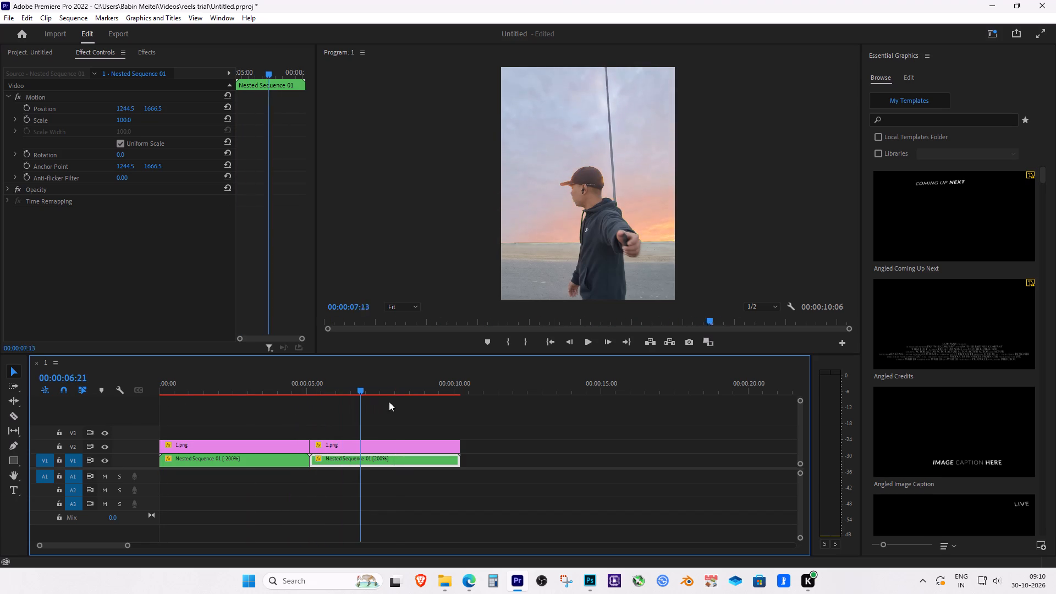
{"action": "left_click_drag", "start_coordinate": [389, 402], "coordinate": [153, 402]}
{"action": "key", "text": "space"}
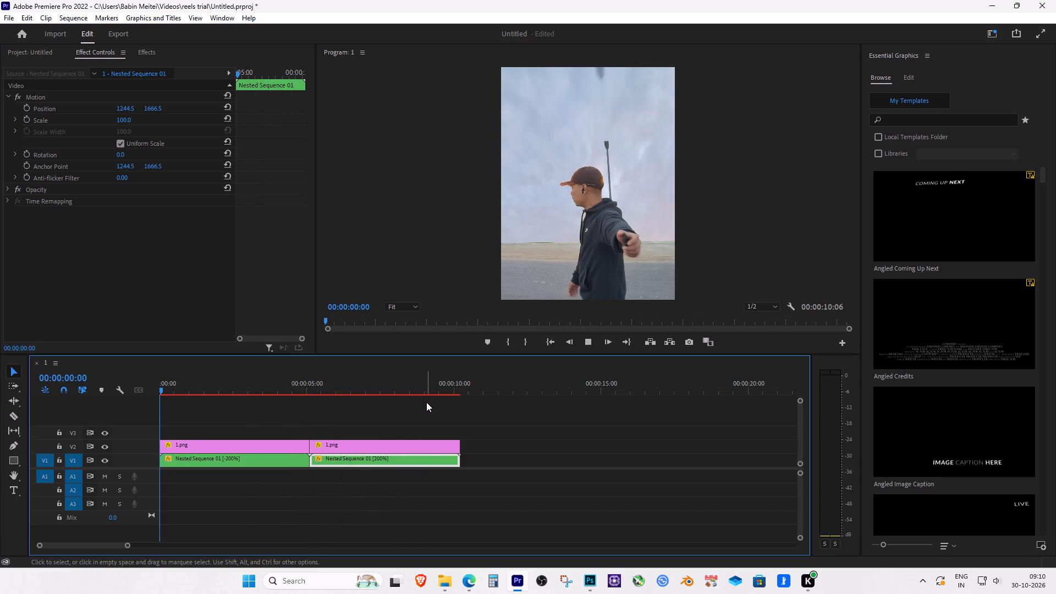
{"action": "key", "text": "space"}
{"action": "key", "text": "space"}
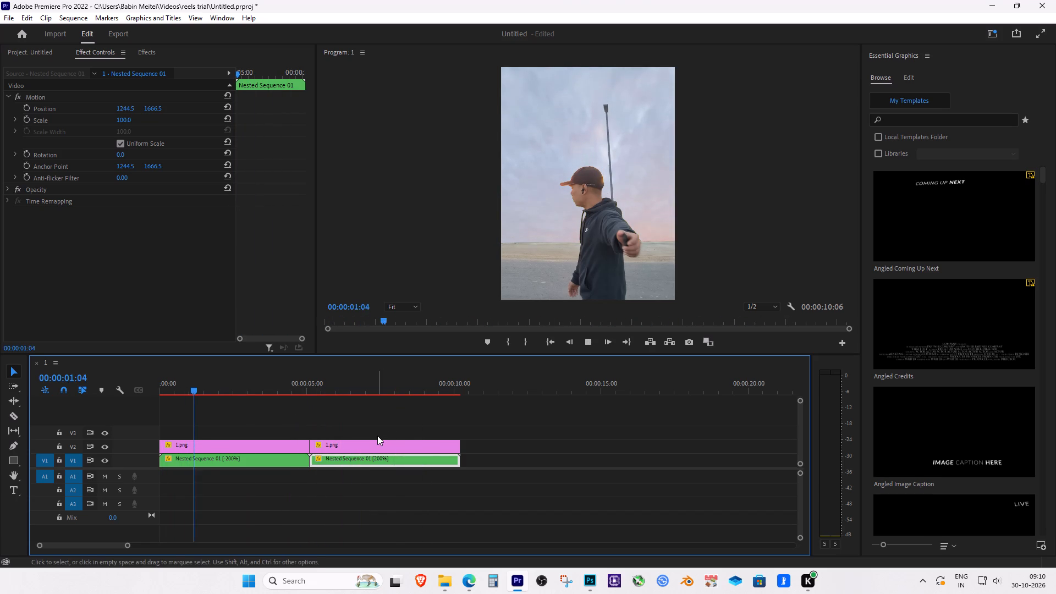
{"action": "key", "text": "space"}
Set the speed of the first, reversed nested sequence clip on V1 to 300%.
{"action": "left_click_drag", "start_coordinate": [436, 493], "coordinate": [240, 435]}
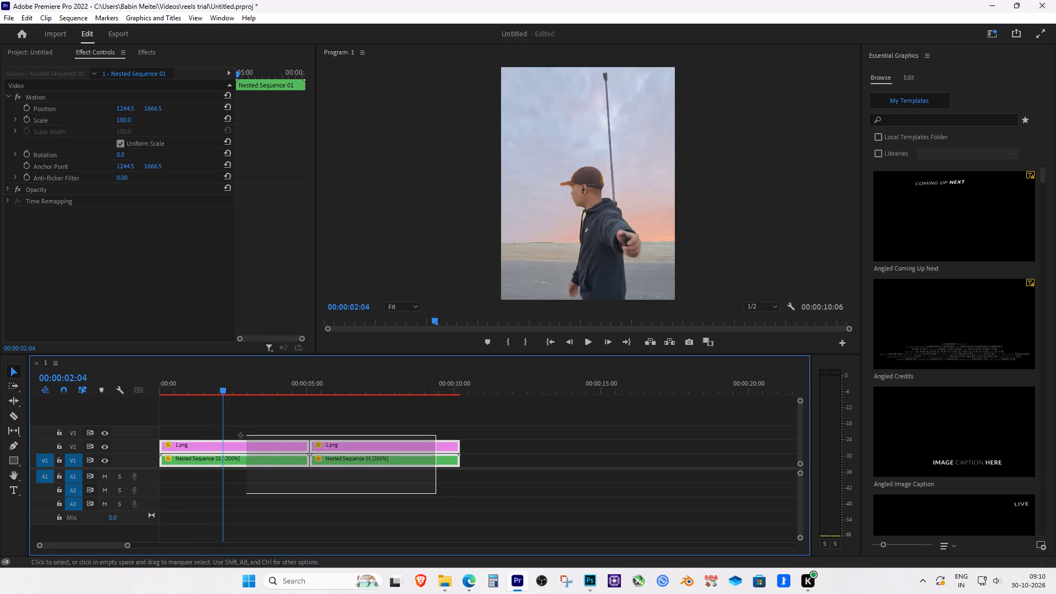
{"action": "left_click_drag", "start_coordinate": [240, 435], "coordinate": [217, 432]}
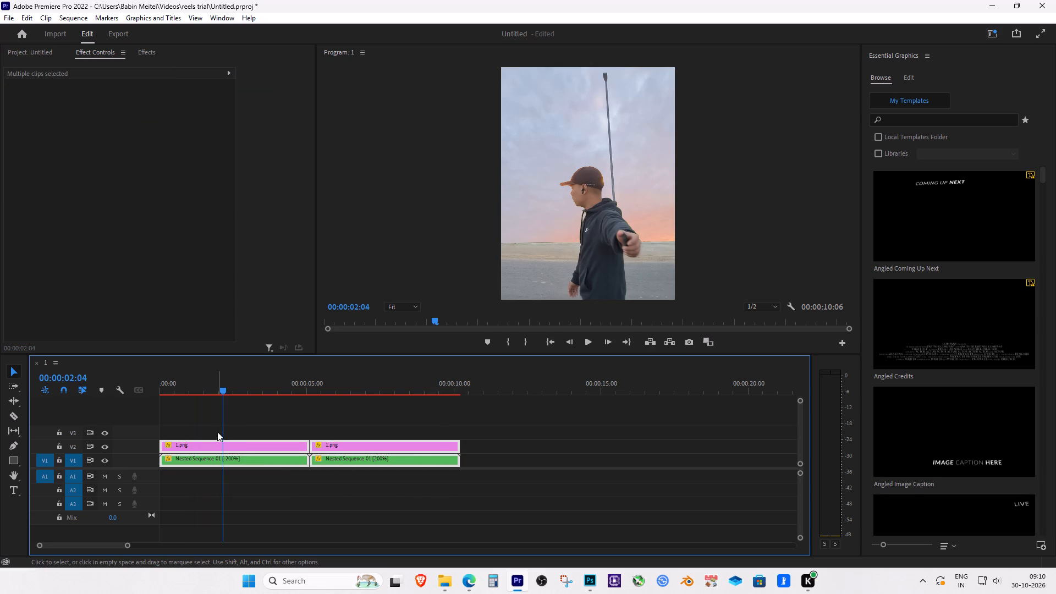
{"action": "left_click", "coordinate": [265, 480]}
{"action": "left_click_drag", "start_coordinate": [268, 483], "coordinate": [226, 445]}
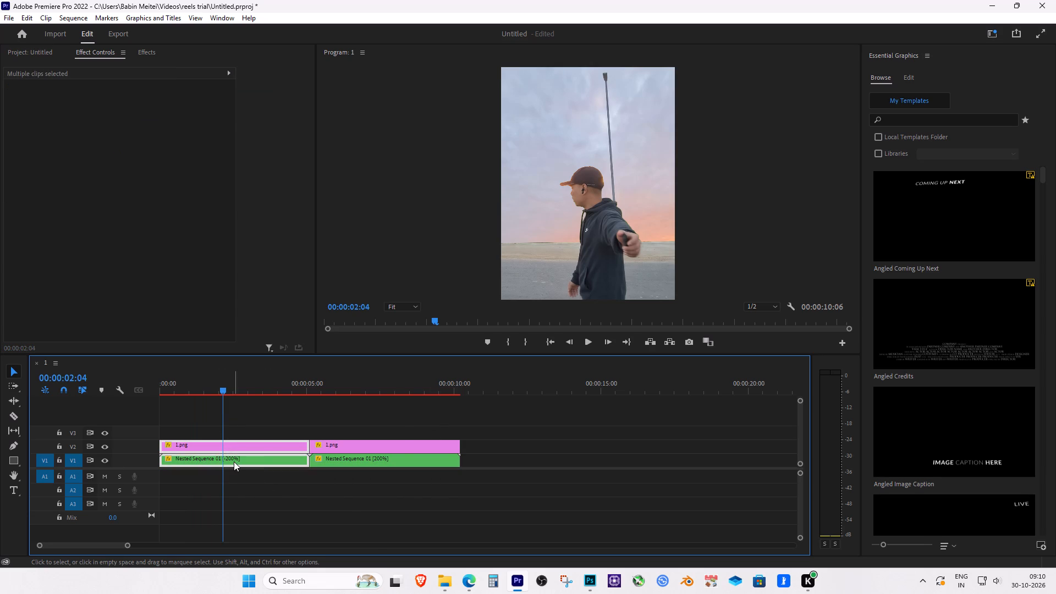
{"action": "right_click", "coordinate": [234, 461]}
{"action": "left_click", "coordinate": [204, 492]}
{"action": "left_click", "coordinate": [237, 463]}
{"action": "right_click", "coordinate": [237, 463]}
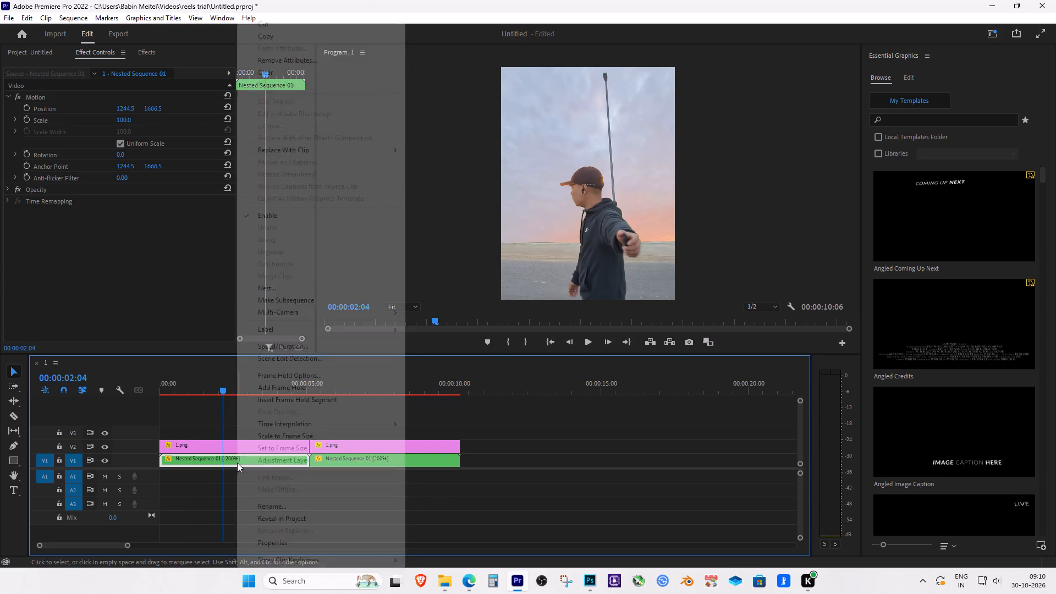
{"action": "left_click", "coordinate": [280, 346]}
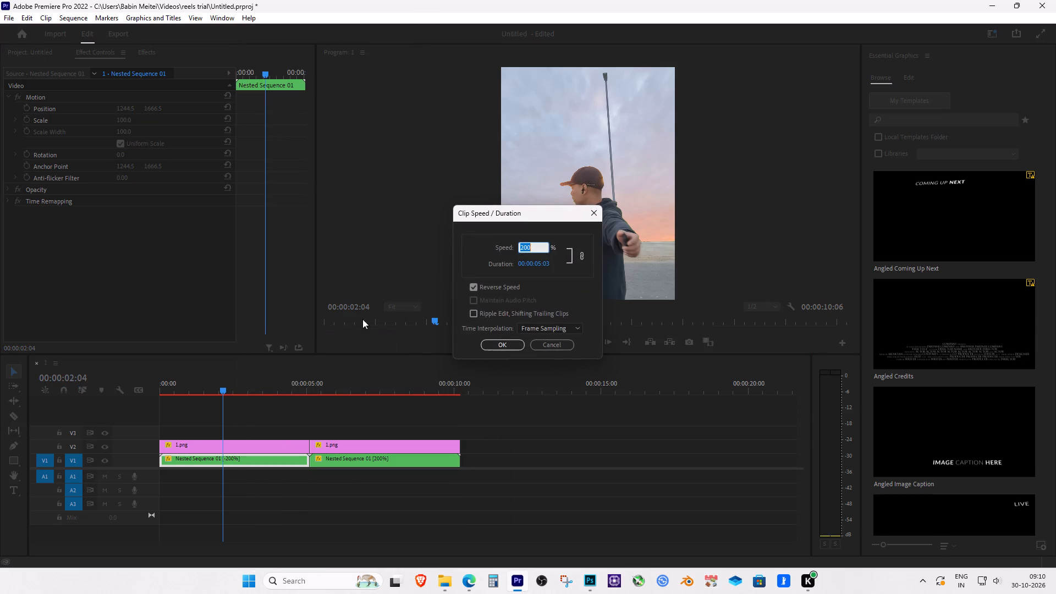
{"action": "type", "text": "300"}
{"action": "key", "text": "Return"}
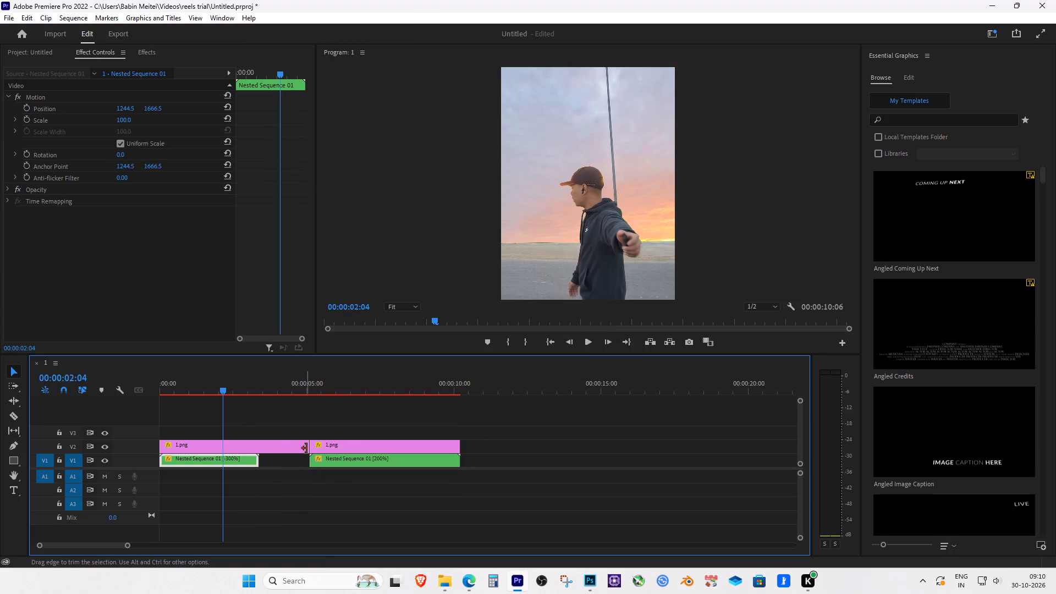
Trim the end of the first 1.png clip on V2 to match the end of the first nested sequence clip.
{"action": "left_click_drag", "start_coordinate": [306, 448], "coordinate": [256, 446]}
Move the second 1.png and nested sequence clips together against the end of the first pair to close the gap.
{"action": "left_click_drag", "start_coordinate": [503, 496], "coordinate": [384, 442]}
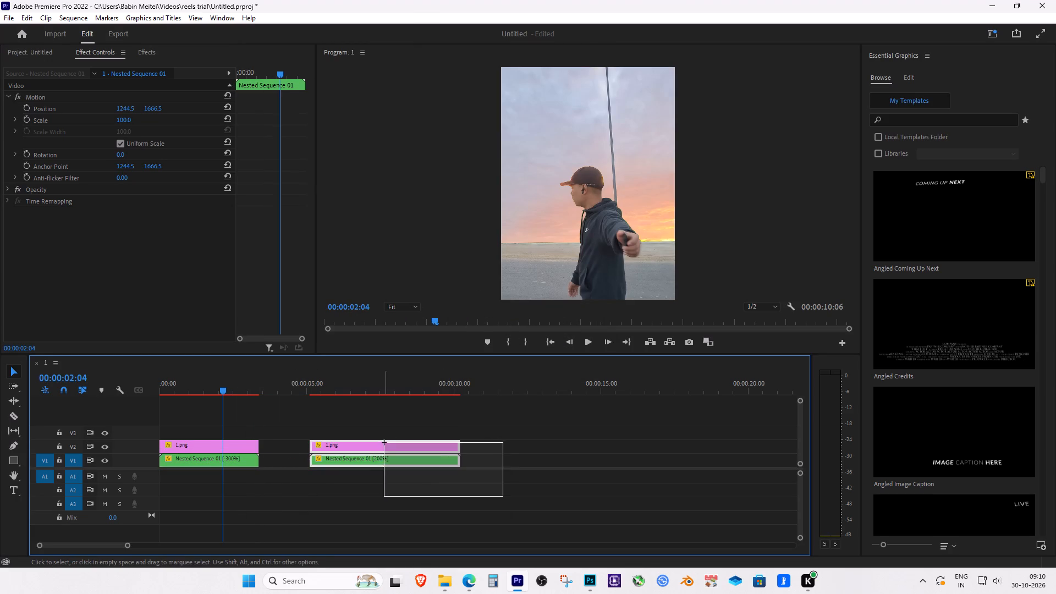
{"action": "left_click_drag", "start_coordinate": [384, 442], "coordinate": [382, 441]}
{"action": "left_click_drag", "start_coordinate": [378, 447], "coordinate": [326, 449]}
Play the sequence from 00:00:00:00 through the join to review the sped-up first half.
{"action": "left_click_drag", "start_coordinate": [179, 392], "coordinate": [65, 390]}
{"action": "key", "text": "space"}
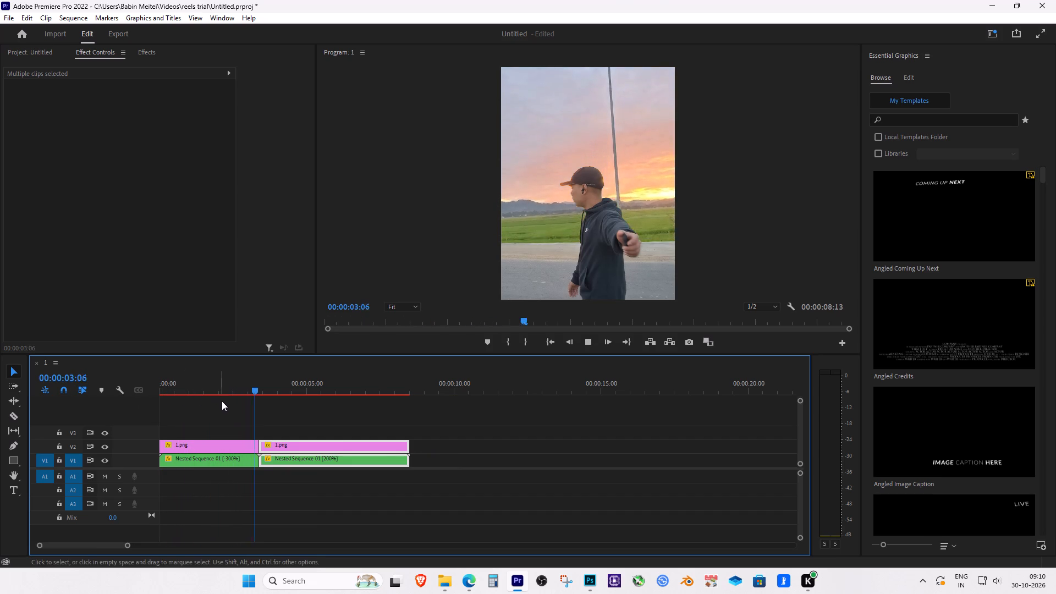
{"action": "key", "text": "space"}
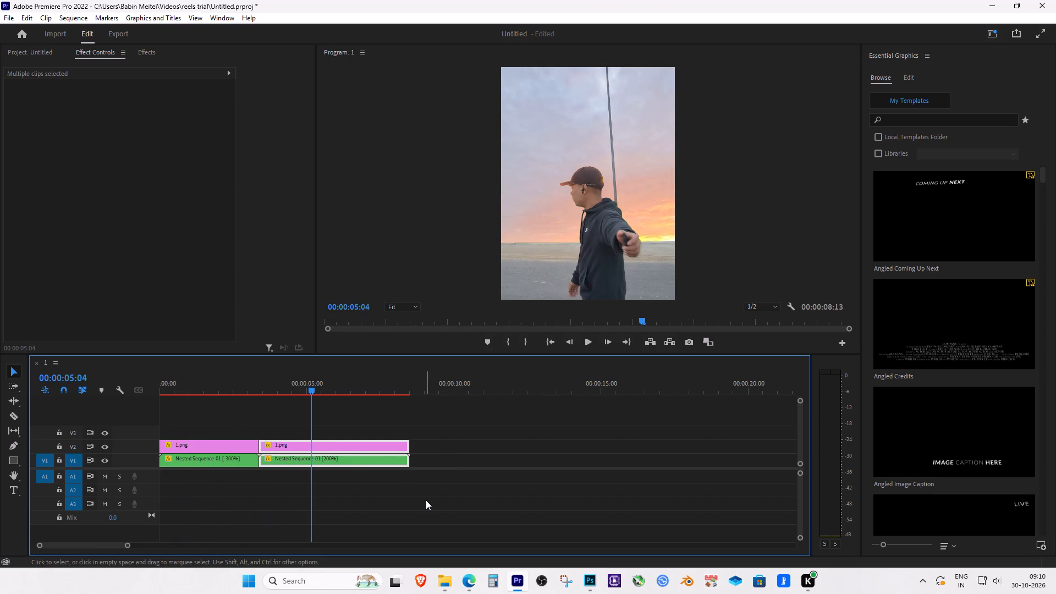
Set the speed of the second, forward nested sequence clip on V1 to 300%.
{"action": "left_click", "coordinate": [426, 500]}
{"action": "left_click", "coordinate": [375, 463]}
{"action": "right_click", "coordinate": [375, 463]}
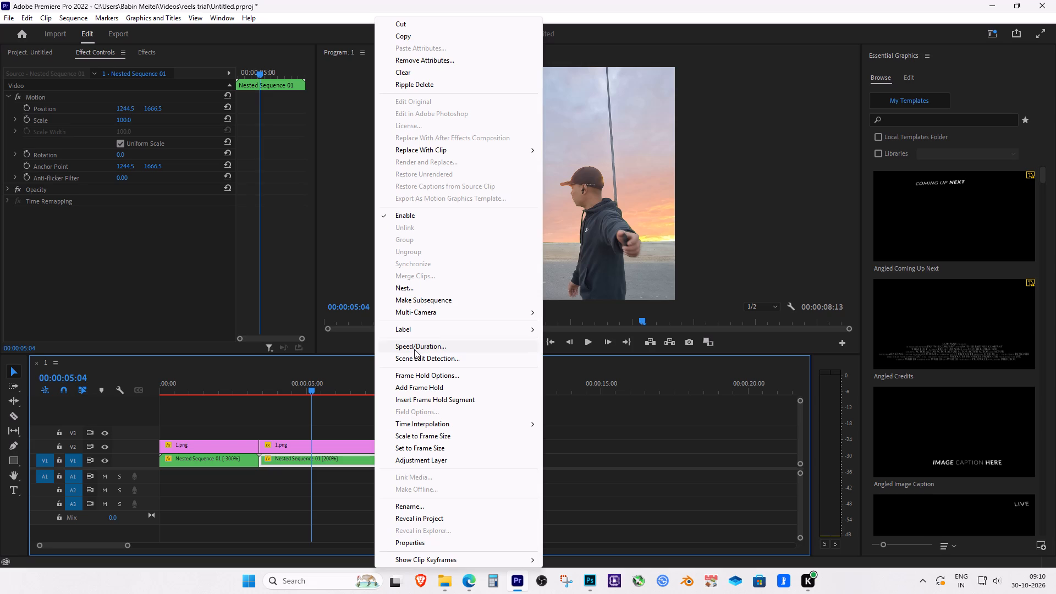
{"action": "left_click", "coordinate": [412, 345]}
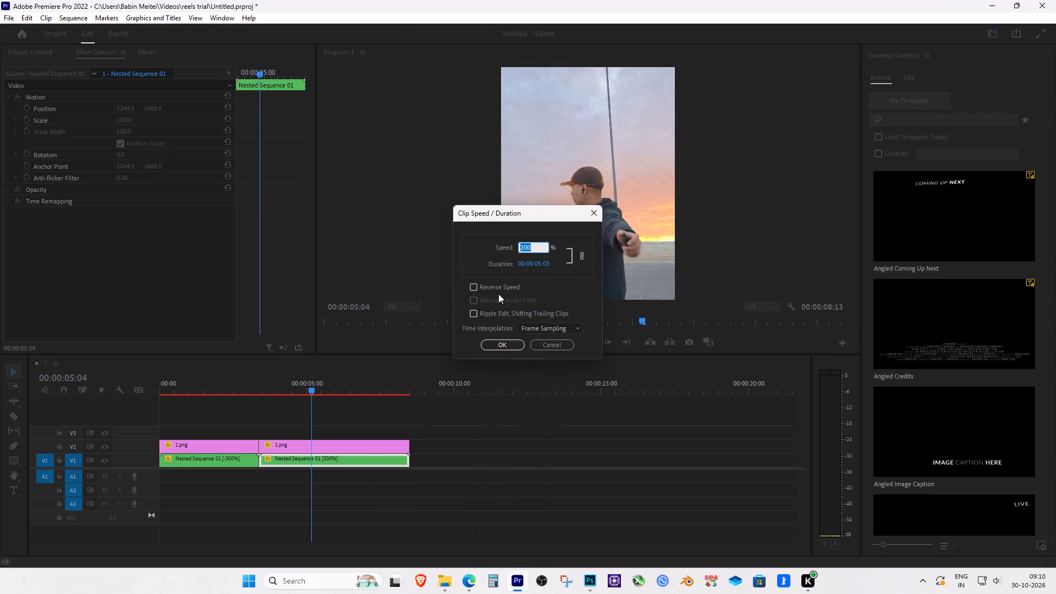
{"action": "type", "text": "300"}
{"action": "key", "text": "Return"}
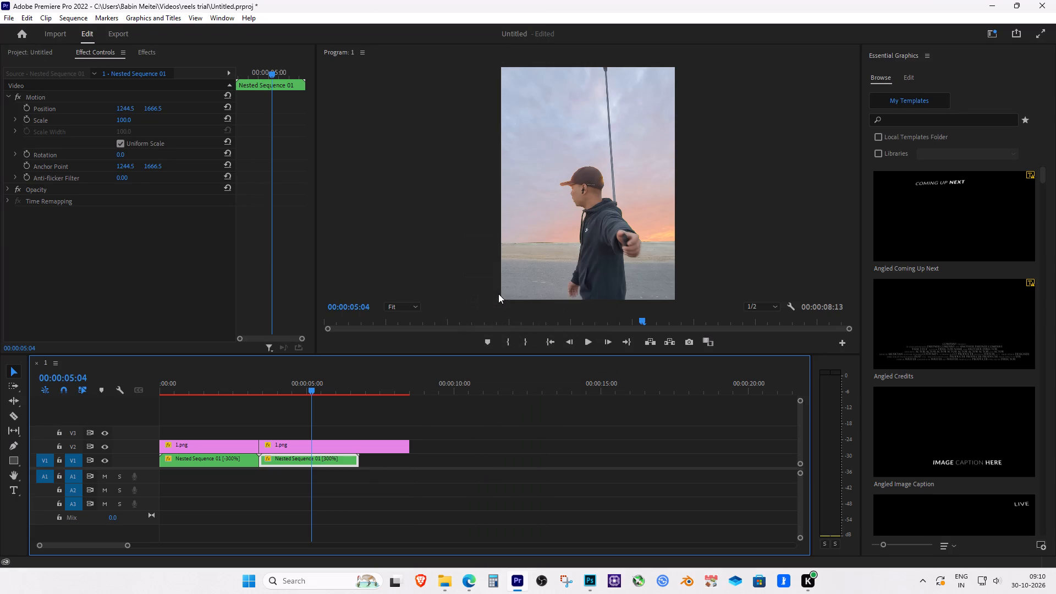
Trim the end of the second 1.png clip on V2 to match the end of the second nested sequence clip.
{"action": "left_click_drag", "start_coordinate": [404, 447], "coordinate": [358, 449]}
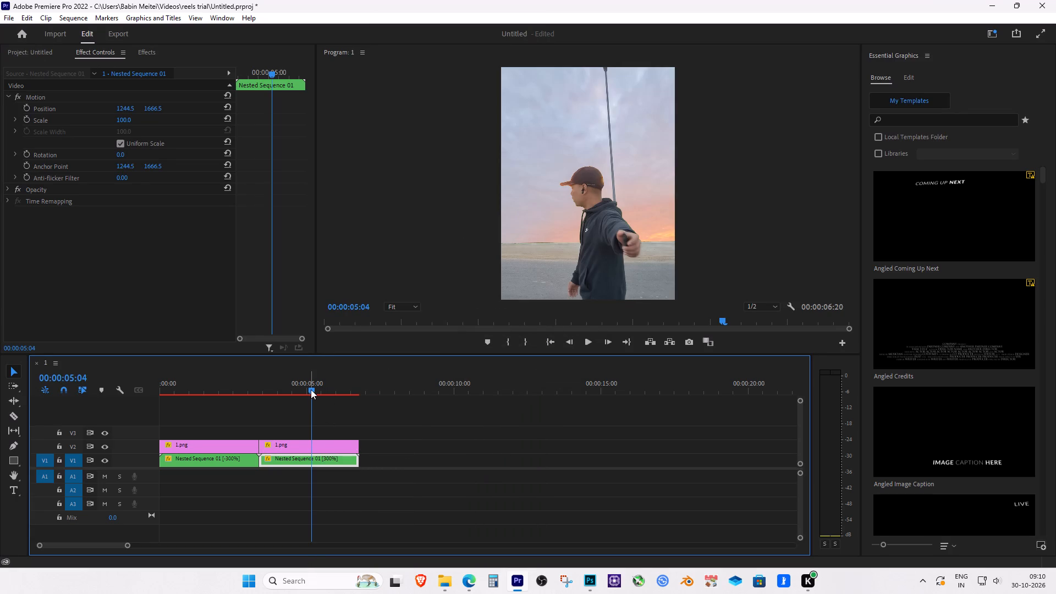
Play the full sequence twice from 00:00:00:00 and scrub back from its end to review the background motion.
{"action": "left_click_drag", "start_coordinate": [311, 389], "coordinate": [91, 404]}
{"action": "key", "text": "space"}
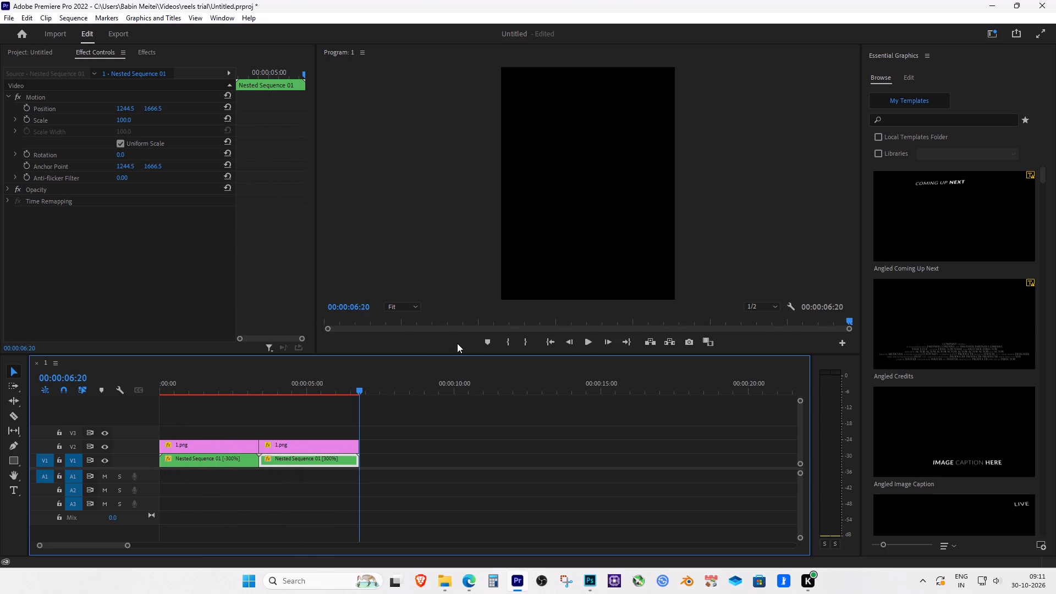
{"action": "left_click_drag", "start_coordinate": [278, 390], "coordinate": [140, 410]}
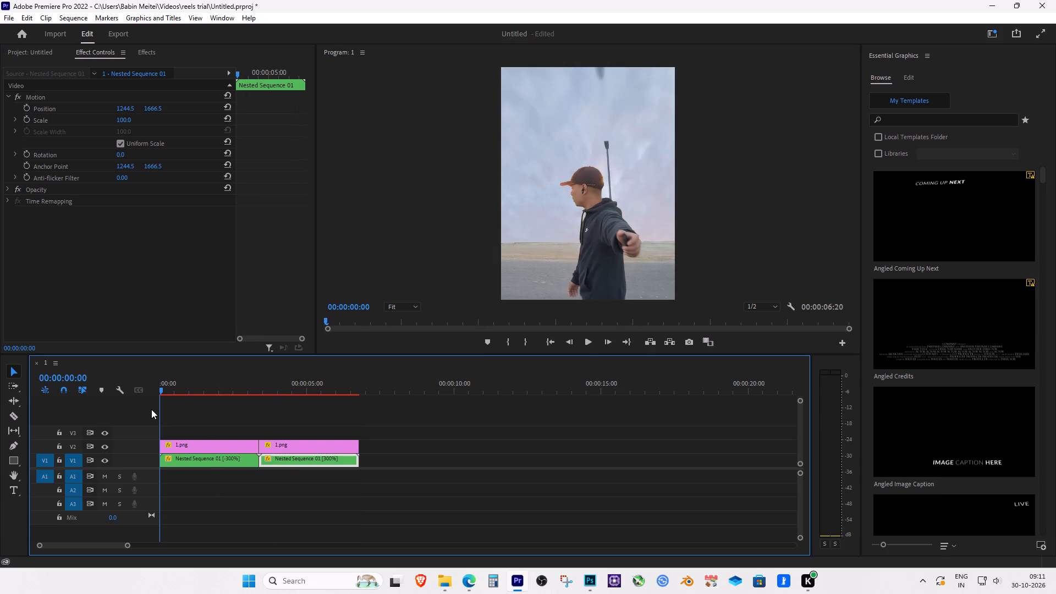
{"action": "left_click", "coordinate": [589, 342]}
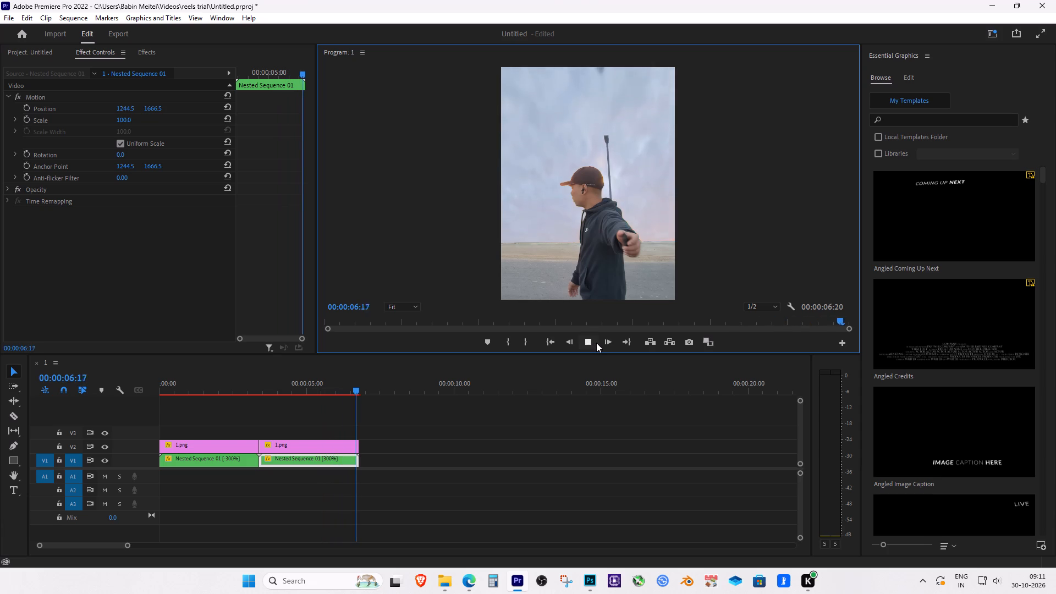
{"action": "left_click_drag", "start_coordinate": [361, 392], "coordinate": [313, 392]}
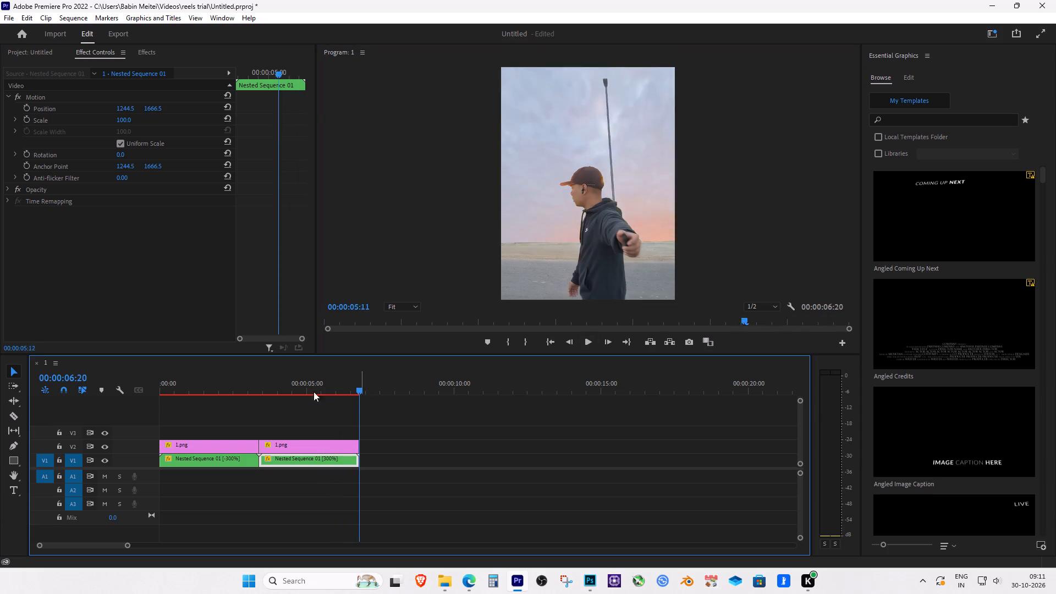
Scrub back and forth across the join of the two nested clips, and play from 00:00:00:00 to review the background motion.
{"action": "left_click_drag", "start_coordinate": [313, 392], "coordinate": [260, 394]}
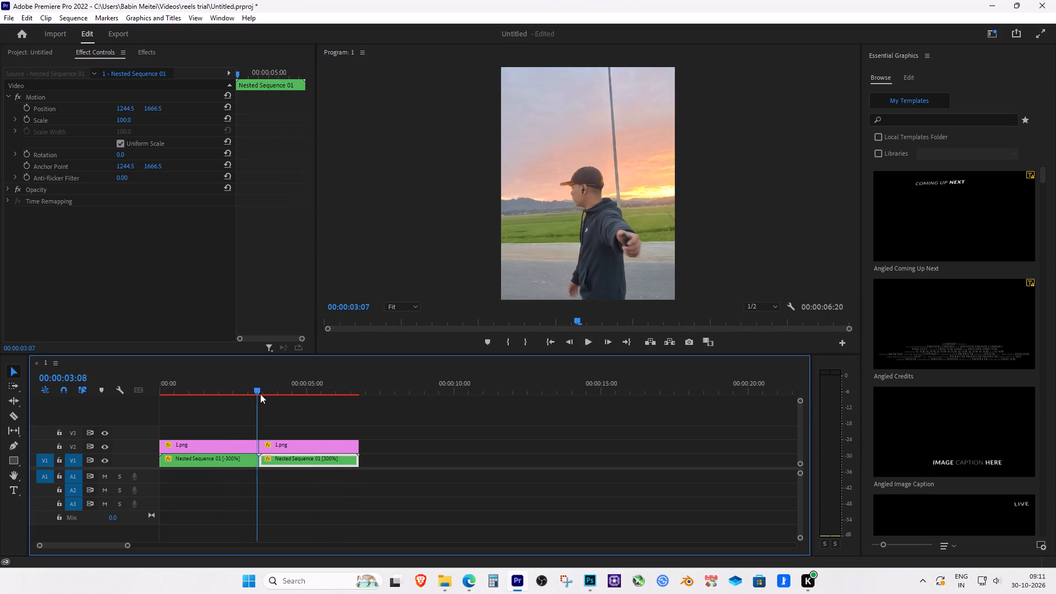
{"action": "left_click_drag", "start_coordinate": [260, 394], "coordinate": [258, 396]}
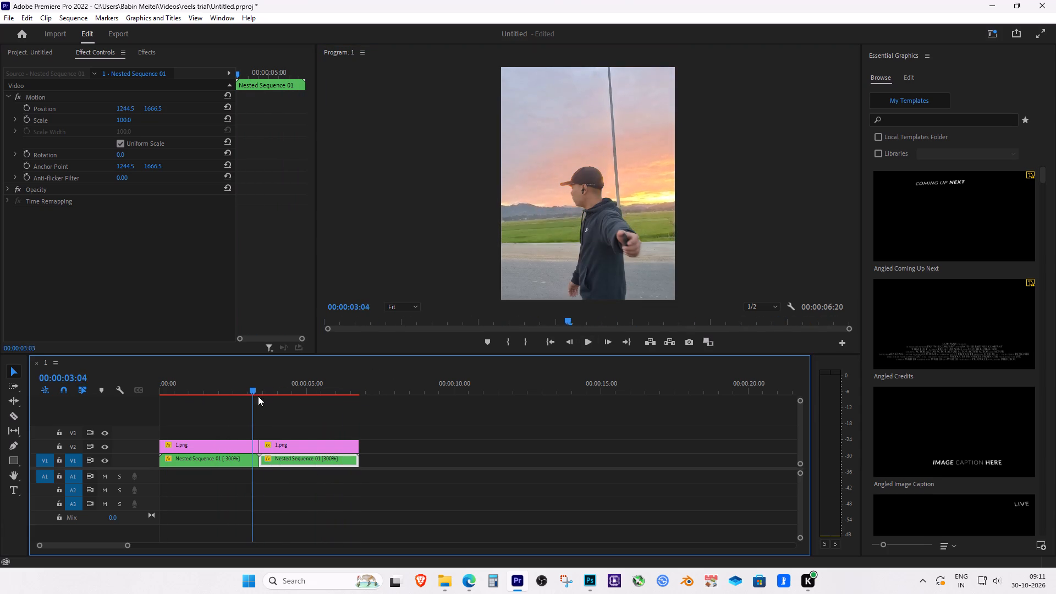
{"action": "left_click_drag", "start_coordinate": [258, 396], "coordinate": [280, 393]}
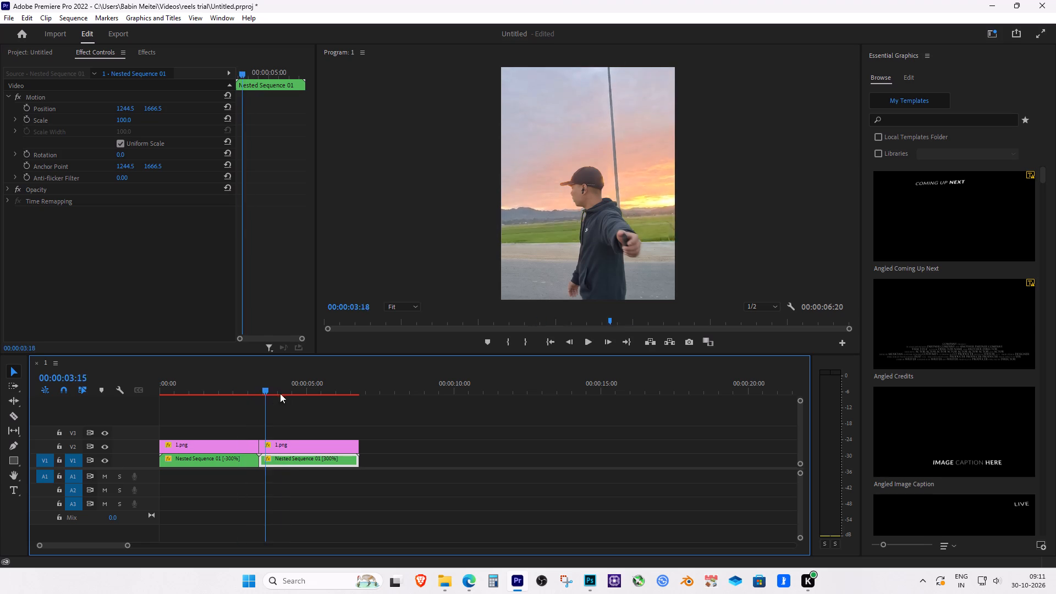
{"action": "left_click_drag", "start_coordinate": [280, 393], "coordinate": [213, 383]}
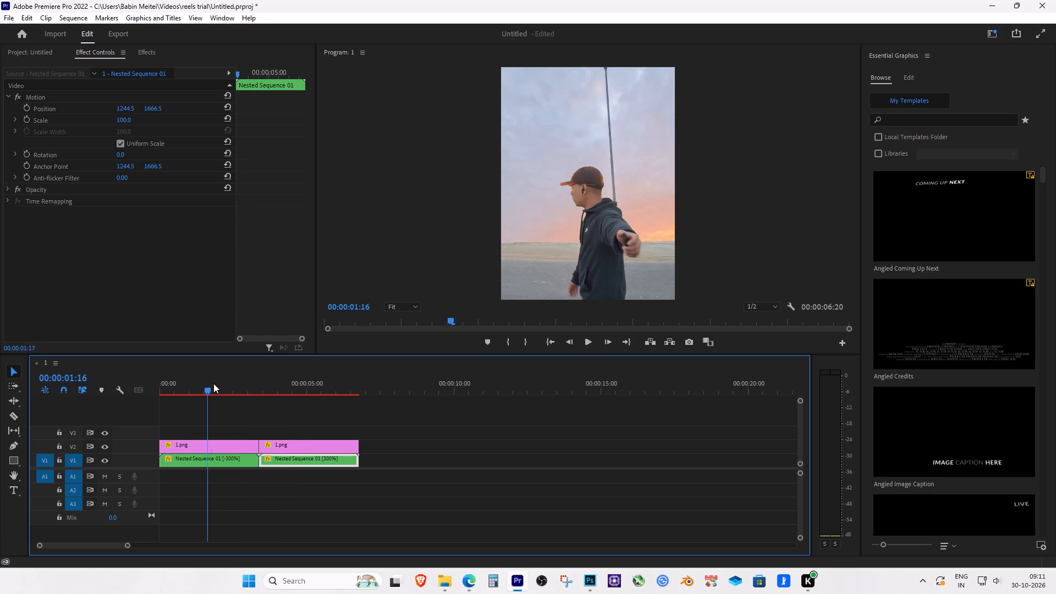
{"action": "left_click_drag", "start_coordinate": [213, 383], "coordinate": [260, 386]}
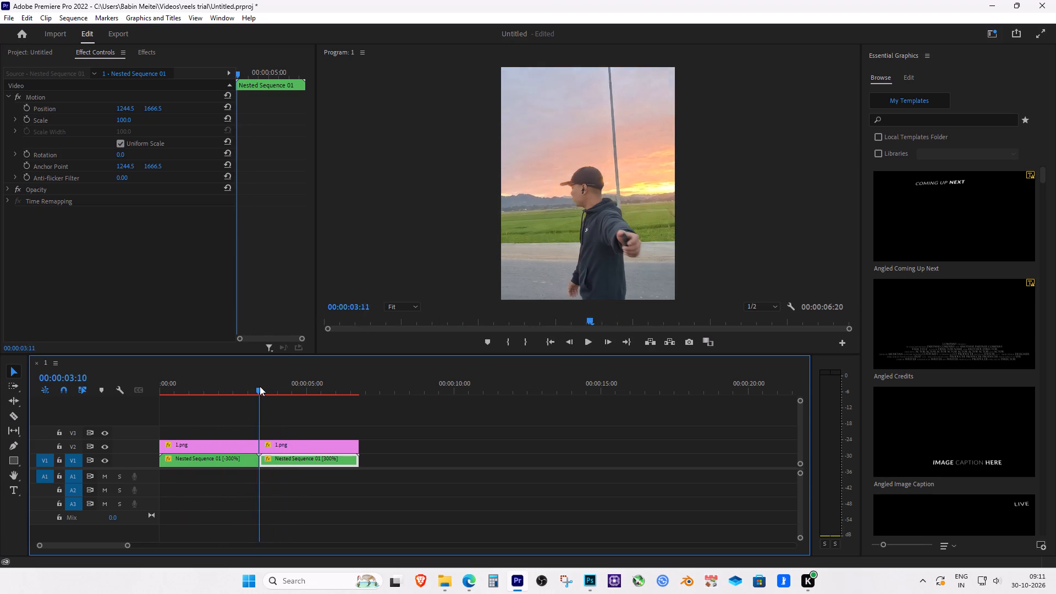
{"action": "left_click_drag", "start_coordinate": [260, 386], "coordinate": [295, 388]}
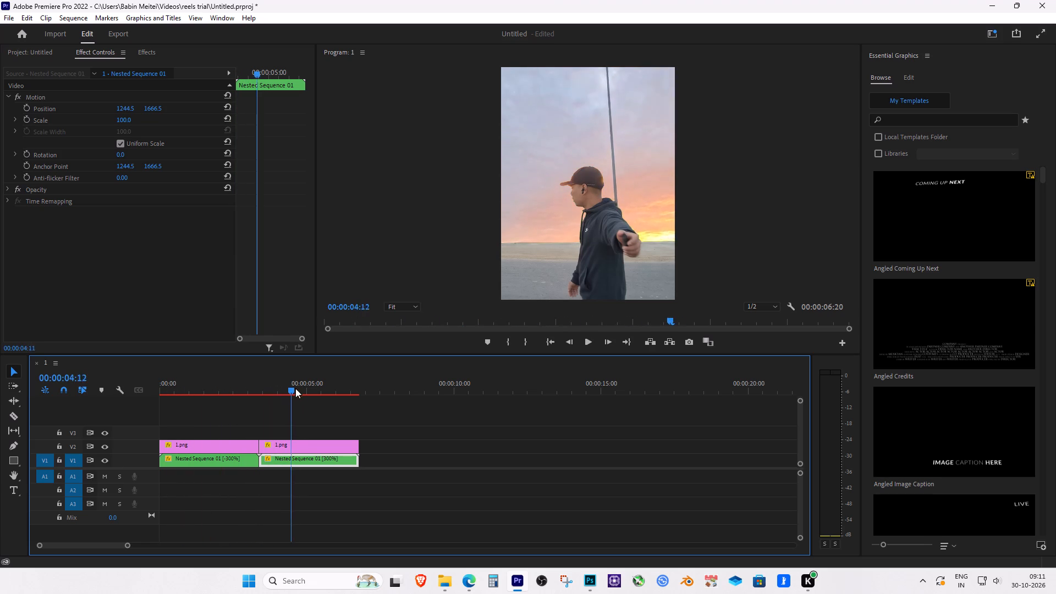
{"action": "left_click_drag", "start_coordinate": [295, 388], "coordinate": [115, 385]}
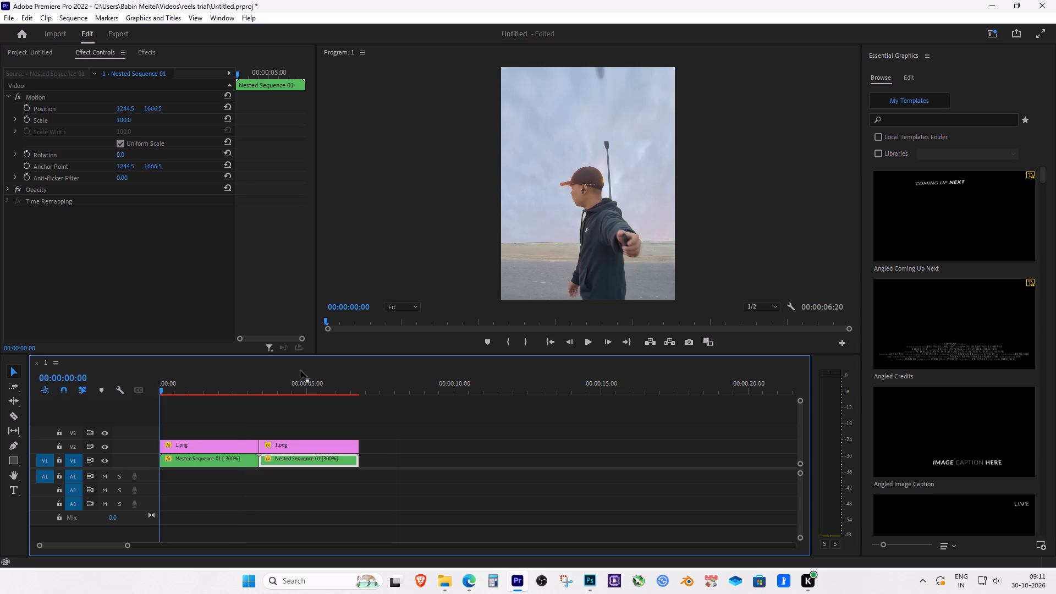
{"action": "left_click", "coordinate": [587, 348]}
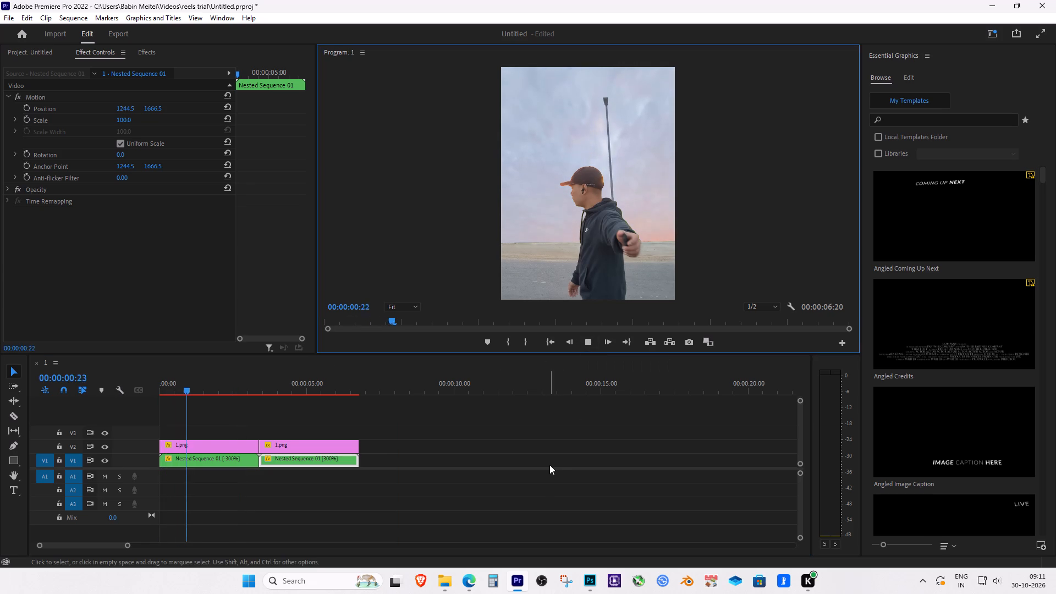
{"action": "left_click", "coordinate": [588, 344]}
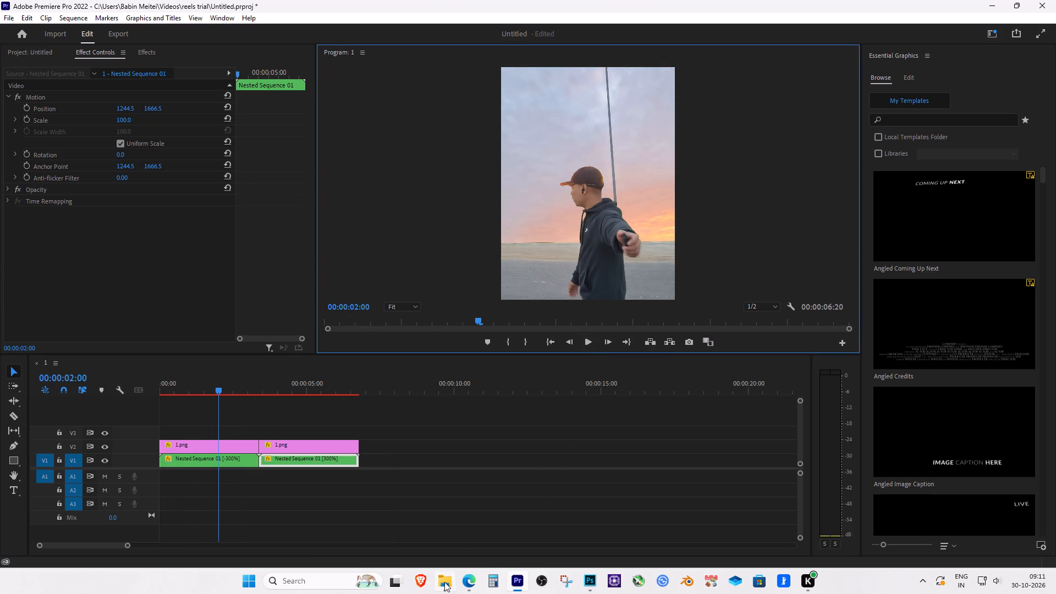
Switch to Microsoft Edge and play the Pinterest street fashion reference video in short stretches to study its background motion.
{"action": "left_click", "coordinate": [470, 581]}
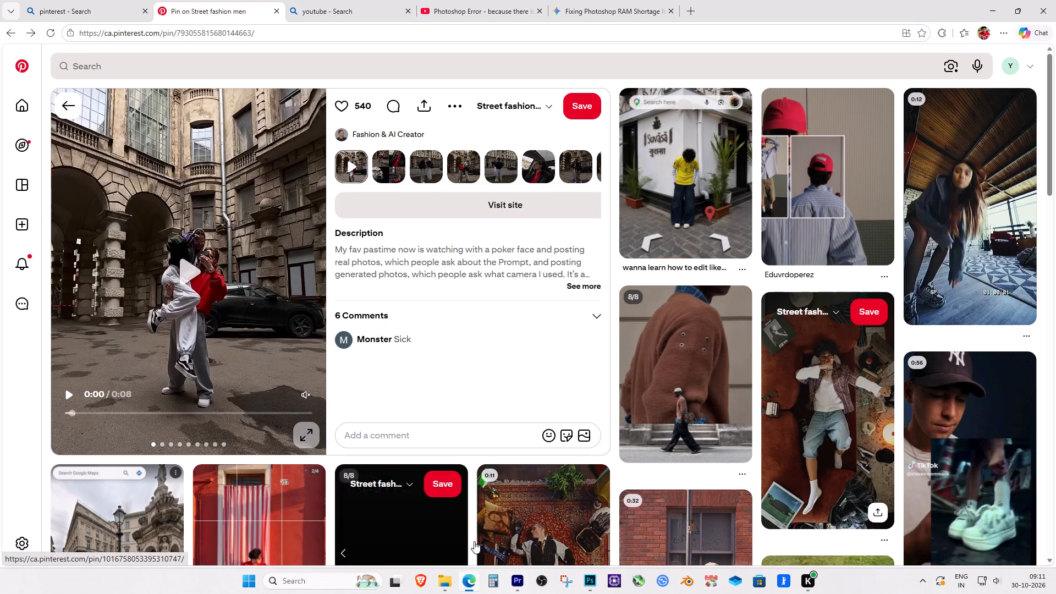
{"action": "left_click", "coordinate": [71, 396]}
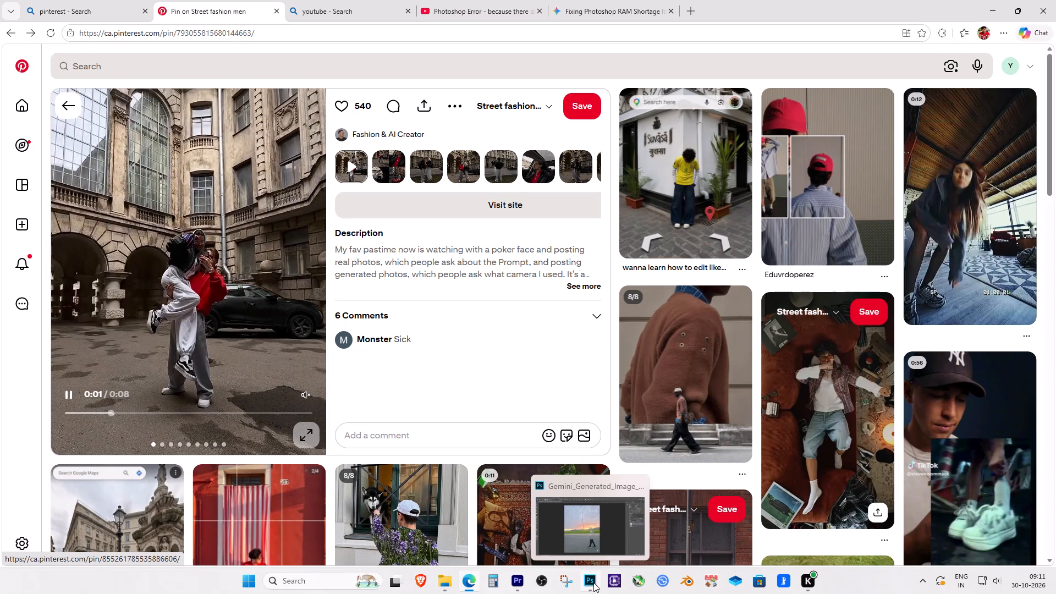
{"action": "left_click", "coordinate": [70, 394]}
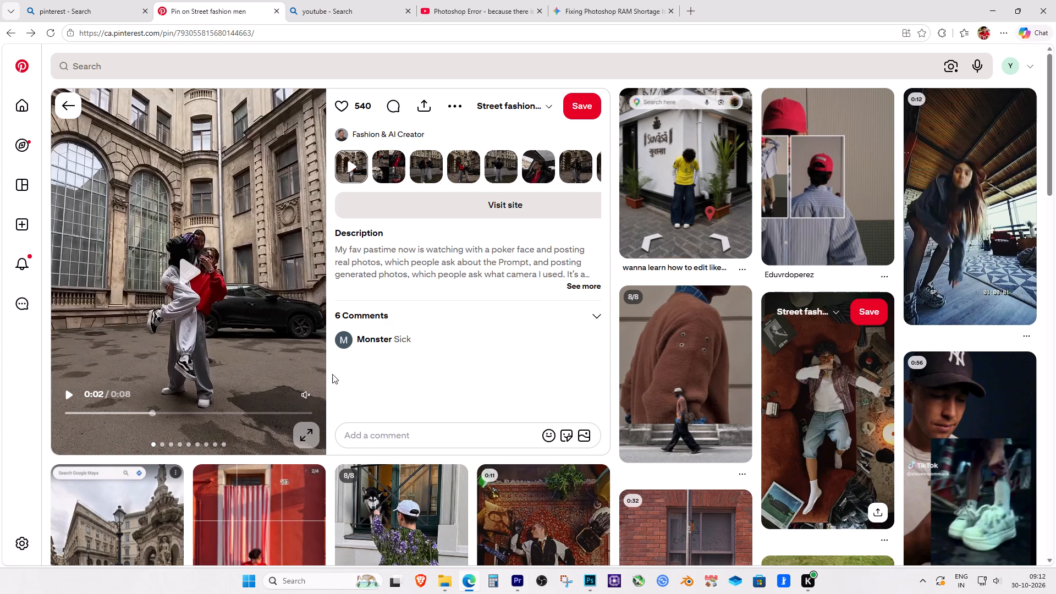
{"action": "left_click", "coordinate": [190, 276]}
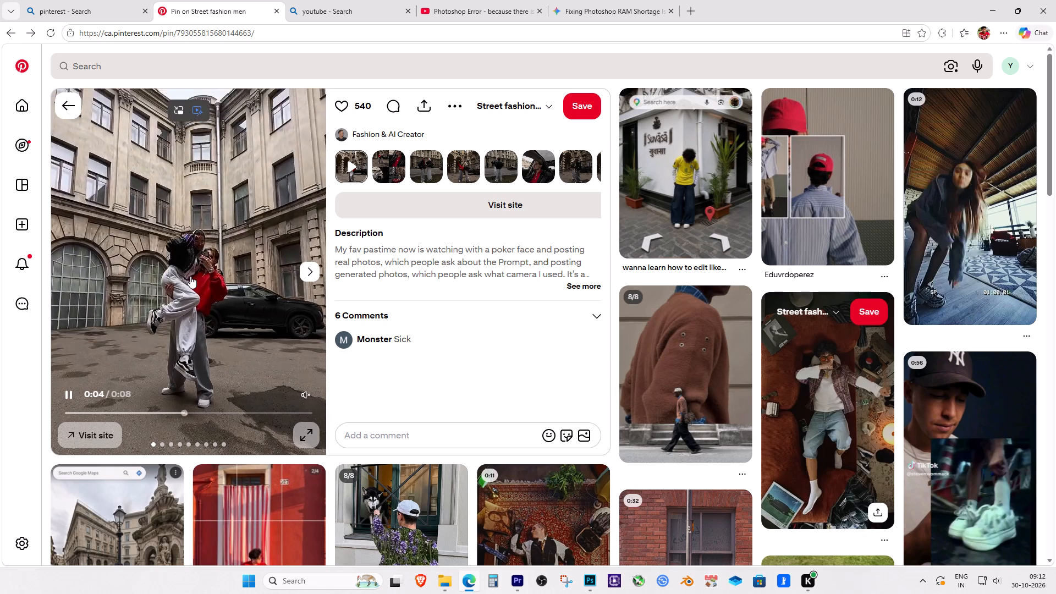
{"action": "left_click", "coordinate": [190, 276]}
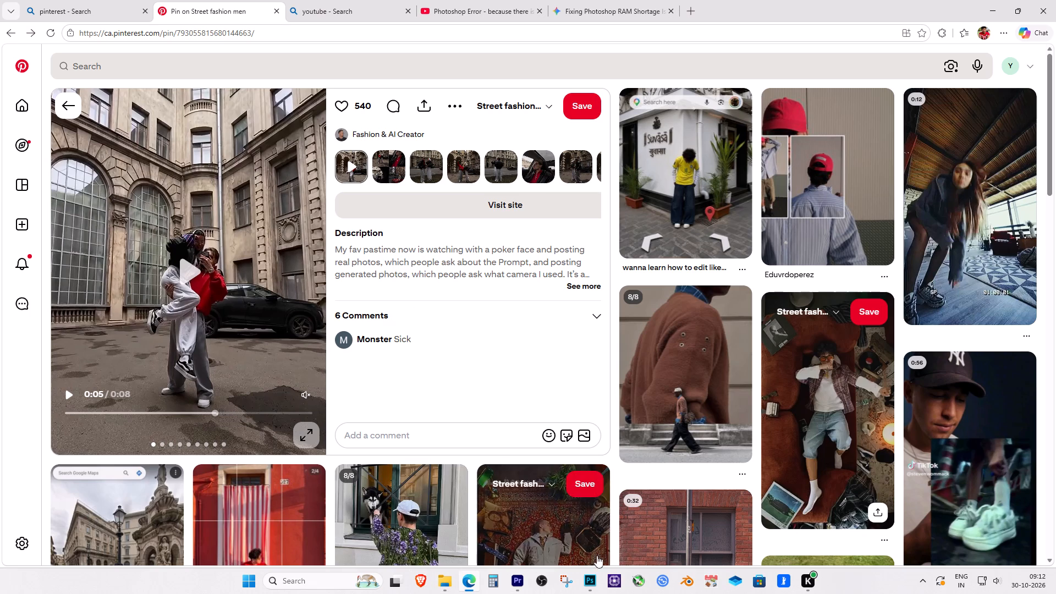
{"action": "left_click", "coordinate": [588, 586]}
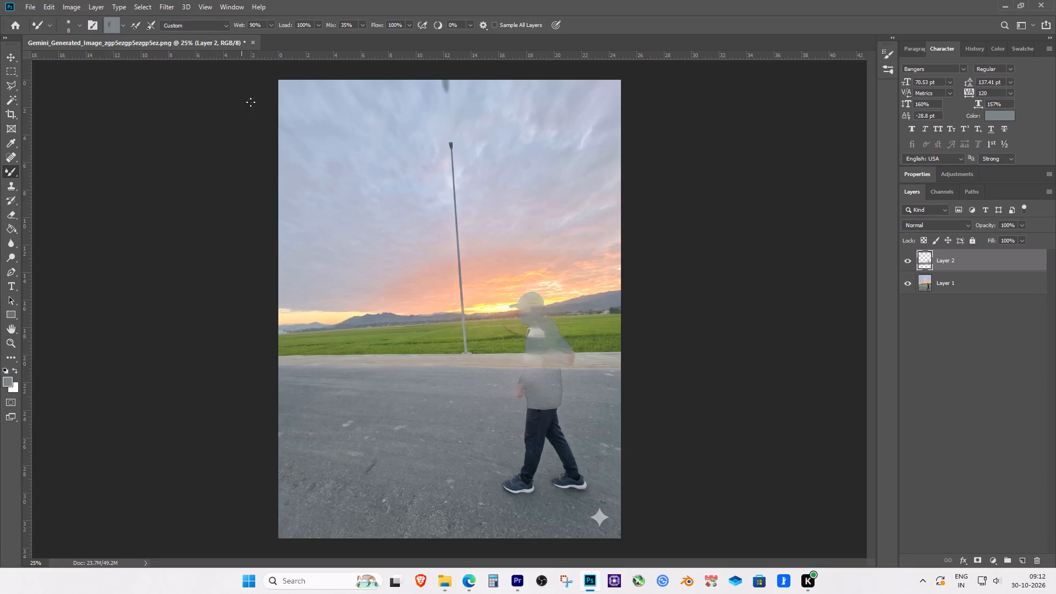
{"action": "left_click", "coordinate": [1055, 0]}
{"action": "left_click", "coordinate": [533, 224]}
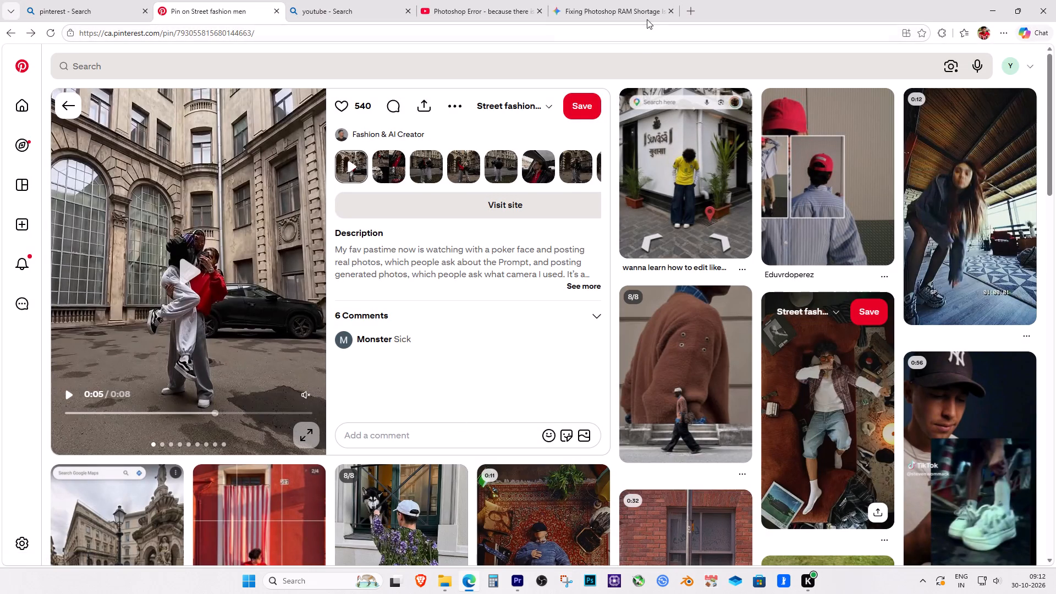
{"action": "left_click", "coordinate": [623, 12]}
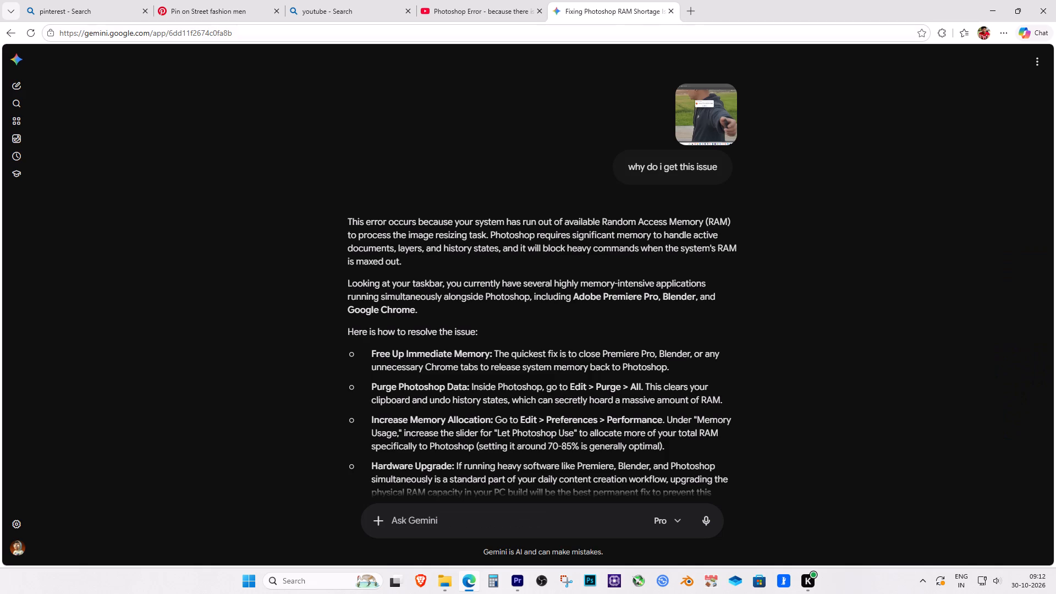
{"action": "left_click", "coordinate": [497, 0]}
Search Bing for "manipur cafe" in place of the YouTube search and open the Timber Cafe Imphal interior photo.
{"action": "left_click", "coordinate": [362, 0]}
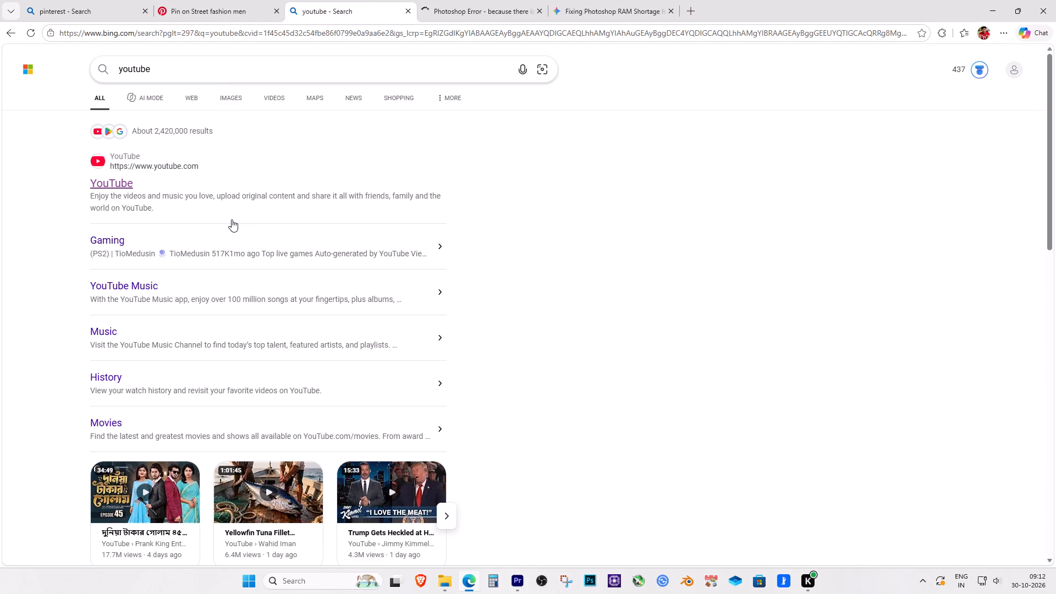
{"action": "left_click_drag", "start_coordinate": [455, 68], "coordinate": [94, 80]}
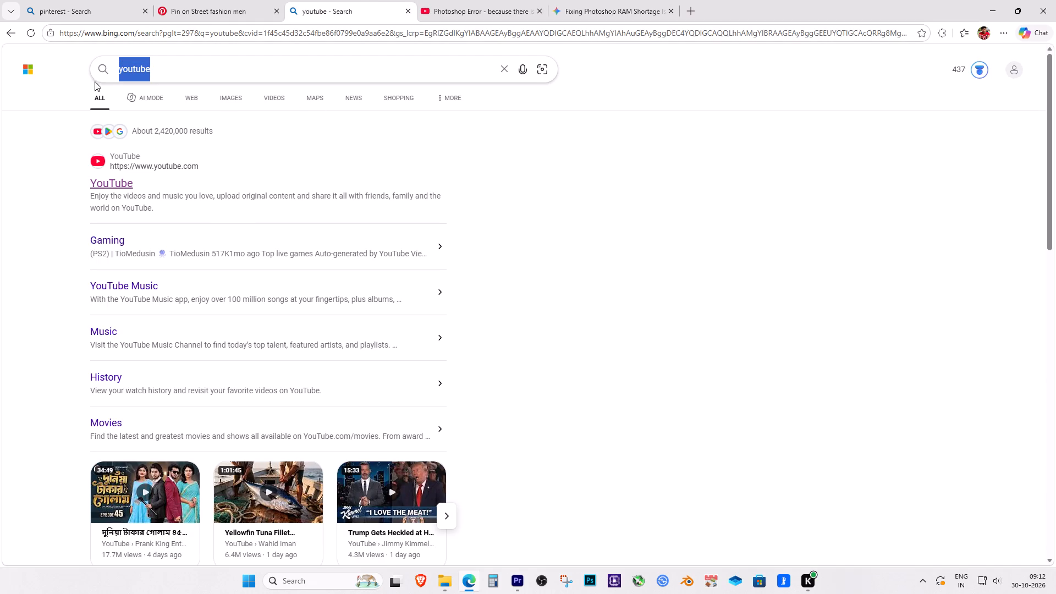
{"action": "type", "text": "manipur cas"}
{"action": "key", "text": "Insert"}
{"action": "key", "text": "BackSpace"}
{"action": "type", "text": "fe"}
{"action": "key", "text": "Return"}
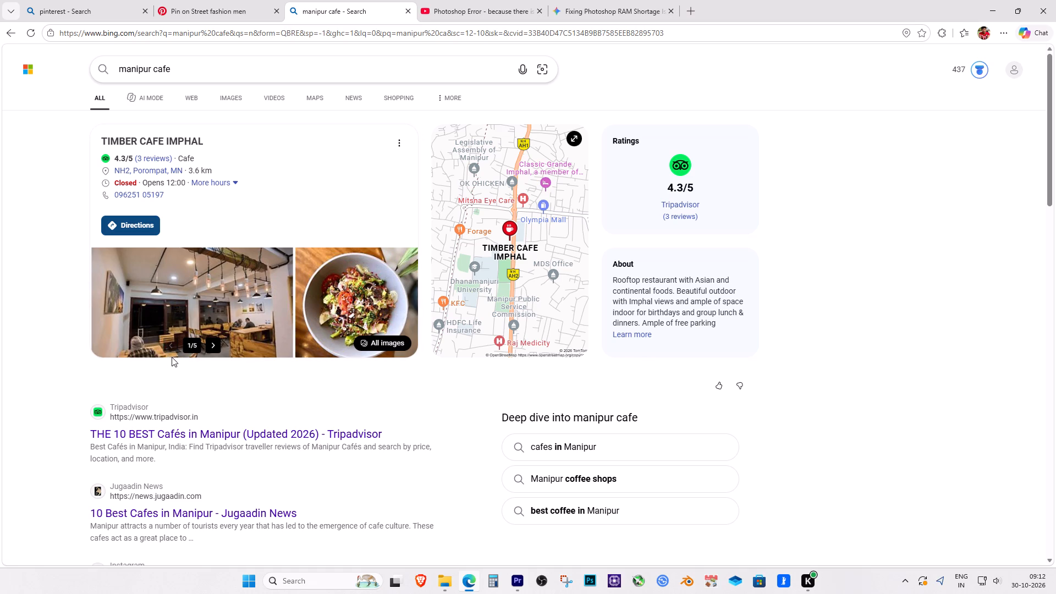
{"action": "left_click", "coordinate": [228, 298]}
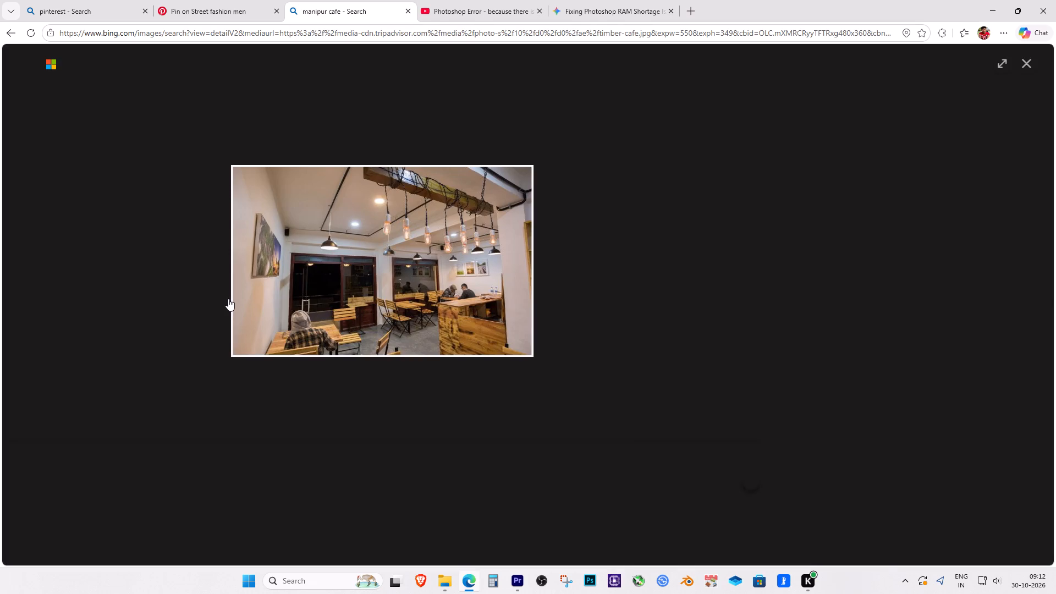